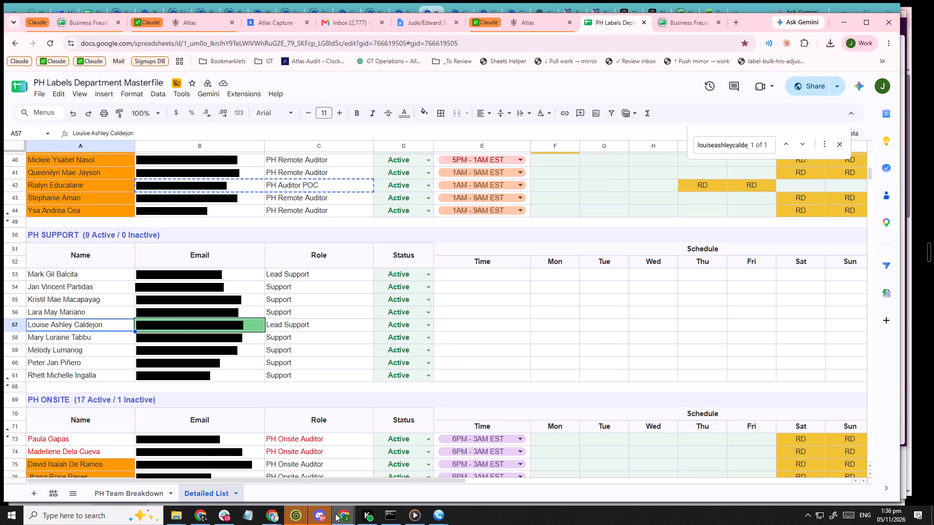
# Switch to the browser window showing Atlas Capture Clock Payments and open one of its Google Sheets spreadsheets.
pyautogui.click(335, 513)
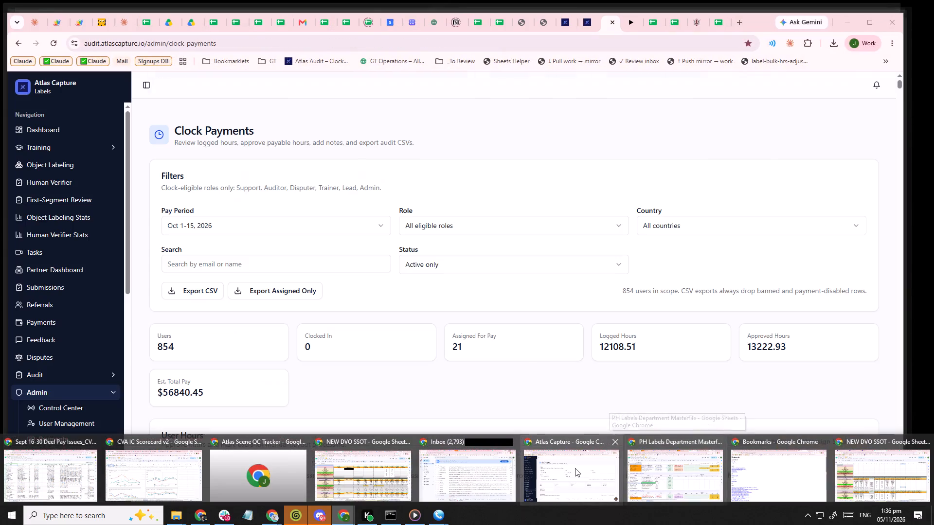
pyautogui.click(575, 468)
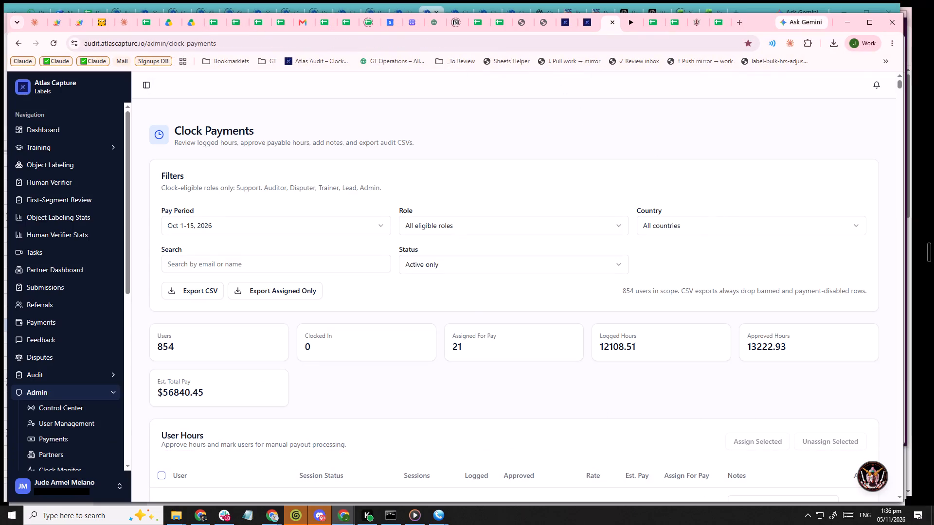
pyautogui.click(502, 29)
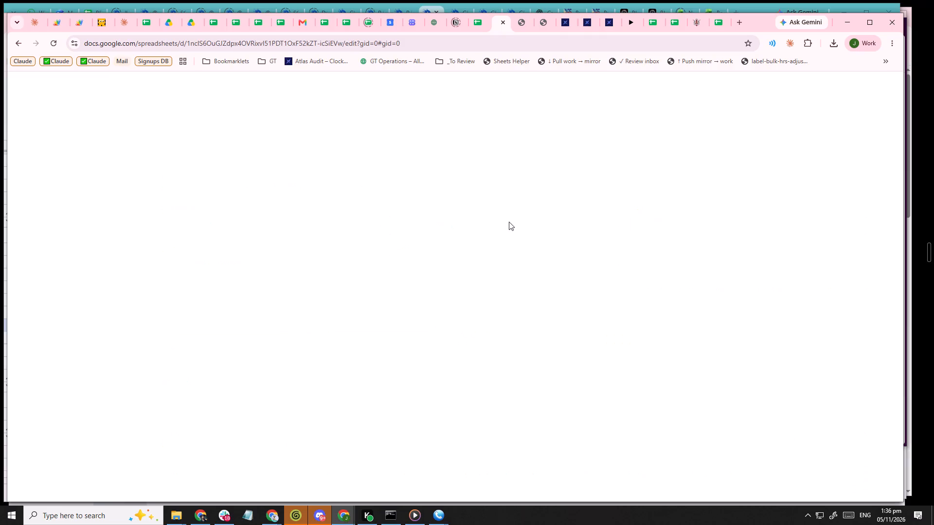
pyautogui.scroll(-5, 509, 222)
# Return to the PH Labels Department Masterfile and examine the PH Onsite and PH CVA rosters in the Detailed List.
pyautogui.hotkey('alt', 'Tab')
pyautogui.hotkey('alt', 'Tab')
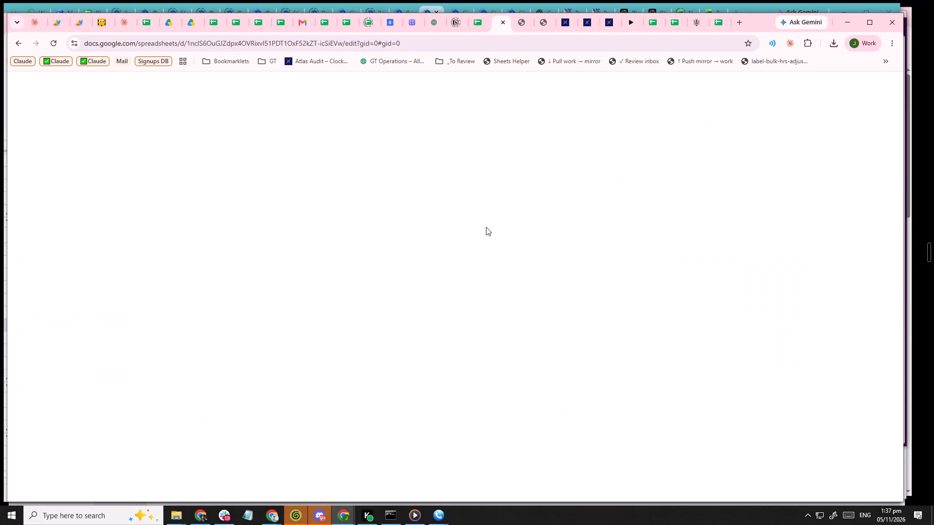
pyautogui.hotkey('alt', 'Tab')
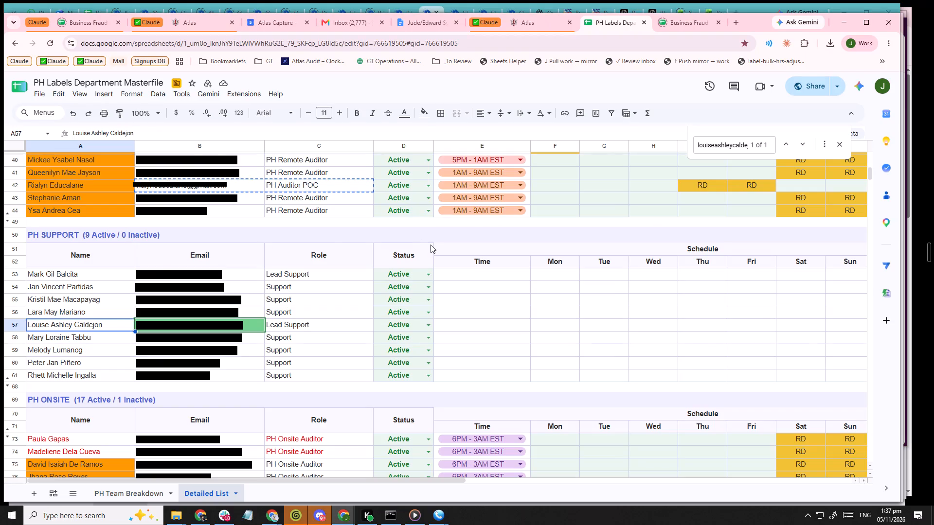
pyautogui.hotkey('alt', 'Tab')
pyautogui.hotkey('alt', 'Tab')
pyautogui.scroll(-6, 414, 422)
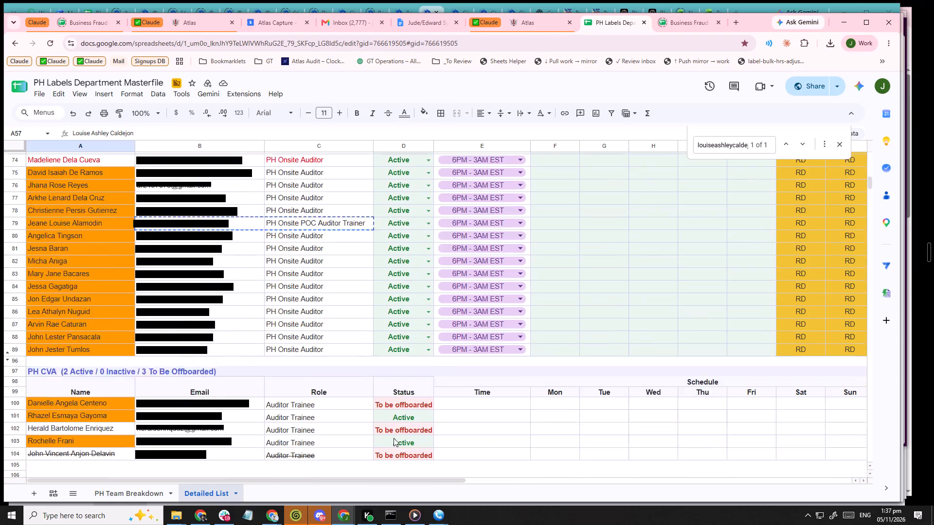
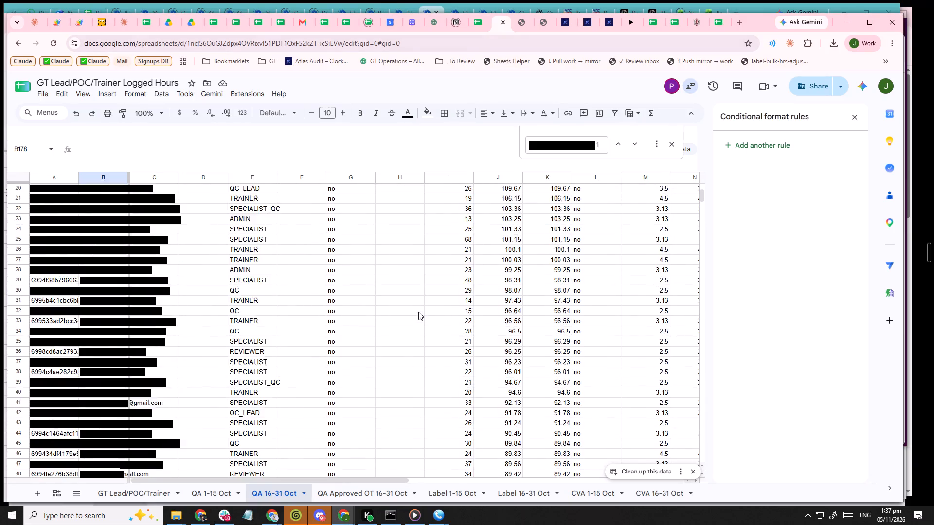
# Examine the hours, pay and OT columns of the QA 16-31 Oct sheet in GT Lead/POC/Trainer Logged Hours.
pyautogui.scroll(13, 418, 312)
pyautogui.keyDown('shift'); pyautogui.scroll(-12, 417, 308); pyautogui.keyUp('shift')
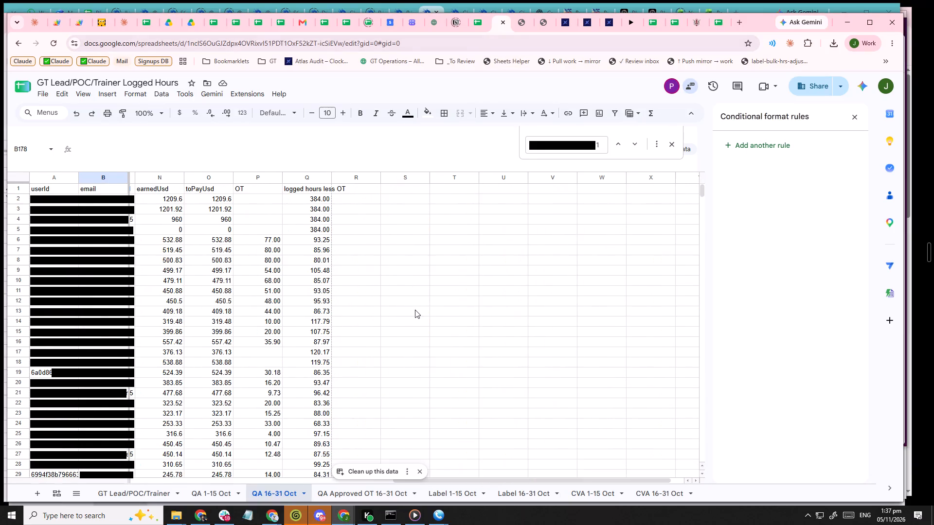
pyautogui.keyDown('shift'); pyautogui.scroll(4, 414, 310); pyautogui.keyUp('shift')
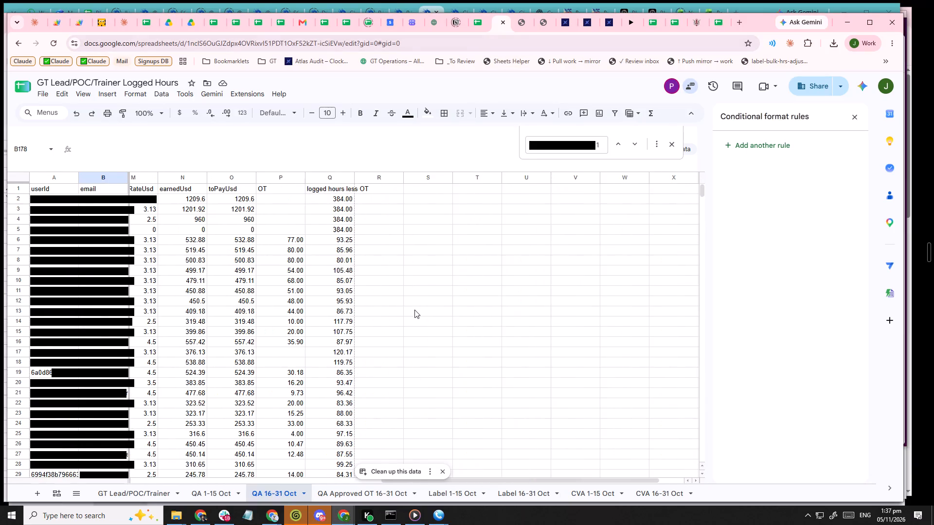
pyautogui.keyDown('shift'); pyautogui.scroll(11, 238, 393); pyautogui.keyUp('shift')
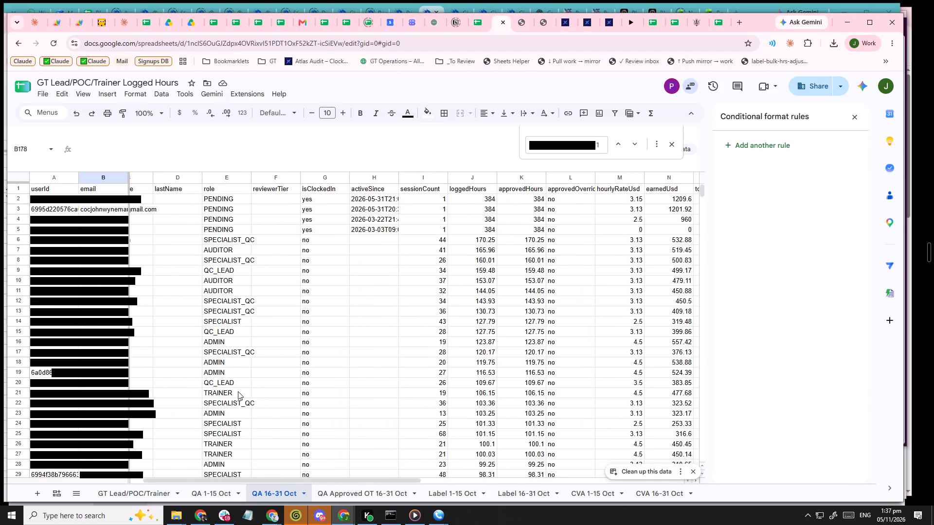
pyautogui.keyDown('shift'); pyautogui.scroll(-1, 238, 391); pyautogui.keyUp('shift')
pyautogui.keyDown('shift'); pyautogui.scroll(1, 238, 391); pyautogui.keyUp('shift')
pyautogui.keyDown('shift'); pyautogui.scroll(-11, 238, 391); pyautogui.keyUp('shift')
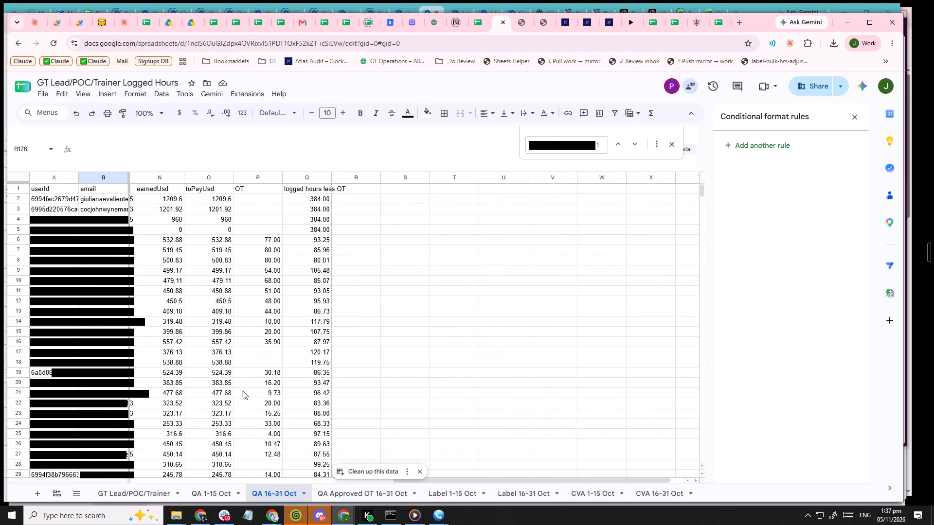
# Compare the columns of the QA 1-15 Oct sheet with those of the QA 16-31 Oct sheet.
pyautogui.click(201, 491)
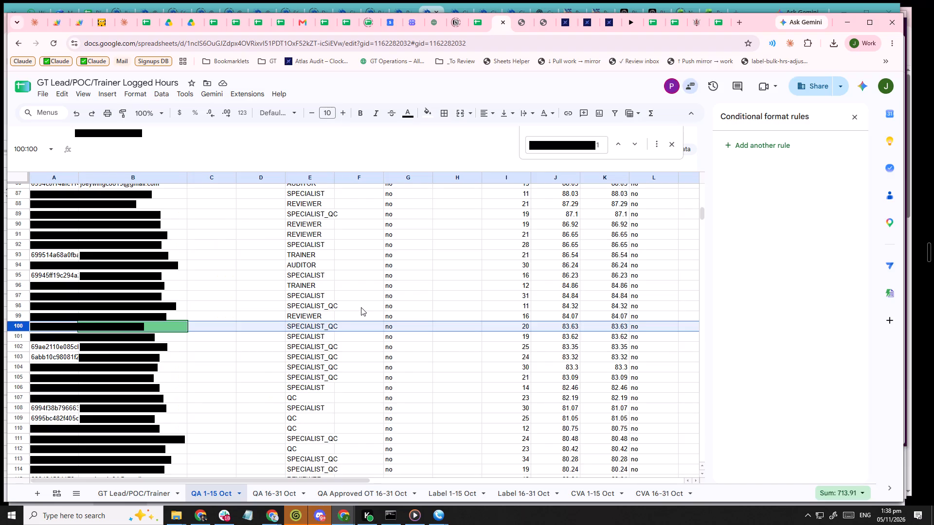
pyautogui.scroll(14, 361, 307)
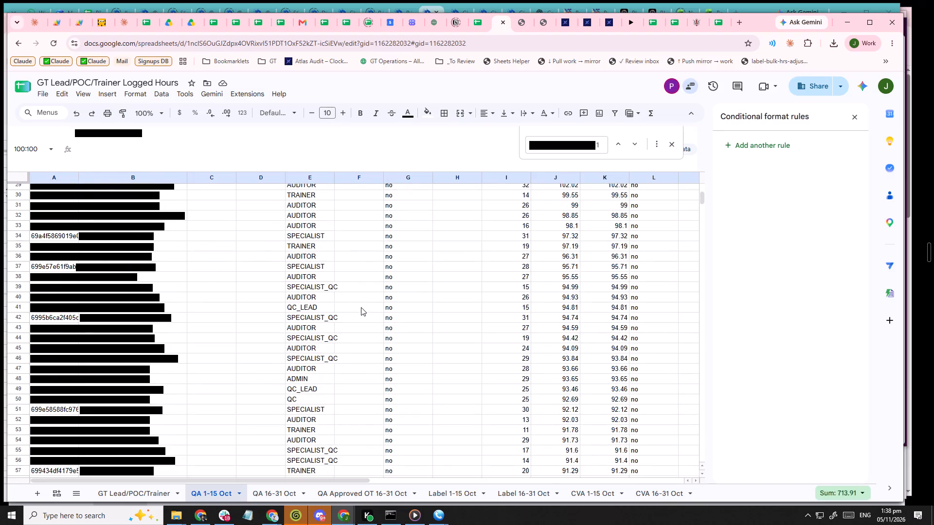
pyautogui.scroll(15, 361, 307)
pyautogui.keyDown('shift'); pyautogui.scroll(-9, 401, 307); pyautogui.keyUp('shift')
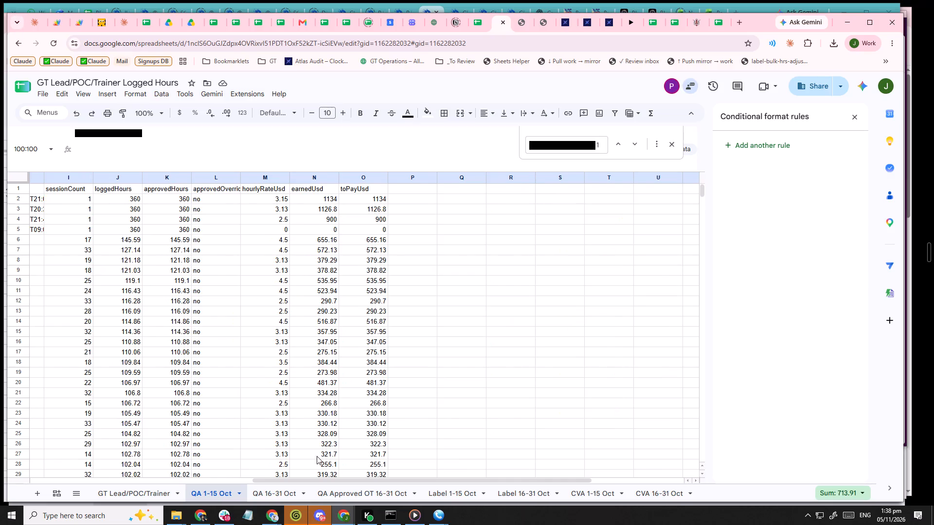
pyautogui.click(282, 496)
pyautogui.click(224, 493)
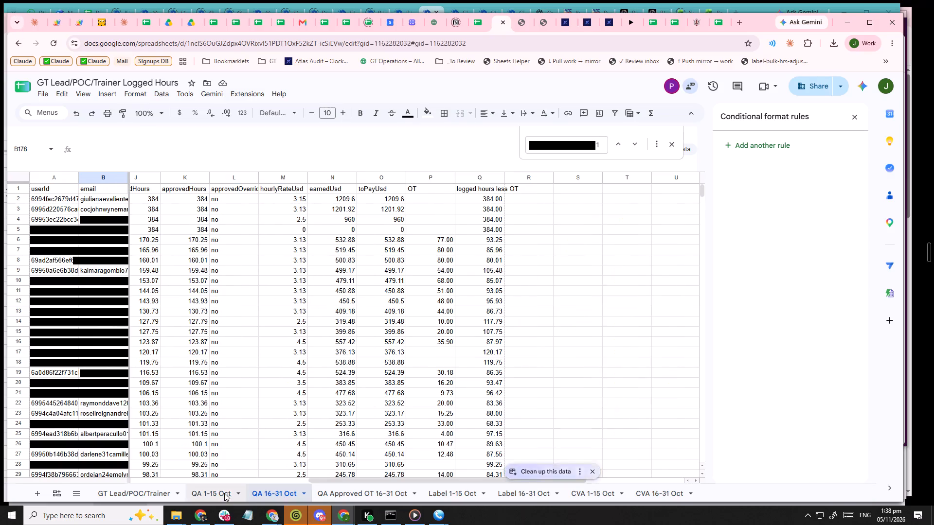
pyautogui.keyDown('shift'); pyautogui.scroll(-5, 491, 291); pyautogui.keyUp('shift')
pyautogui.keyDown('shift'); pyautogui.scroll(1, 491, 292); pyautogui.keyUp('shift')
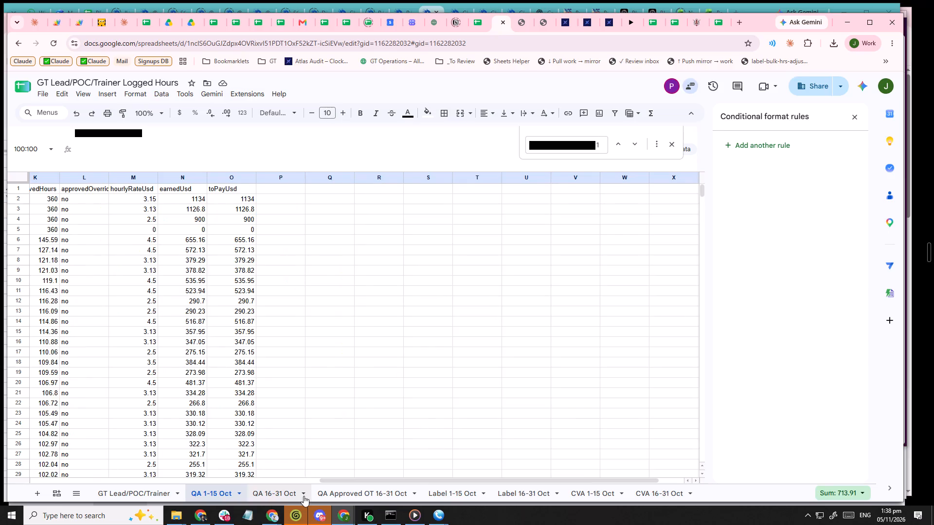
# In the QA 16-31 Oct sheet, auto-fit the width of column Q, logged hours less OT.
pyautogui.click(285, 498)
pyautogui.keyDown('shift'); pyautogui.scroll(-2, 388, 356); pyautogui.keyUp('shift')
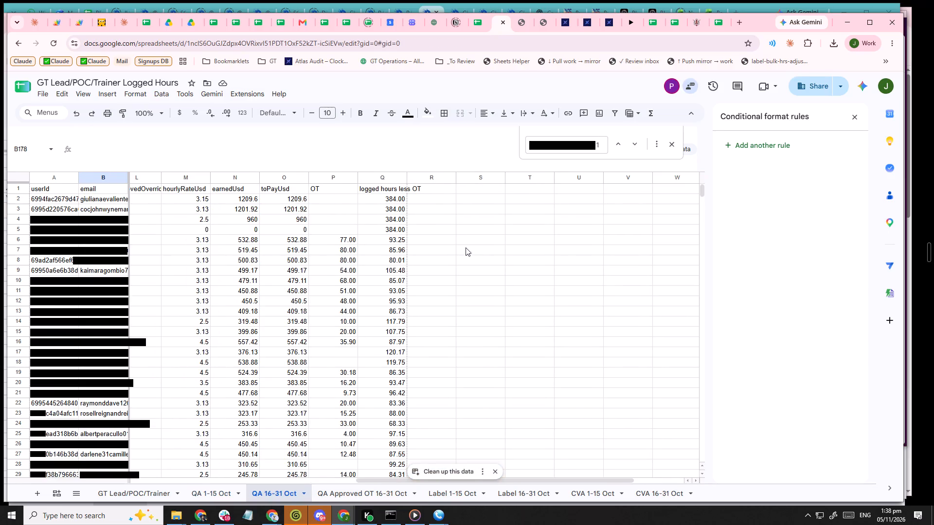
pyautogui.scroll(-2, 467, 255)
pyautogui.scroll(1, 471, 276)
pyautogui.scroll(-10, 472, 279)
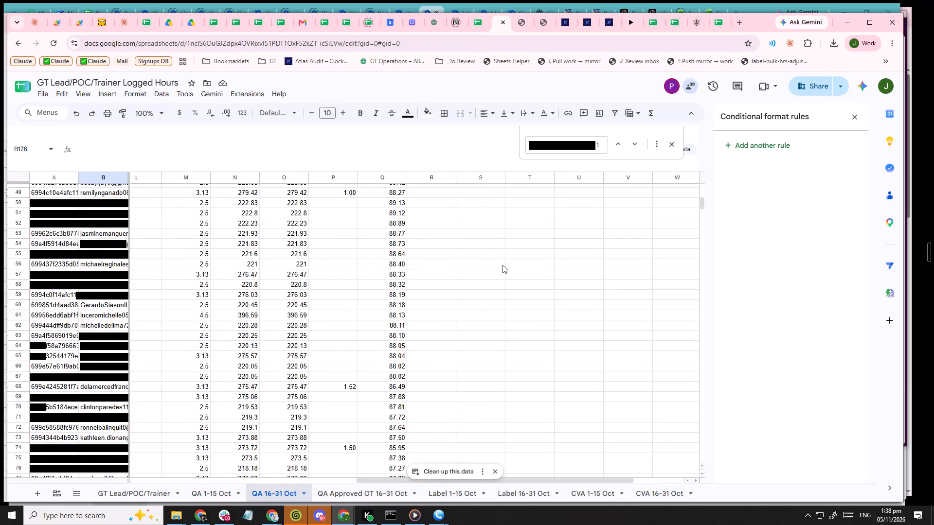
pyautogui.scroll(-8, 503, 265)
pyautogui.scroll(20, 506, 272)
pyautogui.scroll(8, 506, 272)
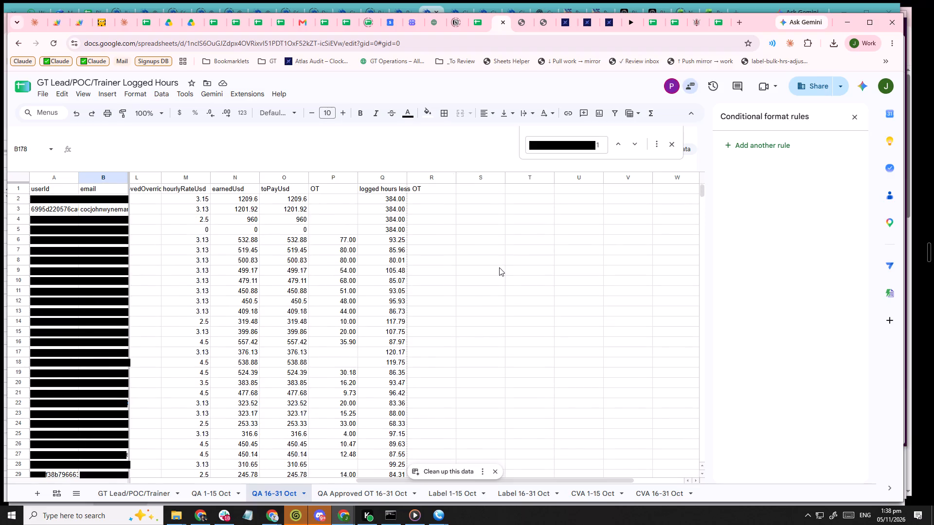
pyautogui.doubleClick(408, 178)
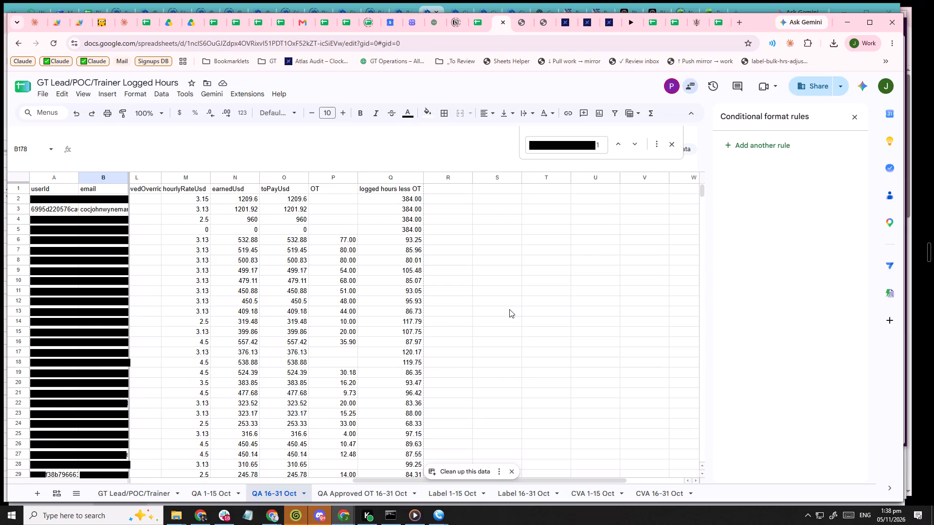
# Examine the OT and logged hours less OT values down the rows of the QA 16-31 Oct sheet.
pyautogui.keyDown('shift'); pyautogui.scroll(7, 404, 205); pyautogui.keyUp('shift')
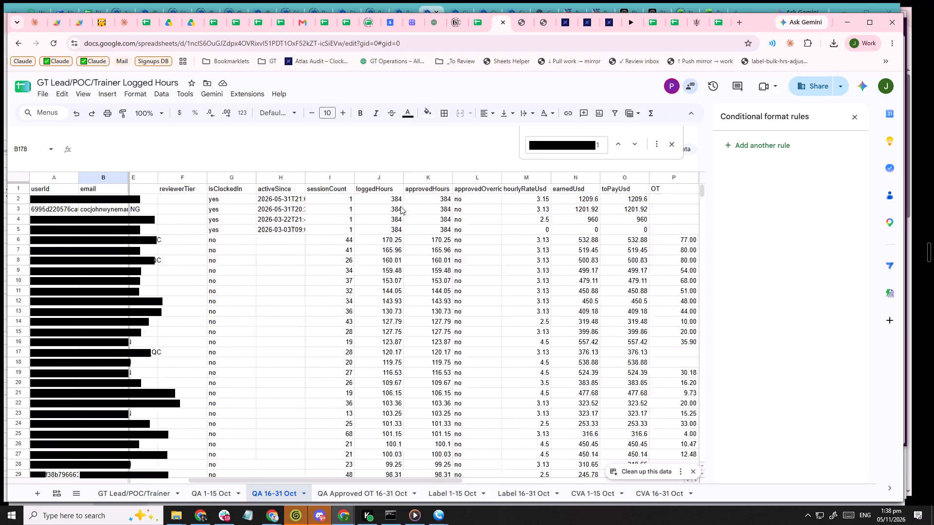
pyautogui.keyDown('shift'); pyautogui.scroll(14, 400, 206); pyautogui.keyUp('shift')
pyautogui.keyDown('shift'); pyautogui.scroll(-10, 405, 208); pyautogui.keyUp('shift')
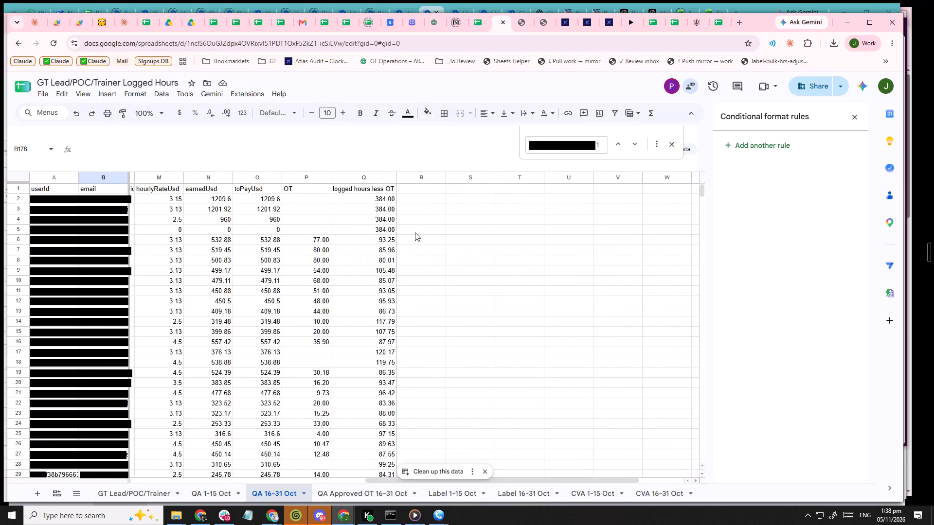
pyautogui.click(425, 238)
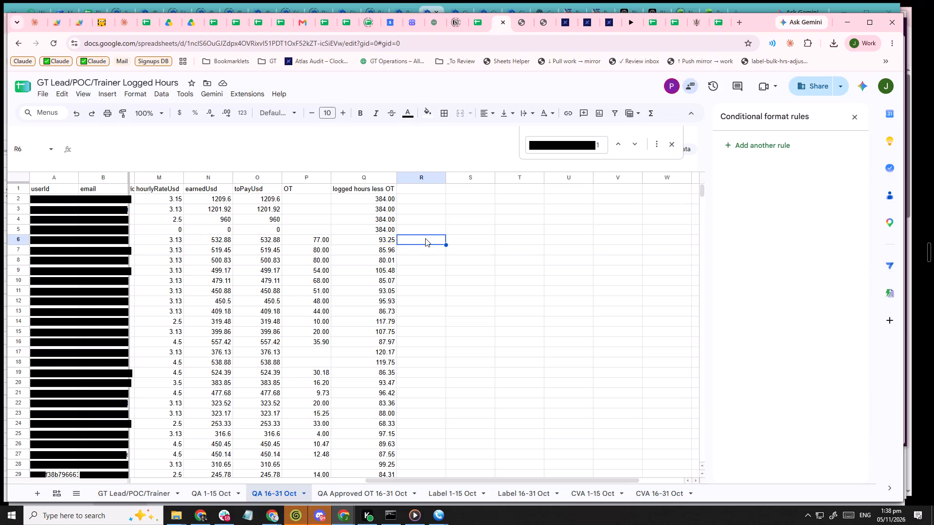
pyautogui.scroll(-17, 425, 238)
pyautogui.scroll(1, 434, 251)
pyautogui.scroll(-7, 439, 259)
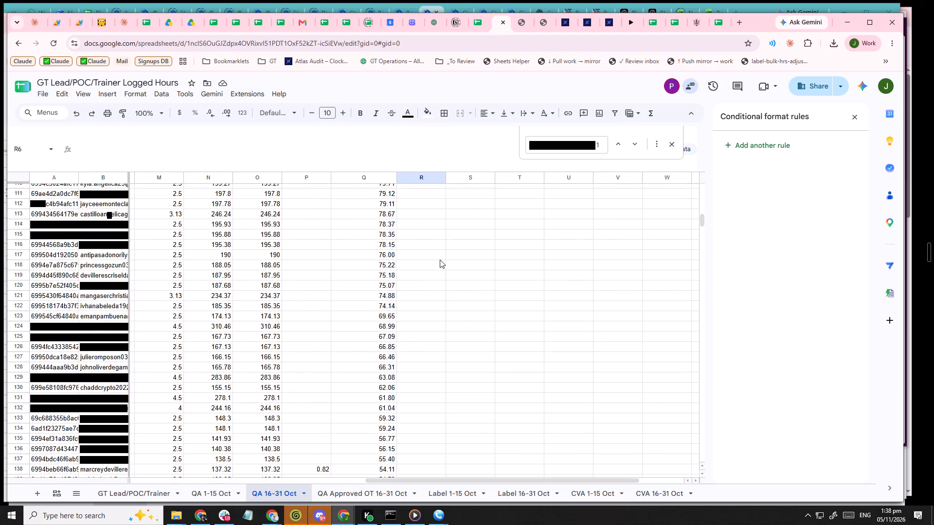
pyautogui.scroll(-8, 439, 260)
pyautogui.scroll(20, 439, 264)
pyautogui.scroll(18, 439, 264)
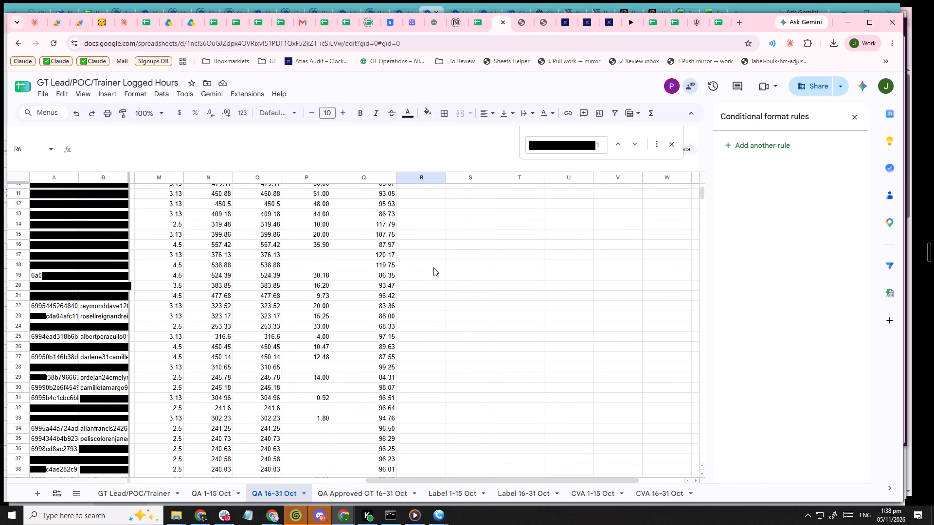
pyautogui.scroll(1, 433, 267)
pyautogui.scroll(-1, 433, 267)
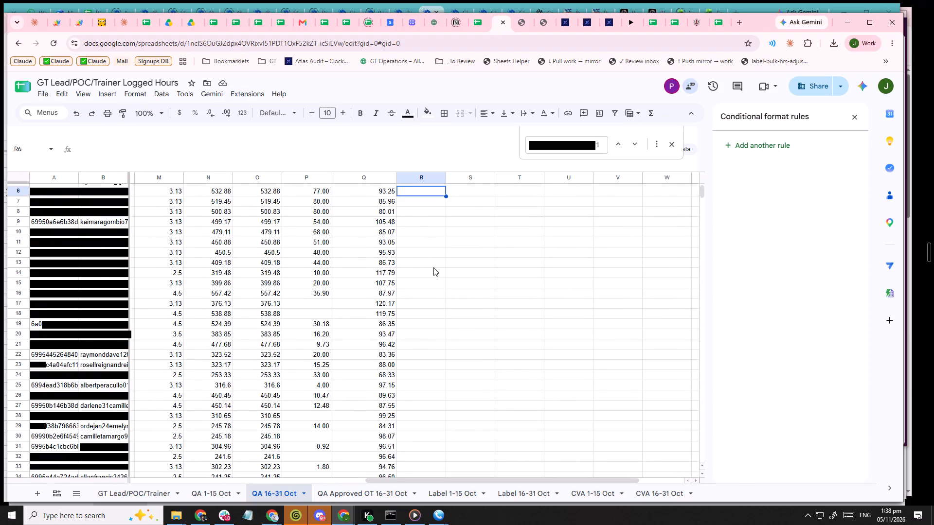
pyautogui.scroll(2, 433, 267)
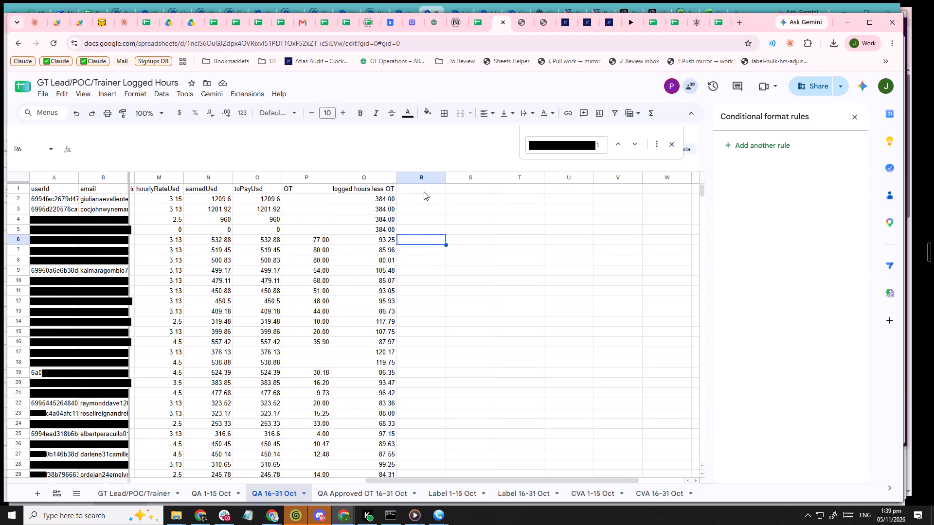
# In cell R2 of the QA 16-31 Oct sheet, enter the formula text =Q2-88.
pyautogui.click(424, 192)
pyautogui.scroll(5, 457, 212)
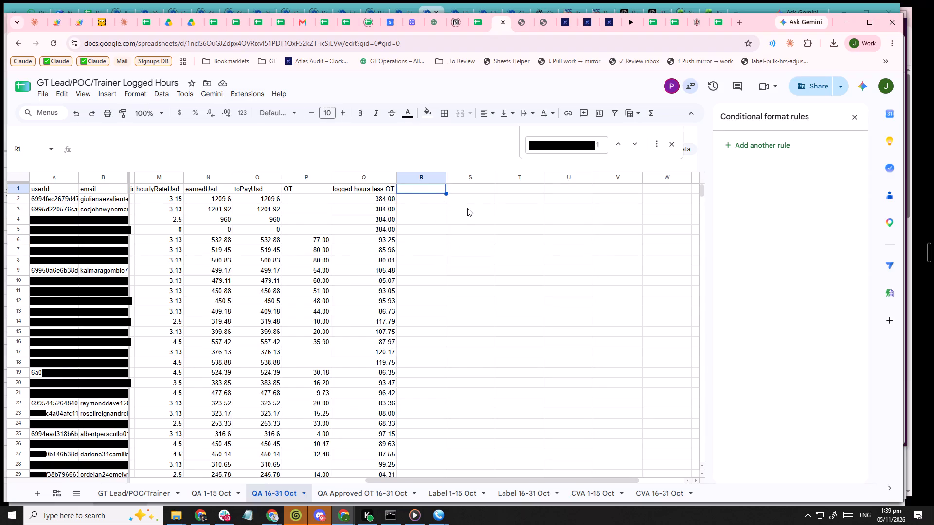
pyautogui.press('Down')
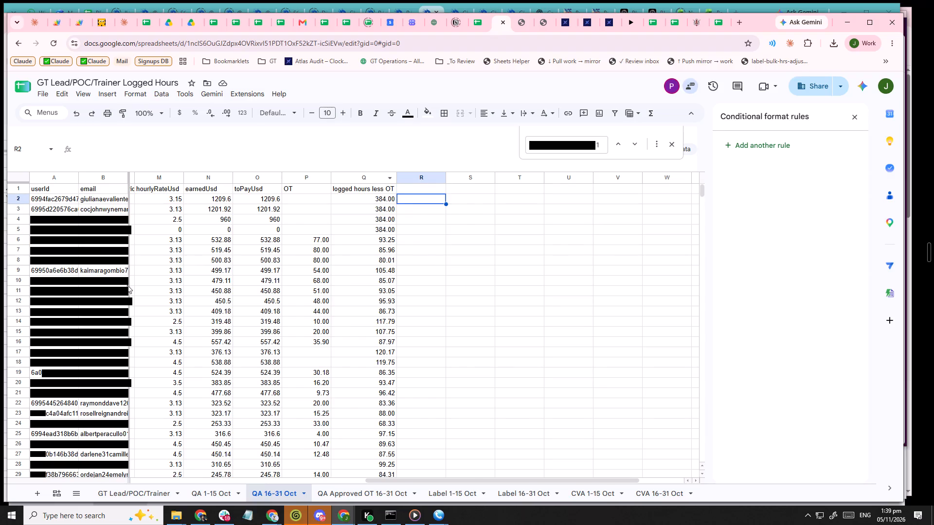
pyautogui.keyDown('shift'); pyautogui.scroll(9, 211, 252); pyautogui.keyUp('shift')
pyautogui.keyDown('shift'); pyautogui.scroll(-8, 81, 240); pyautogui.keyUp('shift')
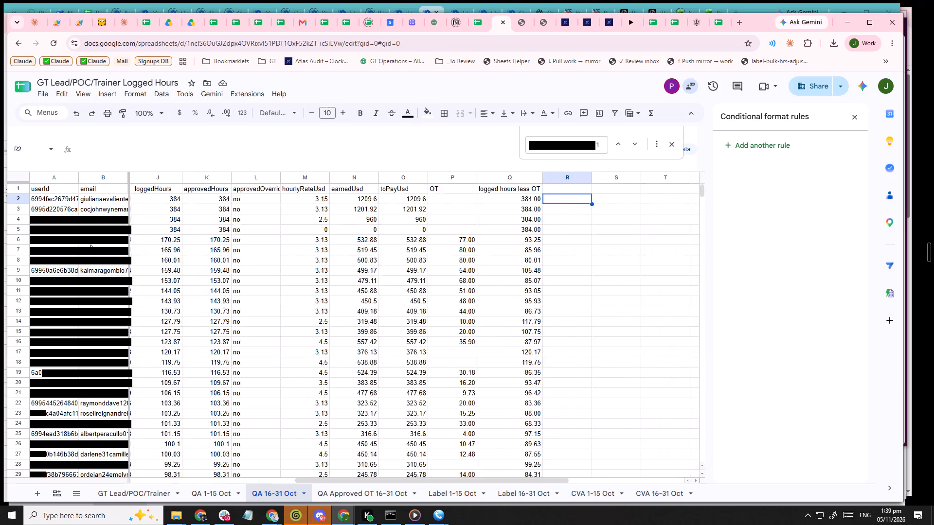
pyautogui.keyDown('shift'); pyautogui.scroll(-3, 90, 245); pyautogui.keyUp('shift')
pyautogui.press('=')
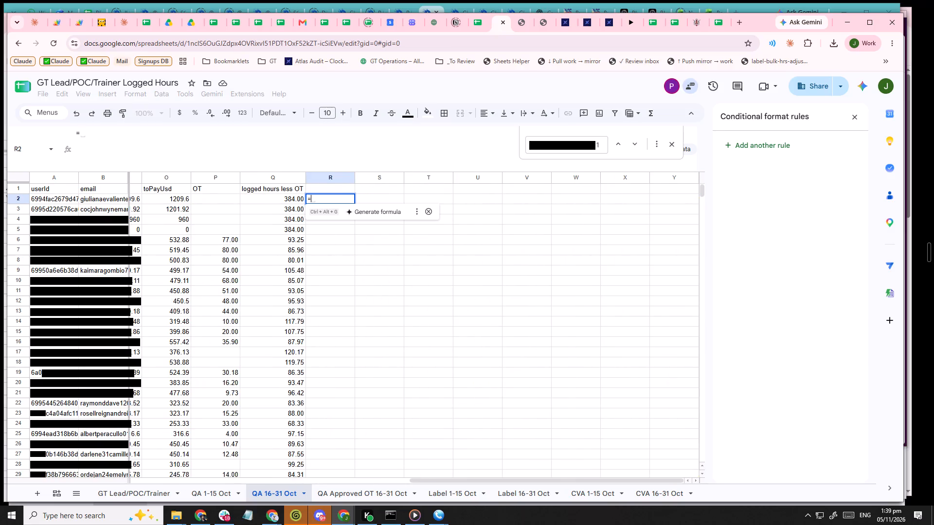
pyautogui.press('Left')
pyautogui.write('-88')
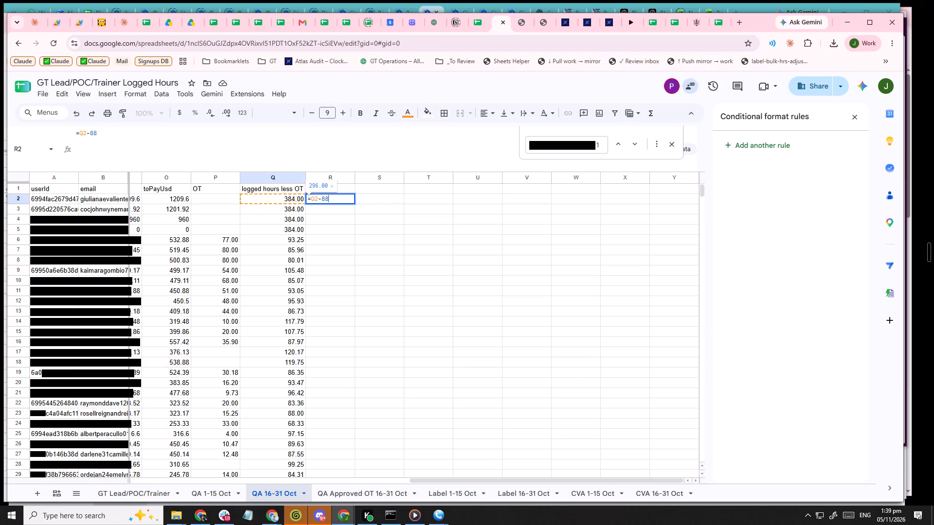
# Extend the Q2 reference in the R2 formula to the open-ended range Q2:Q.
pyautogui.press('Left')
pyautogui.press('Left')
pyautogui.press('Left')
pyautogui.hotkey('shift', ':')
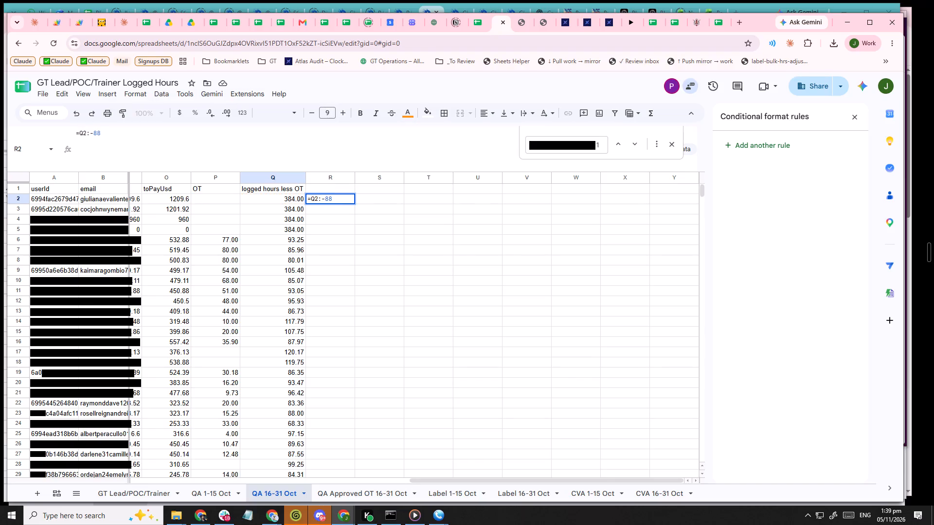
pyautogui.hotkey('shift', 'q')
pyautogui.press('Left')
pyautogui.press('Left')
pyautogui.press('Left')
pyautogui.press('Left')
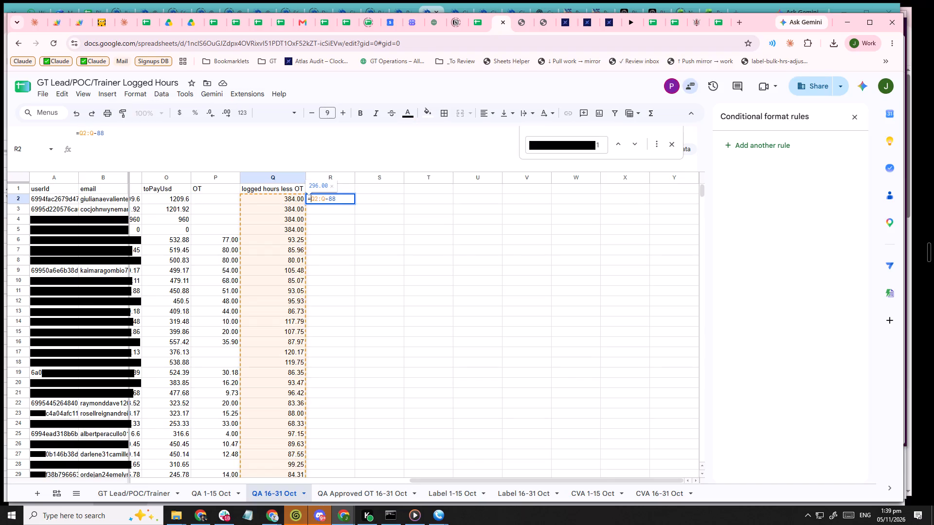
# Wrap the R2 formula in an IF function with Q2:Q>88 as its logical test.
pyautogui.write('if')
pyautogui.hotkey('shift', '(')
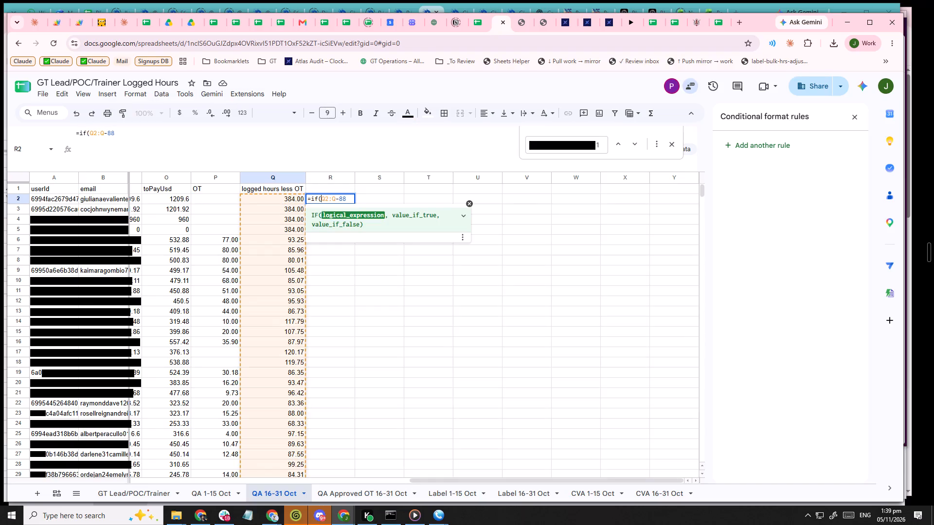
pyautogui.hotkey('shift', 'Right')
pyautogui.hotkey('shift', 'Right')
pyautogui.hotkey('shift', 'Right')
pyautogui.hotkey('shift', 'Right')
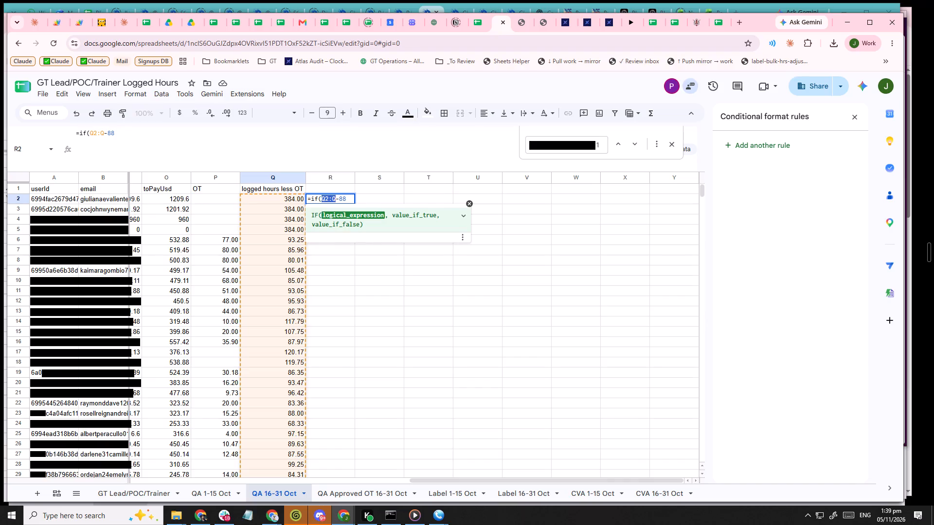
pyautogui.hotkey('ctrl', 'c')
pyautogui.press('Right')
pyautogui.hotkey('shift', '>')
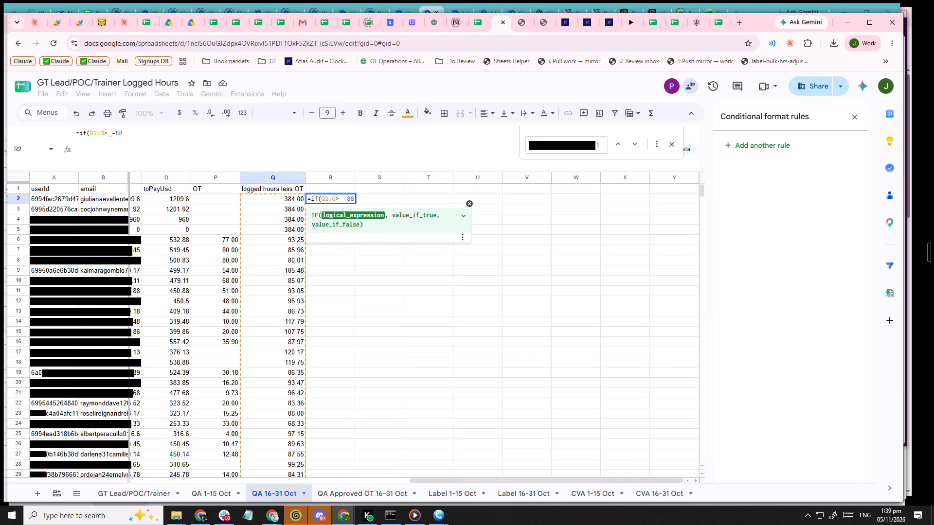
pyautogui.write('88')
pyautogui.press('Left')
pyautogui.press('Left')
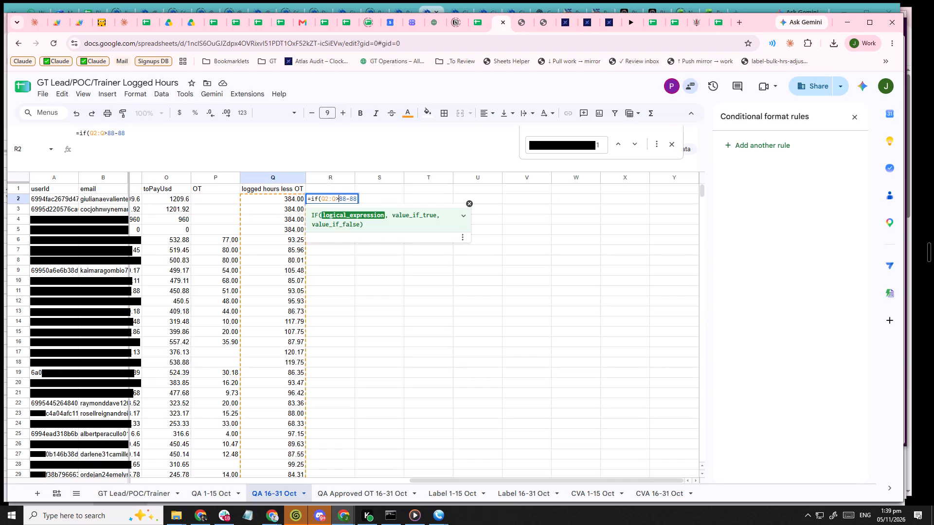
pyautogui.press('Left')
pyautogui.press('space')
pyautogui.press('Right')
pyautogui.press('Left')
pyautogui.press('BackSpace')
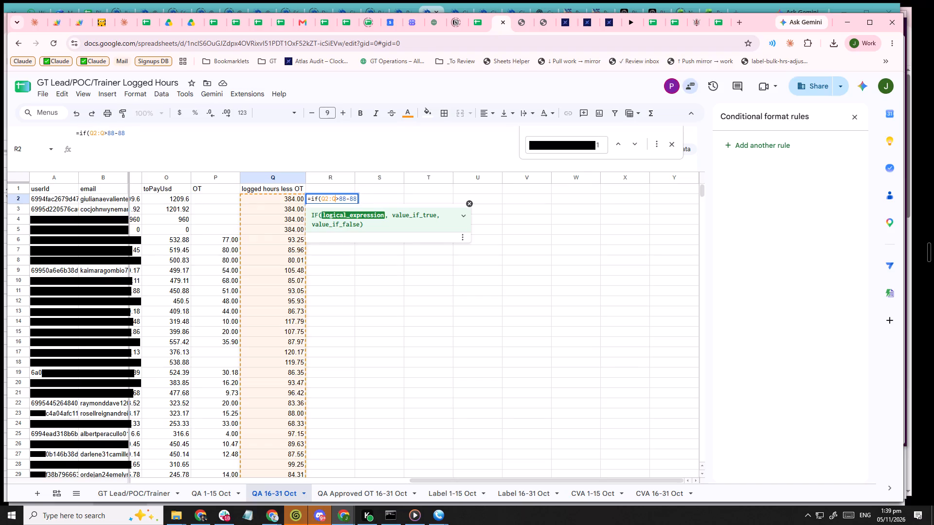
pyautogui.press('Right')
pyautogui.press('Right')
pyautogui.press('Right')
pyautogui.press(',')
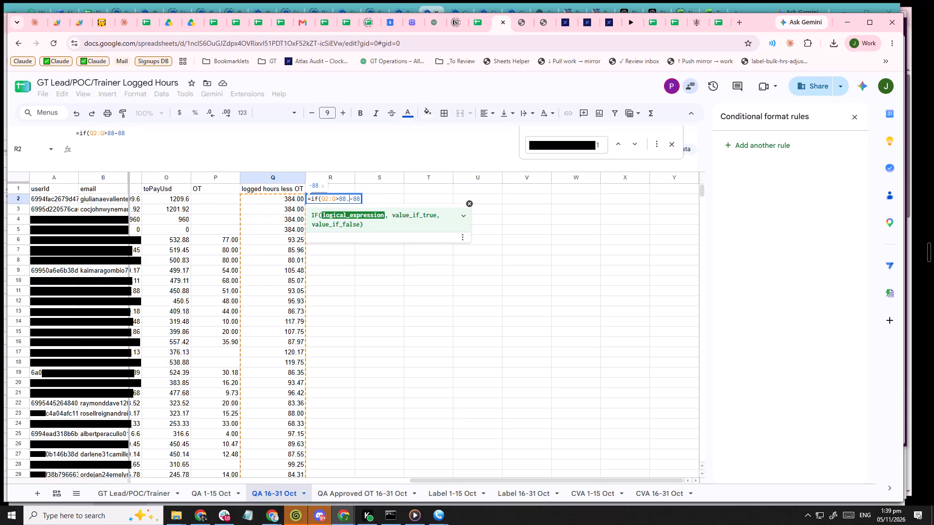
# Complete R2's IF with Q2:Q-88 if true and an empty string "" if false, entered as an ArrayFormula.
pyautogui.press('Left')
pyautogui.press('Left')
pyautogui.press('Right')
pyautogui.press('Right')
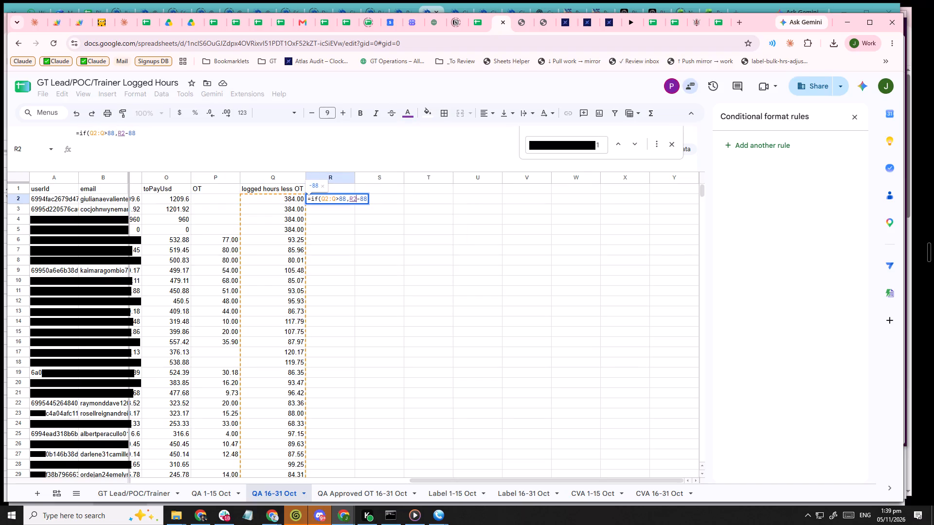
pyautogui.press('BackSpace')
pyautogui.press('BackSpace')
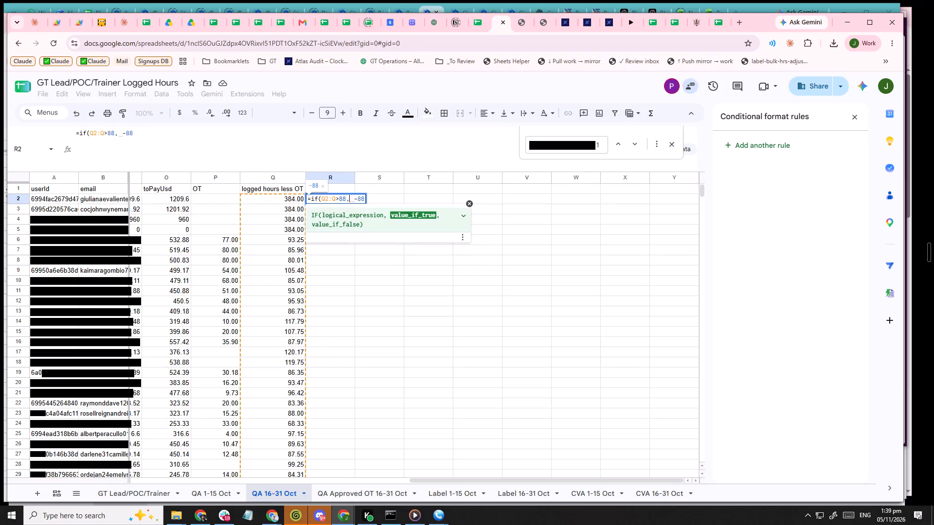
pyautogui.write('Q2:Q')
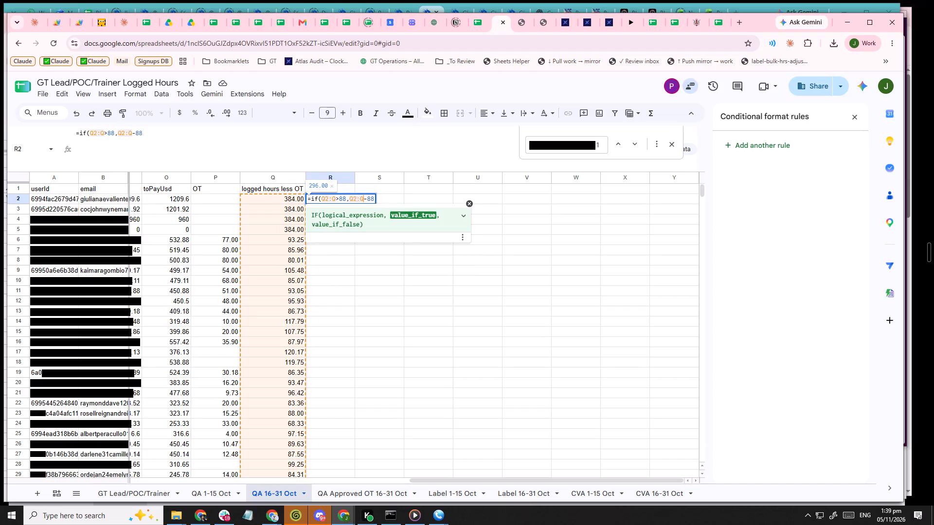
pyautogui.press('End')
pyautogui.press(',')
pyautogui.write('"")')
pyautogui.hotkey('ctrl', 'shift', 'Return')
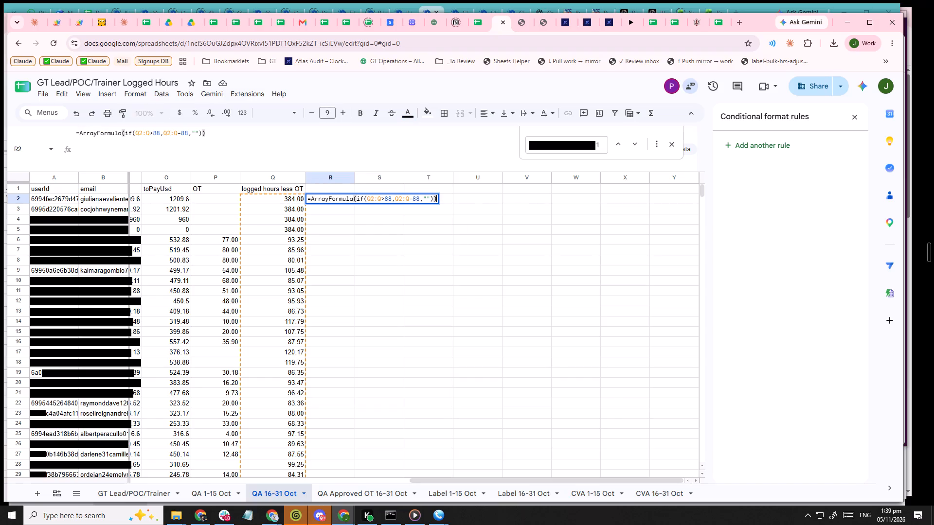
pyautogui.press('Return')
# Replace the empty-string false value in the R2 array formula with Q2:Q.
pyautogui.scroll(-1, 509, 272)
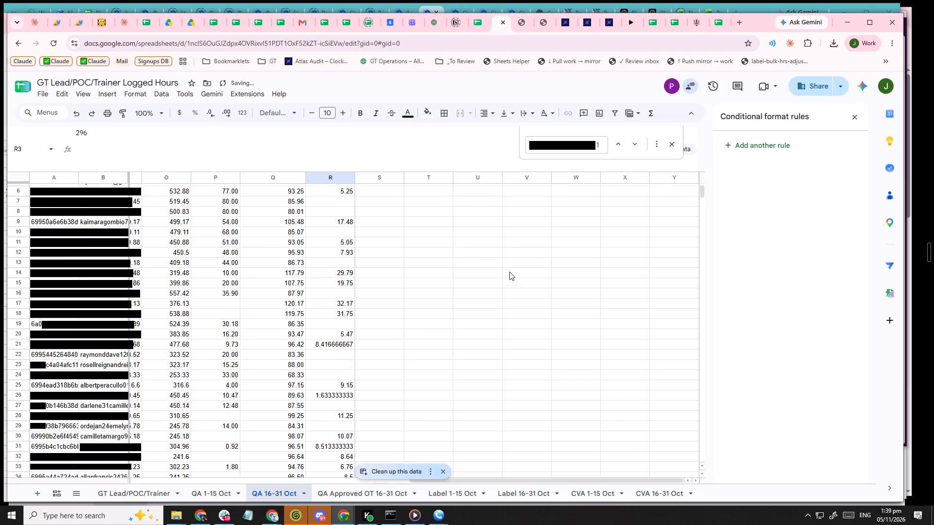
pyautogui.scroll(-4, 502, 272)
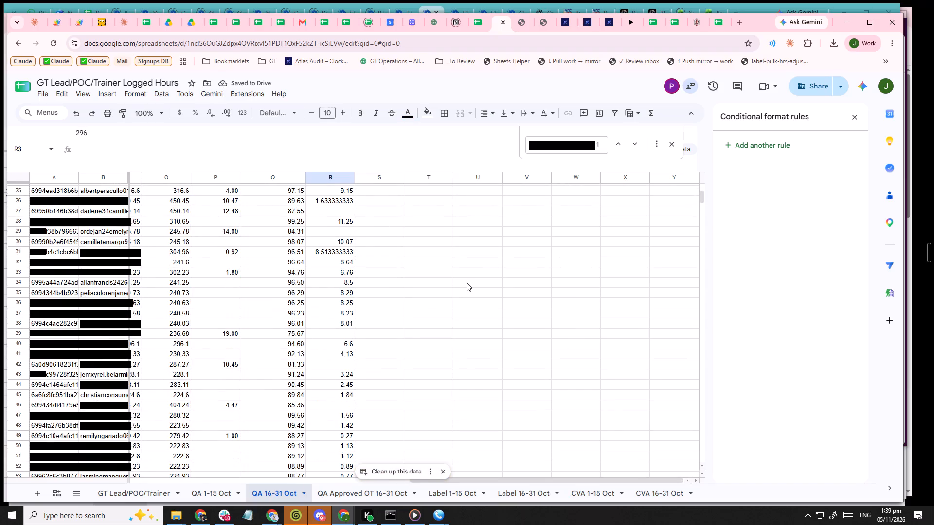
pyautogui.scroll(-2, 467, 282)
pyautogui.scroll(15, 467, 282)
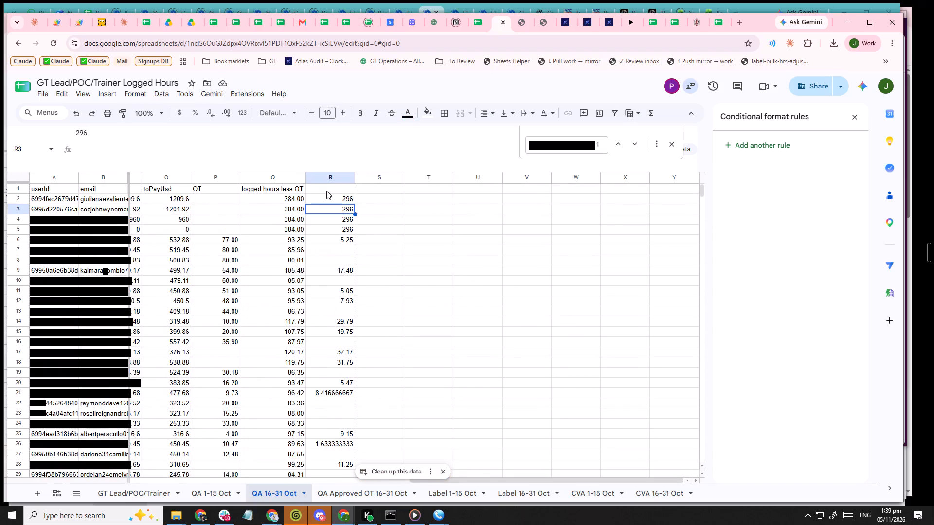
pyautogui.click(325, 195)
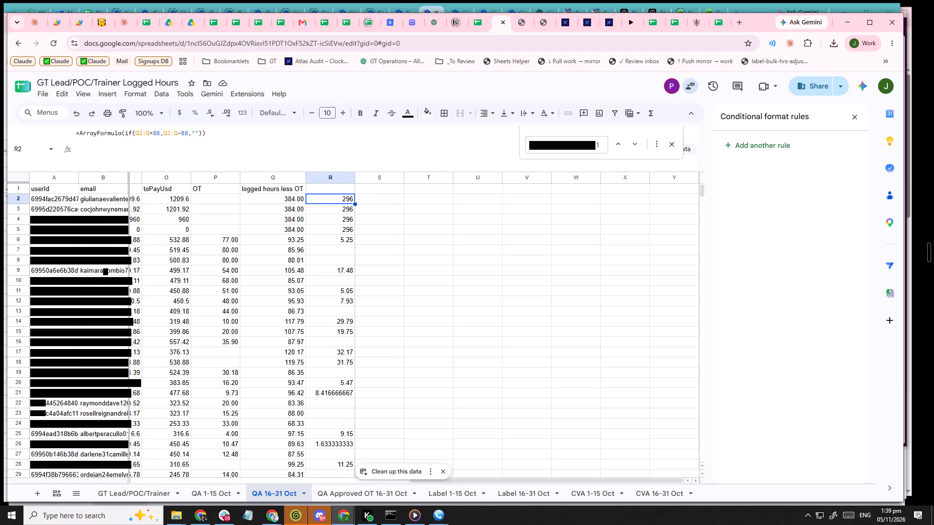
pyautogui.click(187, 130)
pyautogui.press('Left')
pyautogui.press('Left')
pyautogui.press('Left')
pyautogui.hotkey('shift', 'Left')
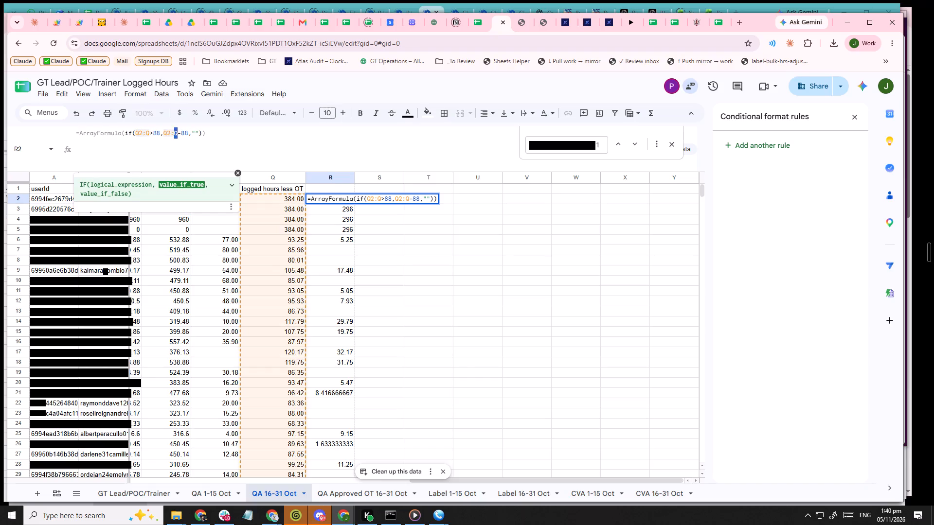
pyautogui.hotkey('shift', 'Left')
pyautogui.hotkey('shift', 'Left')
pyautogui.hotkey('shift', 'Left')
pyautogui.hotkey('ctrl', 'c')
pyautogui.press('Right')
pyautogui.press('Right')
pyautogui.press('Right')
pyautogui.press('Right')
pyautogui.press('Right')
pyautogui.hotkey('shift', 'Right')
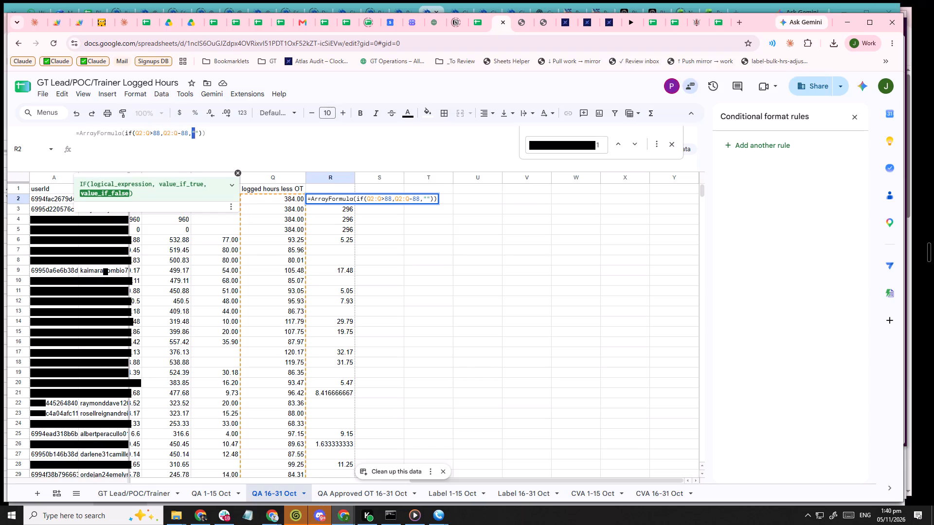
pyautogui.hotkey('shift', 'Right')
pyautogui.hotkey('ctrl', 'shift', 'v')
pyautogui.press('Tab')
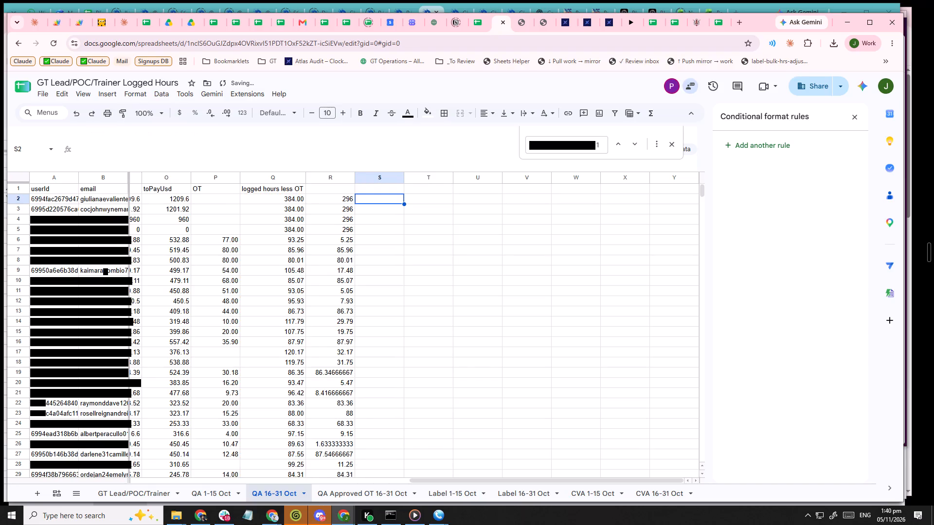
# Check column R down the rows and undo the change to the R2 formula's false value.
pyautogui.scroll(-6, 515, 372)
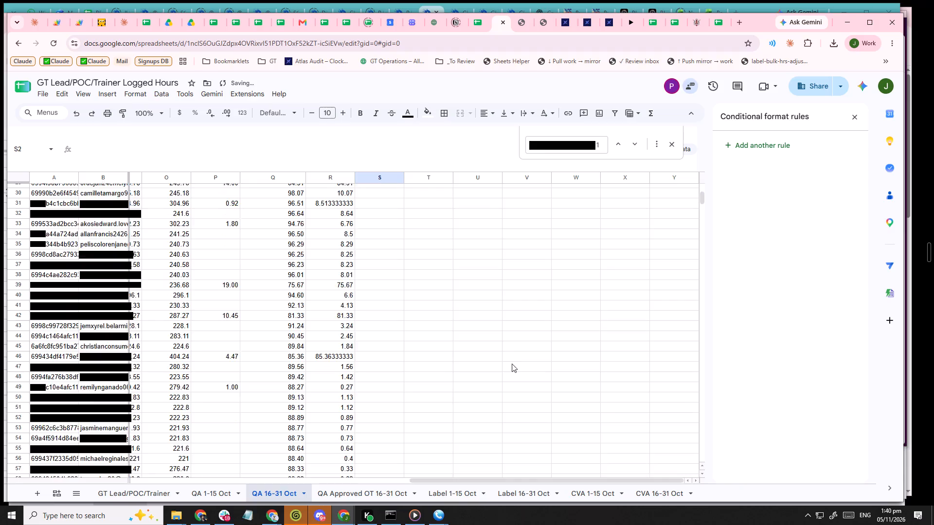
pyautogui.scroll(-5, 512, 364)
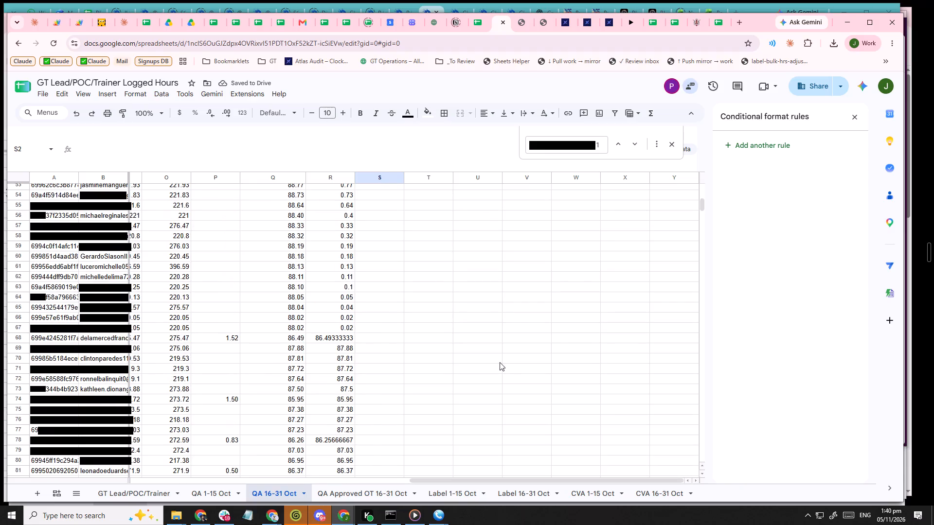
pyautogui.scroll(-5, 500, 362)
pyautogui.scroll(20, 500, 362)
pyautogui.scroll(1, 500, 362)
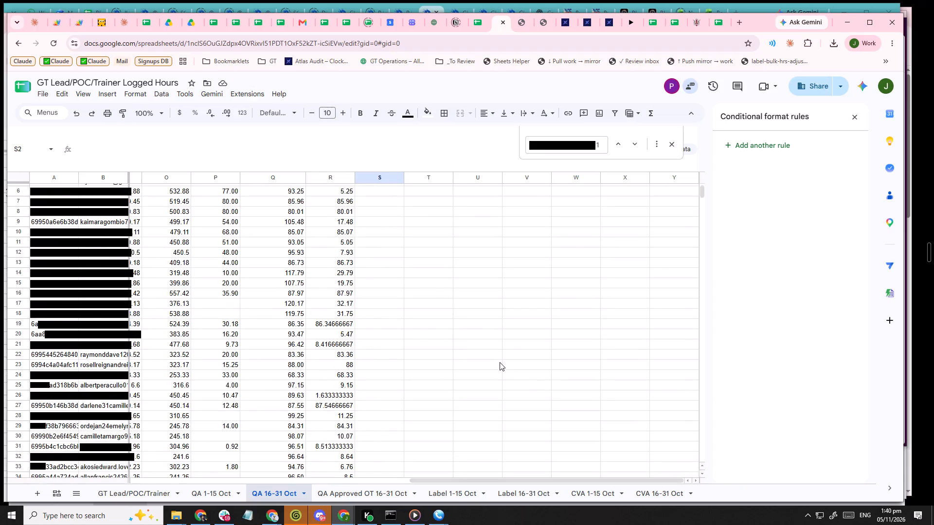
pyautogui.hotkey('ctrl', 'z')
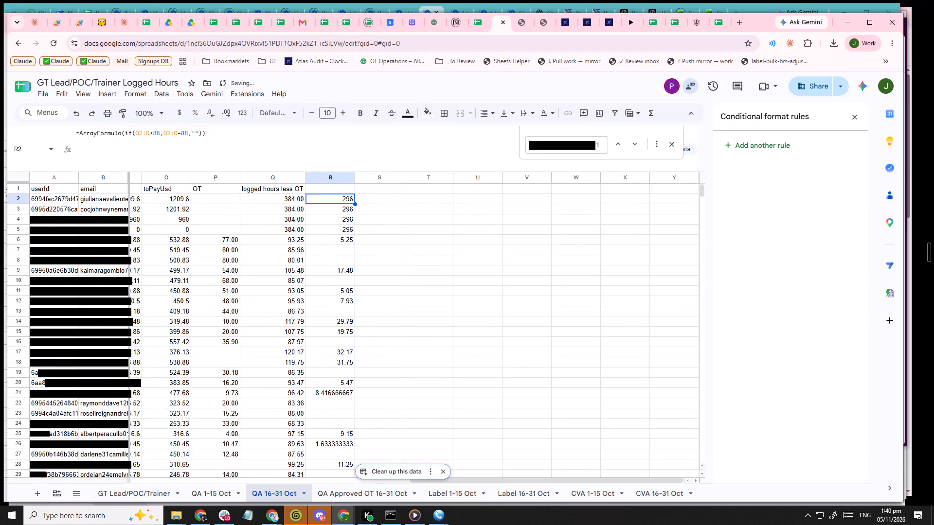
# Examine the hours above 88 in column R down the sheet, and check row 17's rate and pay values.
pyautogui.click(345, 186)
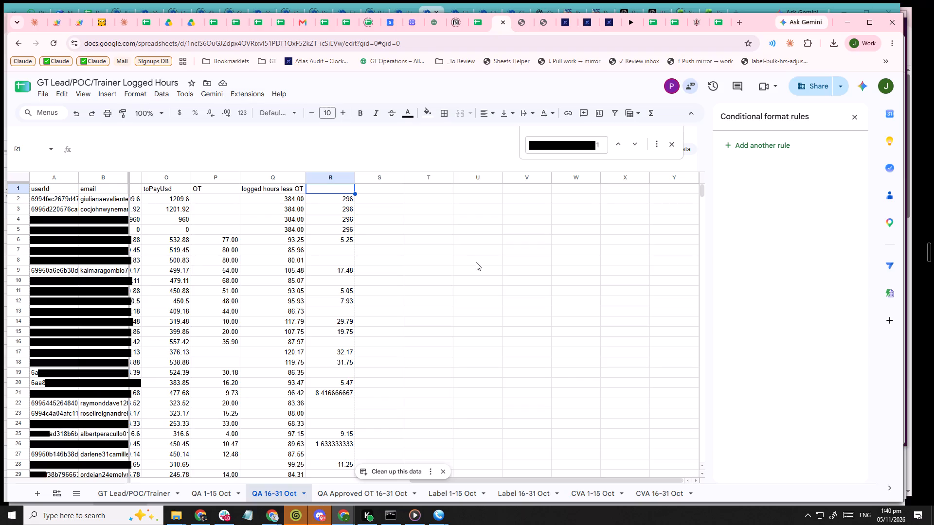
pyautogui.scroll(-12, 465, 274)
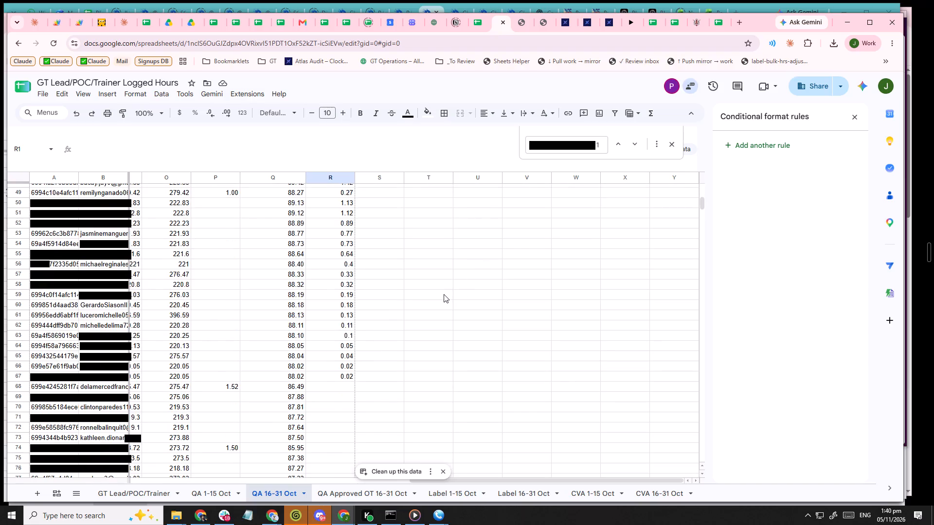
pyautogui.scroll(-2, 444, 294)
pyautogui.scroll(2, 444, 295)
pyautogui.scroll(-9, 444, 295)
pyautogui.scroll(20, 454, 292)
pyautogui.scroll(10, 454, 292)
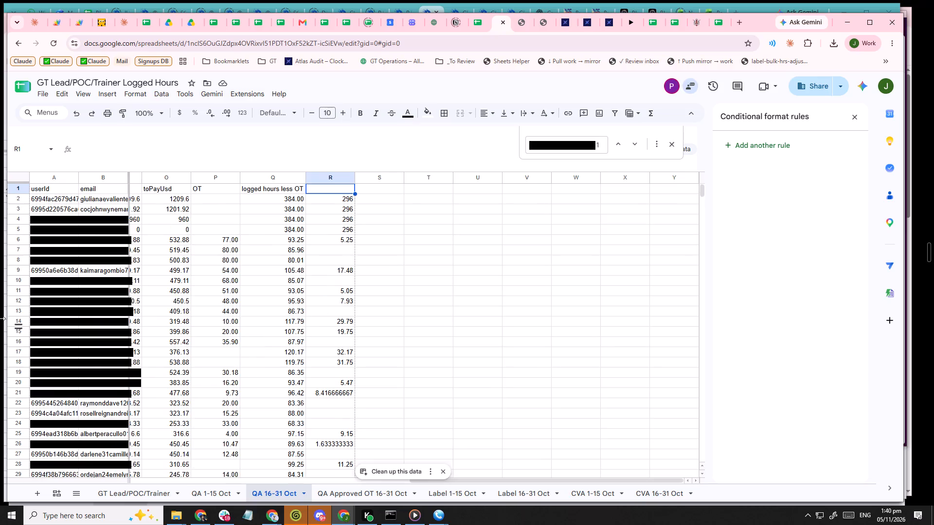
pyautogui.click(22, 350)
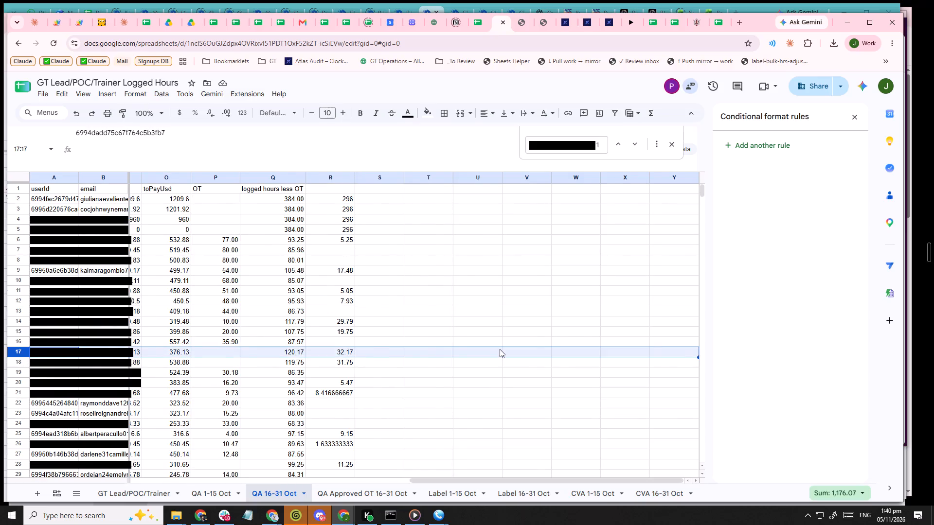
pyautogui.keyDown('shift'); pyautogui.scroll(6, 500, 349); pyautogui.keyUp('shift')
pyautogui.keyDown('shift'); pyautogui.scroll(-4, 500, 349); pyautogui.keyUp('shift')
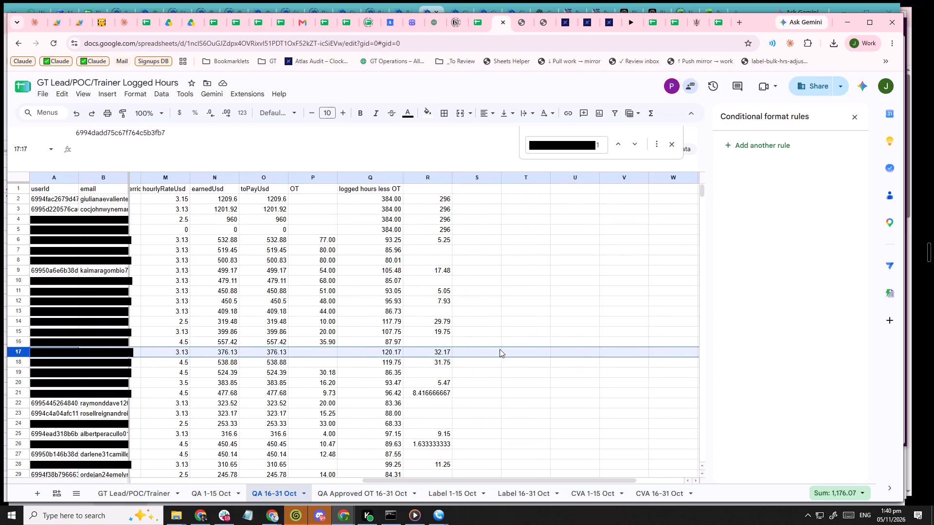
pyautogui.scroll(9, 500, 349)
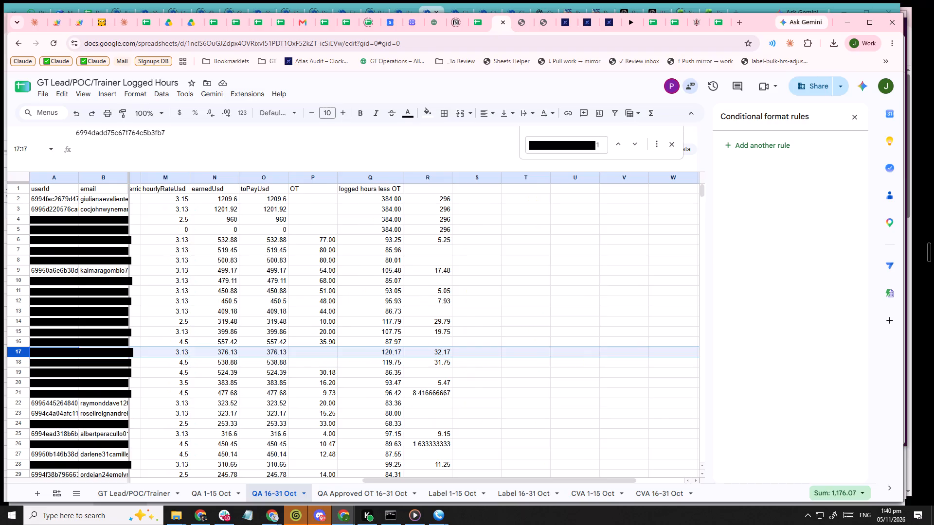
# Insert an empty column between logged hours less OT and the column of hours above 88.
pyautogui.rightClick(430, 176)
pyautogui.click(499, 224)
pyautogui.click(483, 195)
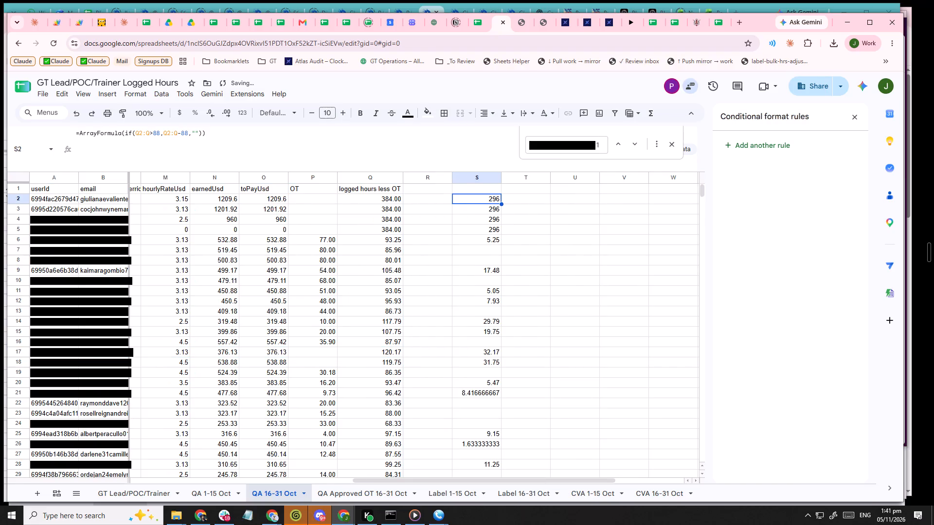
# Begin a formula in R2 that references the logged hours less OT range Q2:Q.
pyautogui.click(435, 202)
pyautogui.press('=')
pyautogui.press('Left')
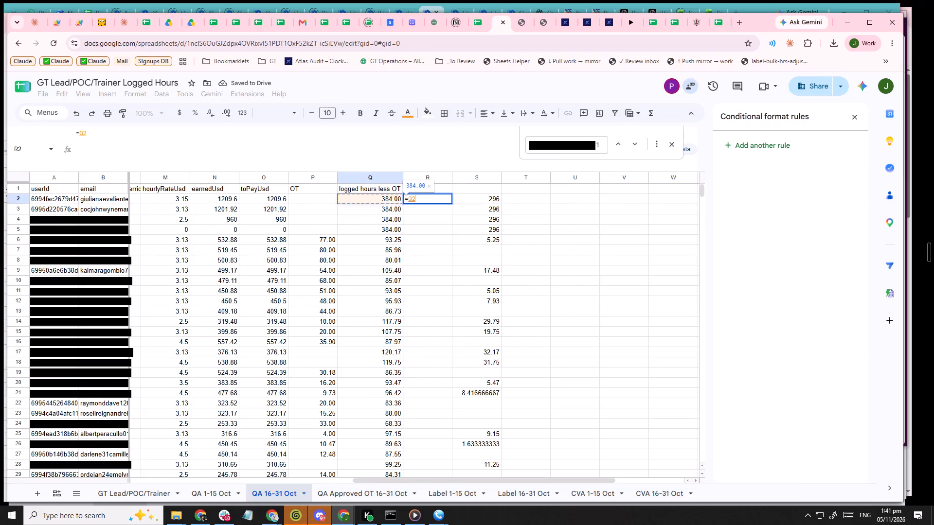
pyautogui.write(':A')
pyautogui.hotkey('shift', 'BackSpace')
pyautogui.hotkey('shift', 'q')
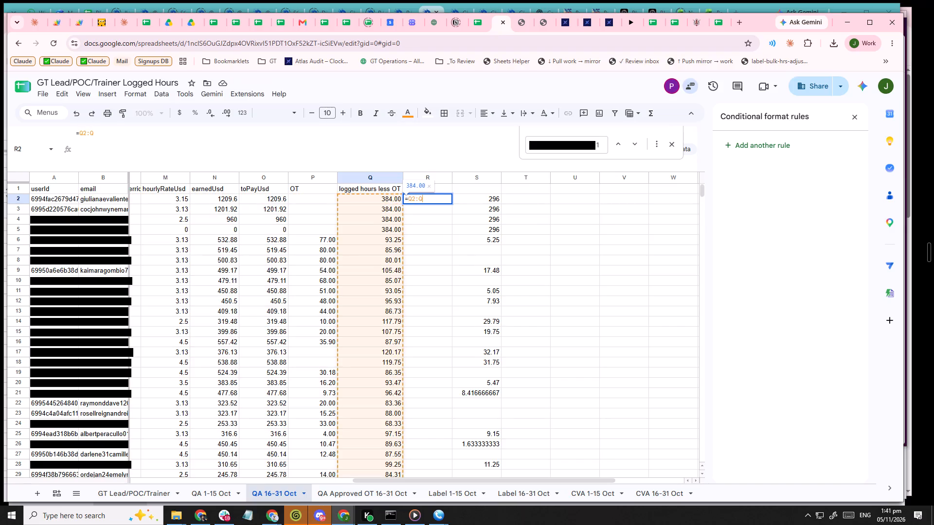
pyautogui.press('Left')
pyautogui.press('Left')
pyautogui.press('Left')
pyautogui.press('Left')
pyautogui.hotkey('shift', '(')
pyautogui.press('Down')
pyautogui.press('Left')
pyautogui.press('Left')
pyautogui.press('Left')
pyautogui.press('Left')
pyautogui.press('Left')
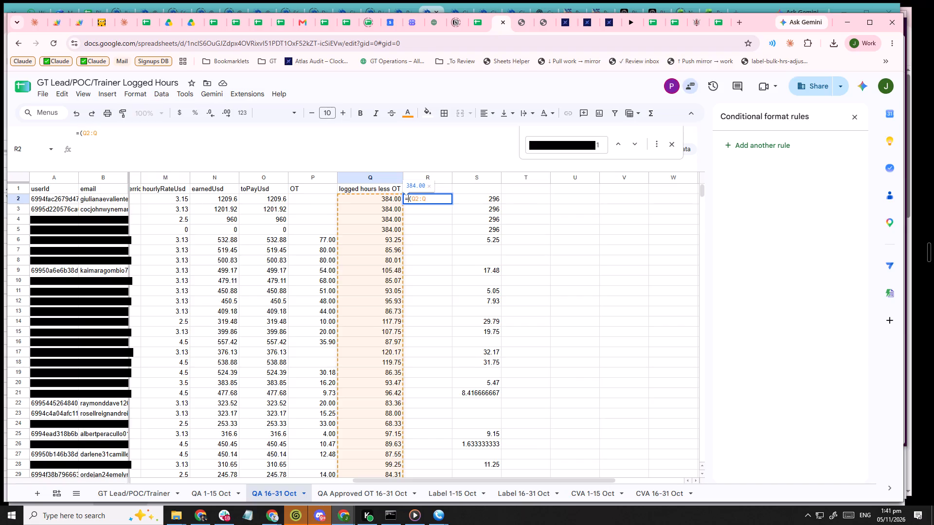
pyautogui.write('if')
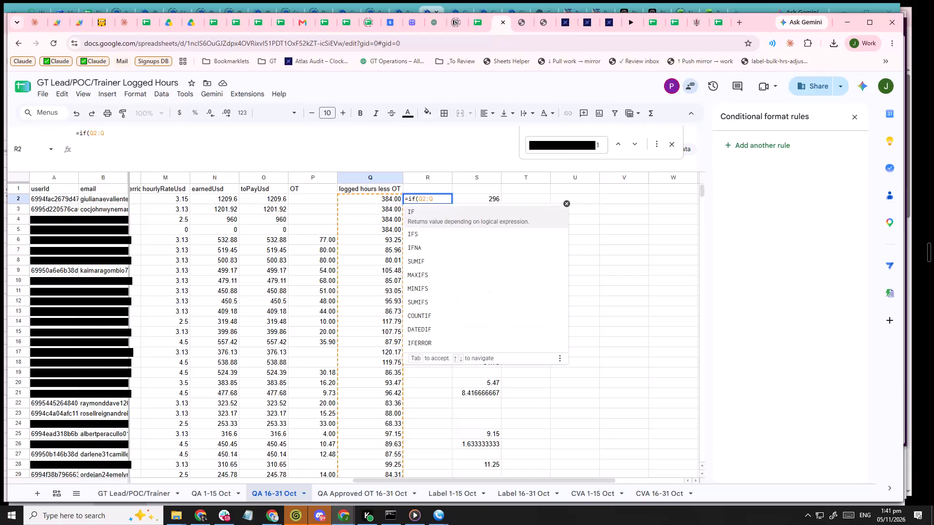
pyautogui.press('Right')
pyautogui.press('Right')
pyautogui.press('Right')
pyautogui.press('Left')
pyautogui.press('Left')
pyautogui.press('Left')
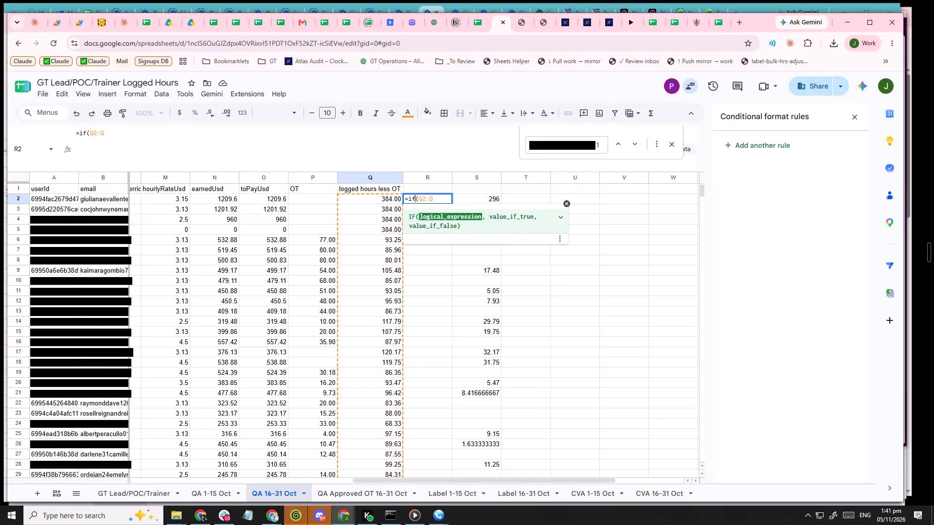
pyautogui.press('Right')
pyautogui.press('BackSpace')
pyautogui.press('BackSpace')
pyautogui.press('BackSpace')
# Divide the Q2:Q range in the R2 formula by 11 and enter it as an array formula.
pyautogui.press('Down')
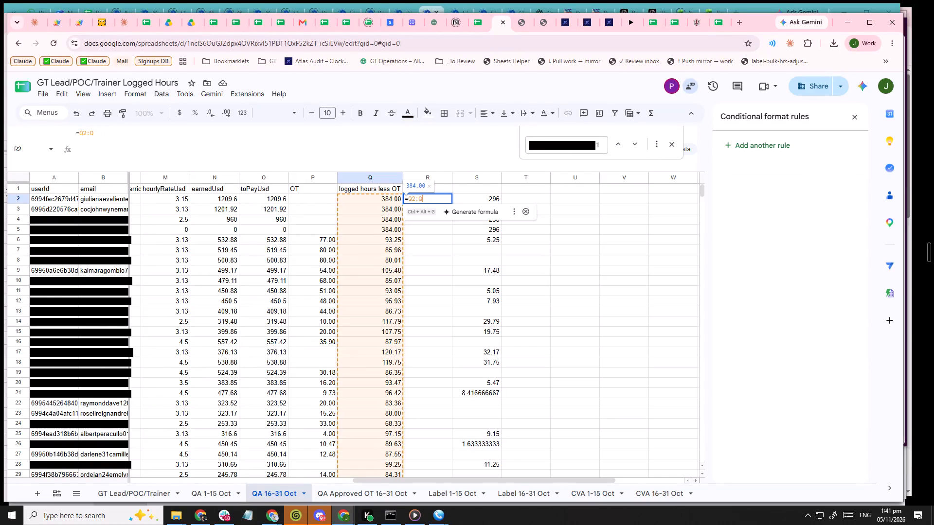
pyautogui.press('/')
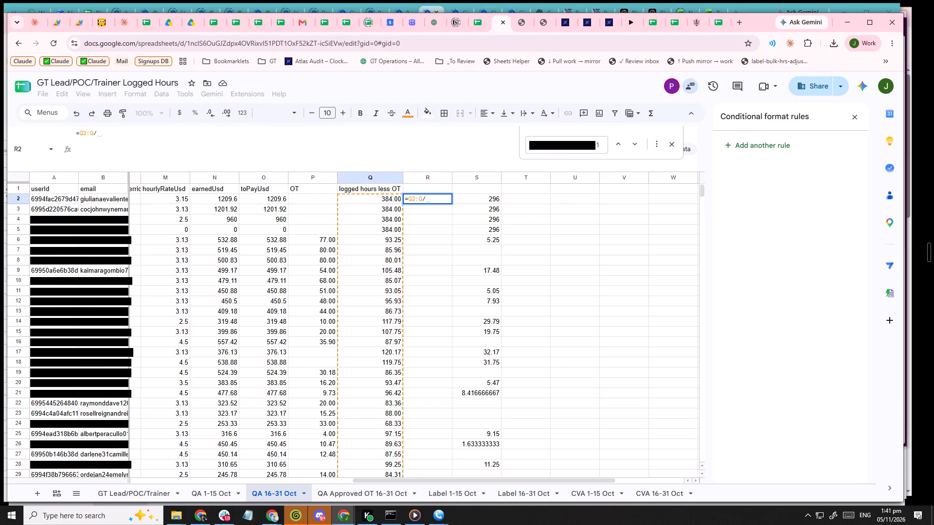
pyautogui.write('11')
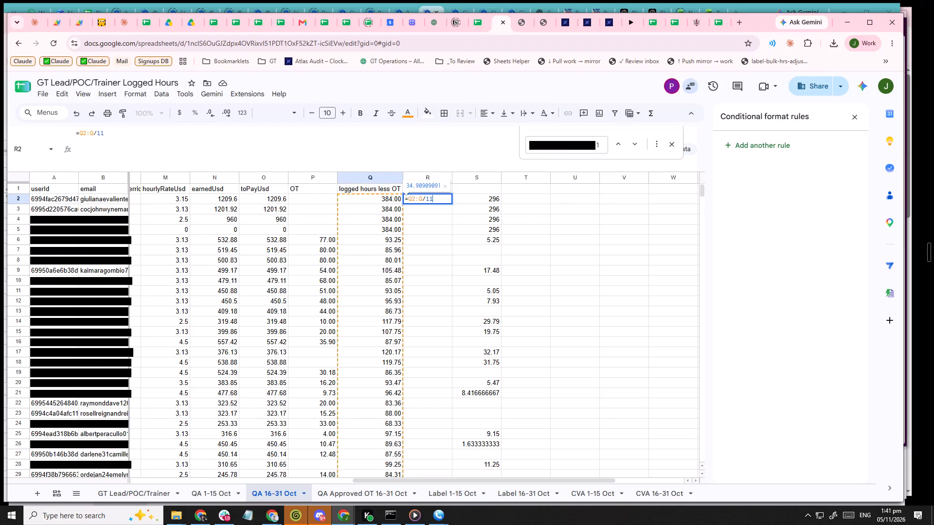
pyautogui.hotkey('ctrl', 'shift', 'Return')
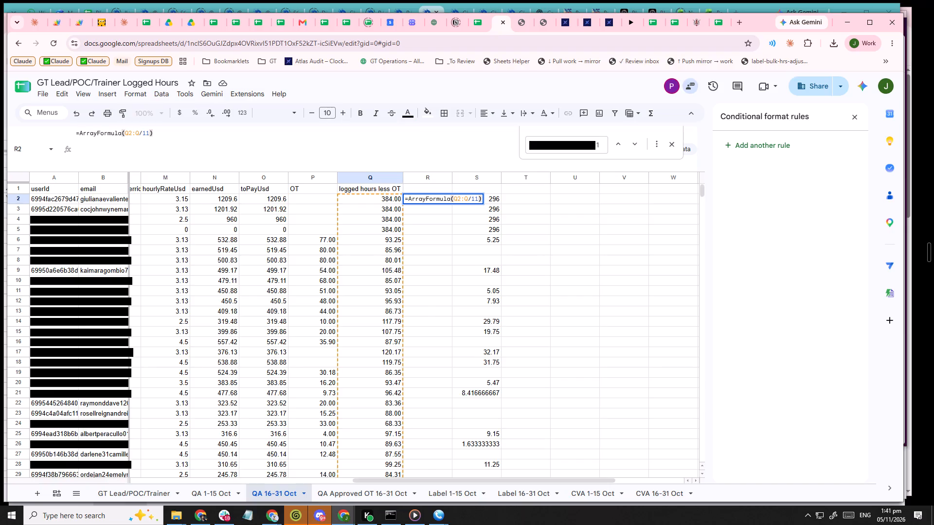
pyautogui.press('Return')
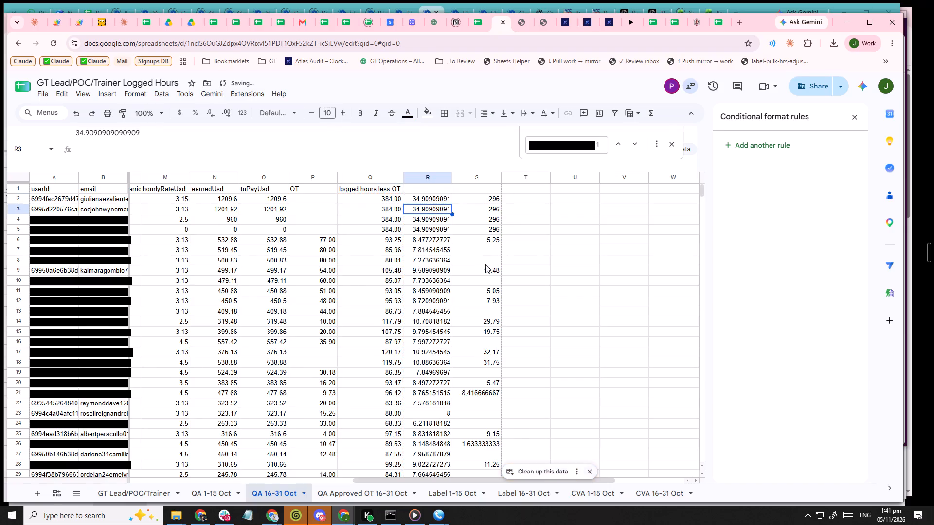
# Check the divided hours in column R down to the last data rows and back up to the top.
pyautogui.scroll(-20, 485, 265)
pyautogui.scroll(-17, 485, 265)
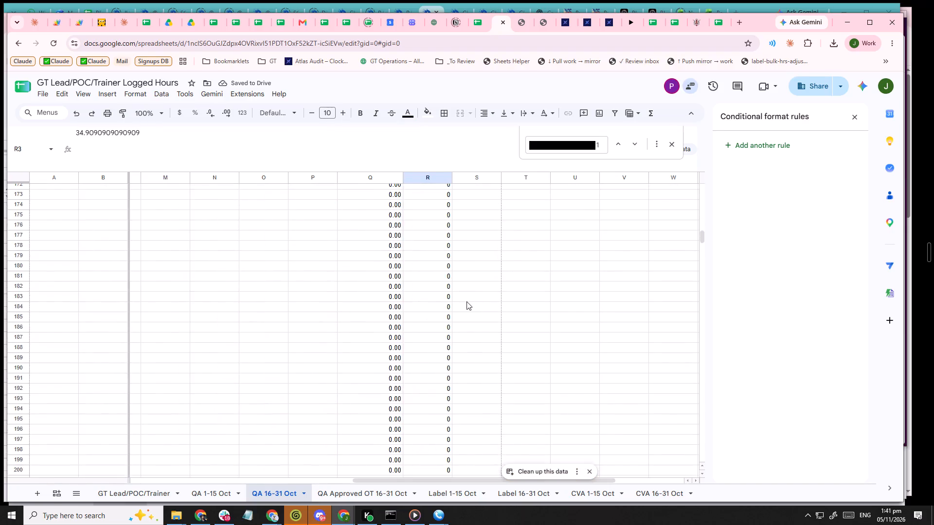
pyautogui.scroll(7, 467, 301)
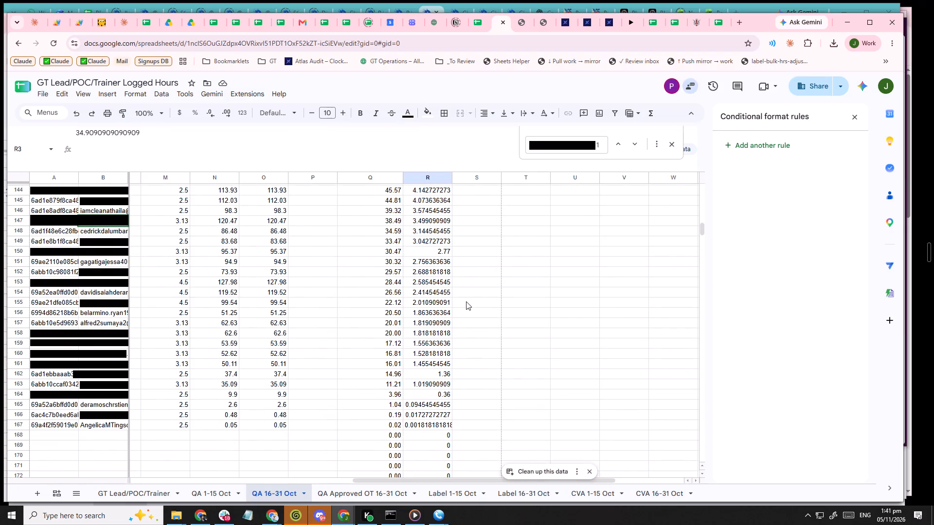
pyautogui.scroll(20, 466, 300)
pyautogui.scroll(3, 466, 300)
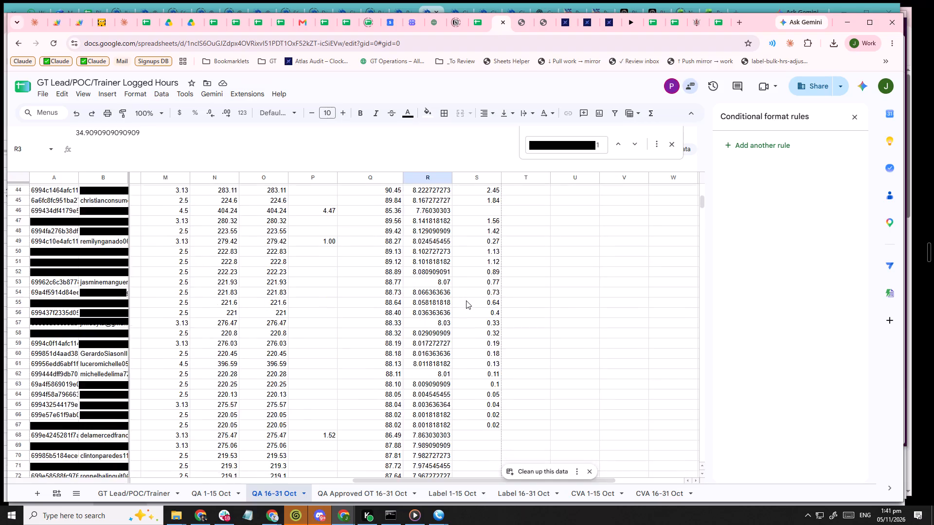
pyautogui.scroll(11, 466, 300)
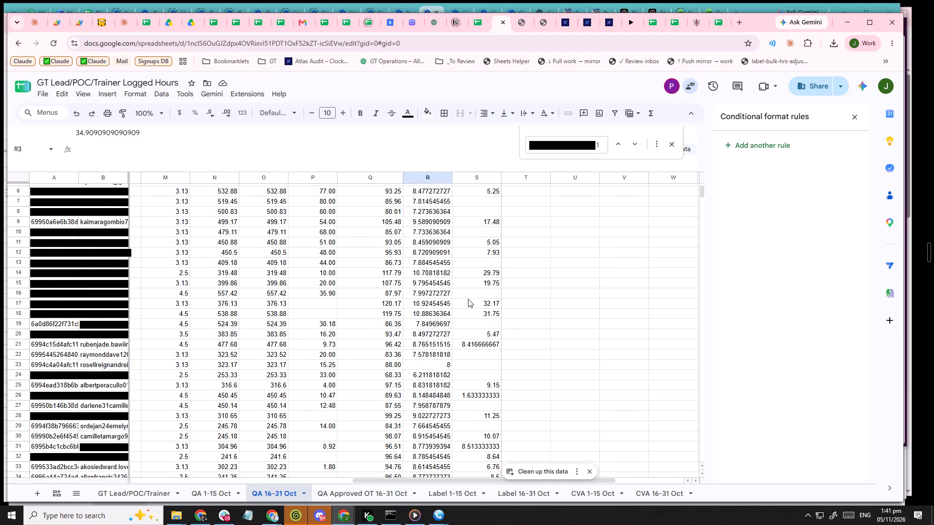
pyautogui.click(436, 318)
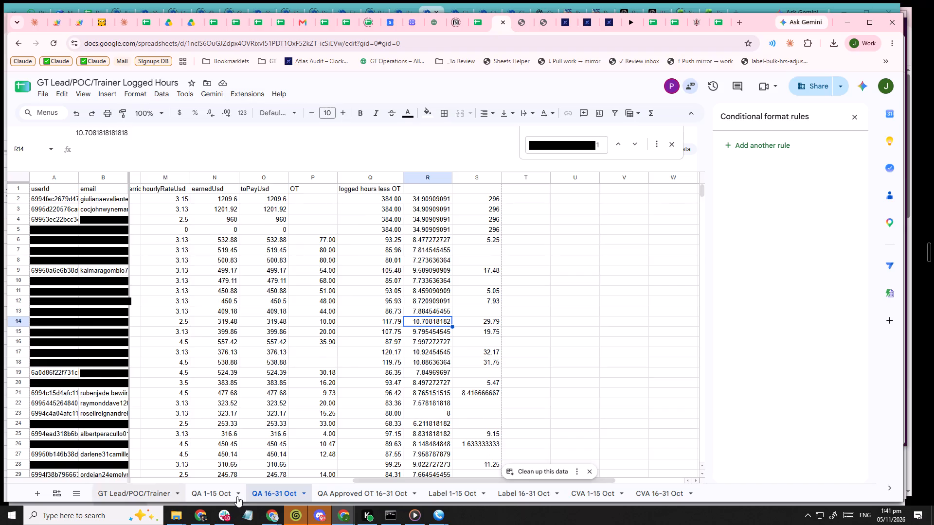
# Look over the QA Approved OT 16-31 Oct, Label 1-15 Oct and Label 16-31 Oct sheets.
pyautogui.click(375, 495)
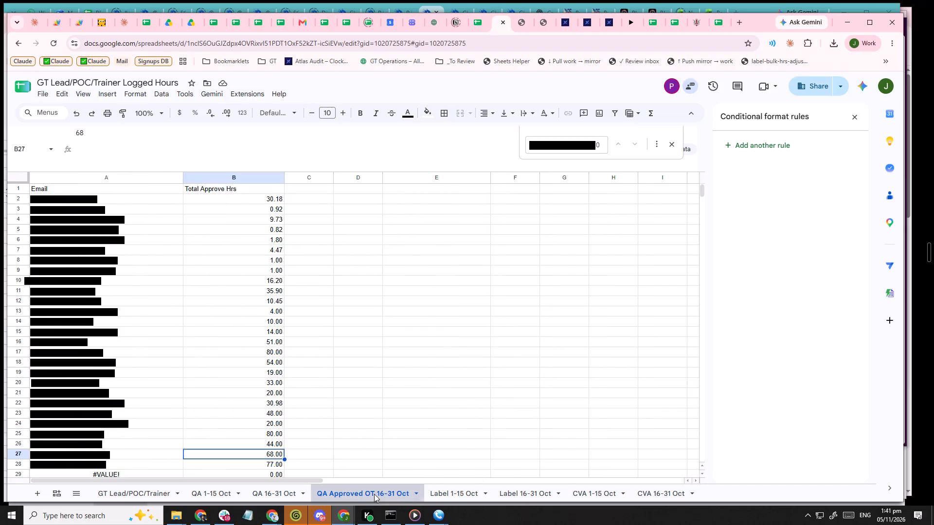
pyautogui.keyDown('shift'); pyautogui.scroll(6, 345, 397); pyautogui.keyUp('shift')
pyautogui.click(477, 501)
pyautogui.keyDown('shift'); pyautogui.scroll(-4, 491, 387); pyautogui.keyUp('shift')
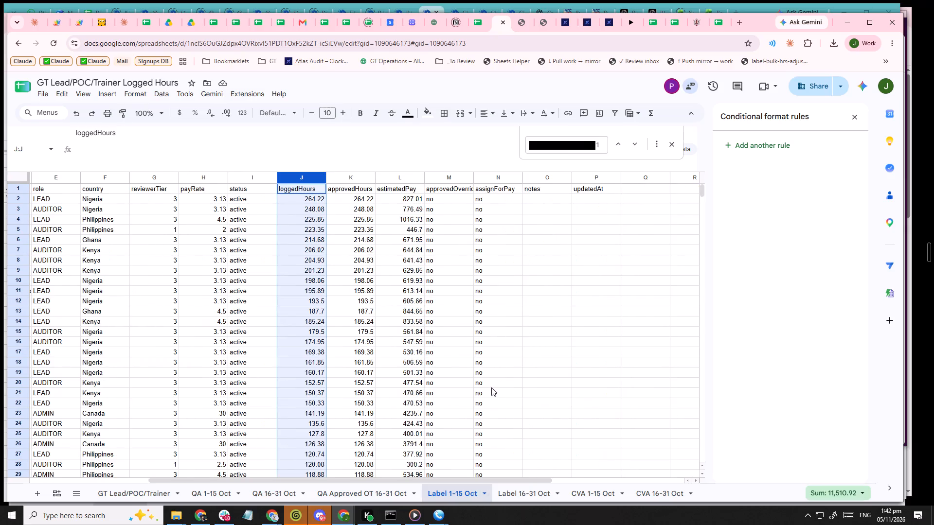
pyautogui.keyDown('shift'); pyautogui.scroll(6, 491, 387); pyautogui.keyUp('shift')
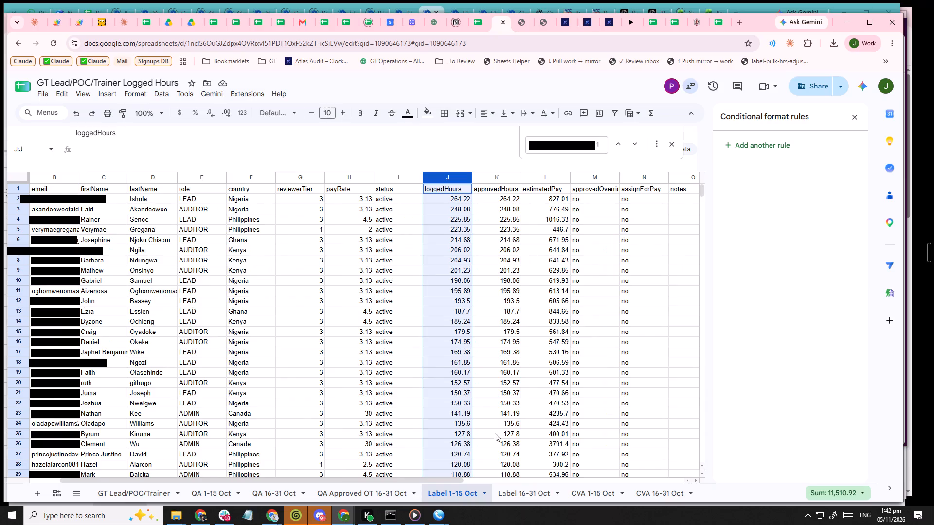
pyautogui.click(521, 488)
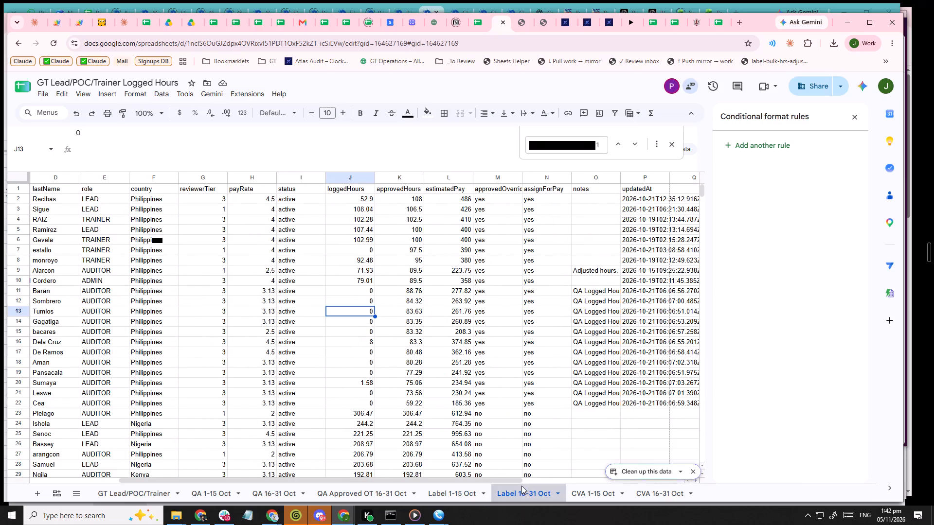
pyautogui.scroll(6, 486, 405)
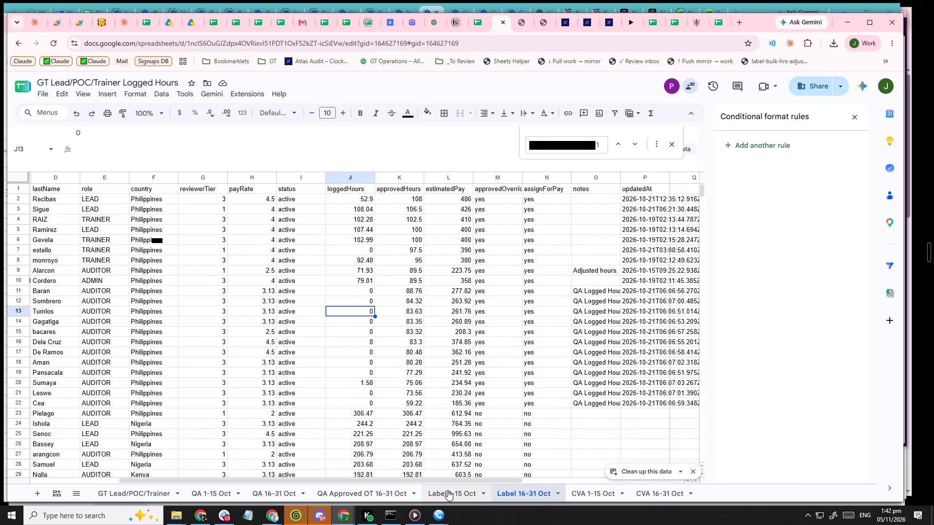
# Sort all rows of the Label 1-15 Oct sheet by loggedHours from Z to A, treating the first row as a header.
pyautogui.click(448, 490)
pyautogui.scroll(5, 411, 350)
pyautogui.click(20, 176)
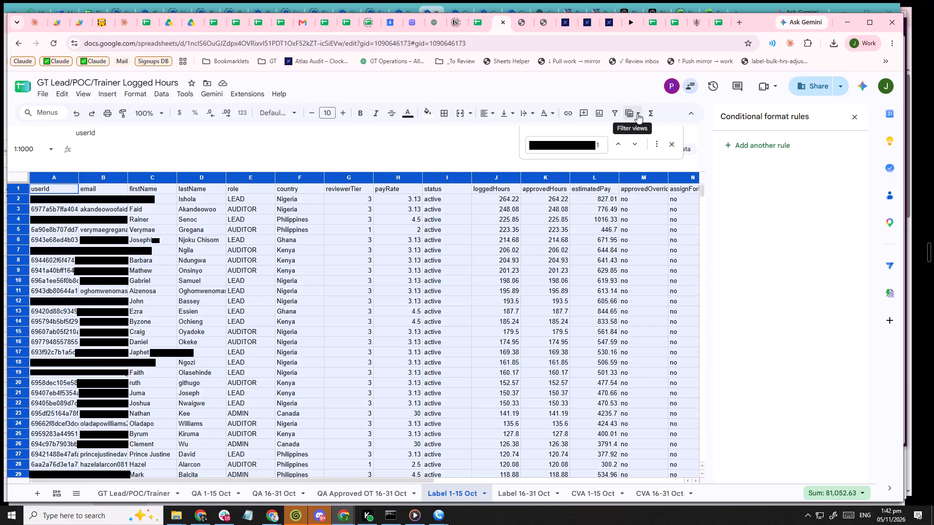
pyautogui.click(152, 92)
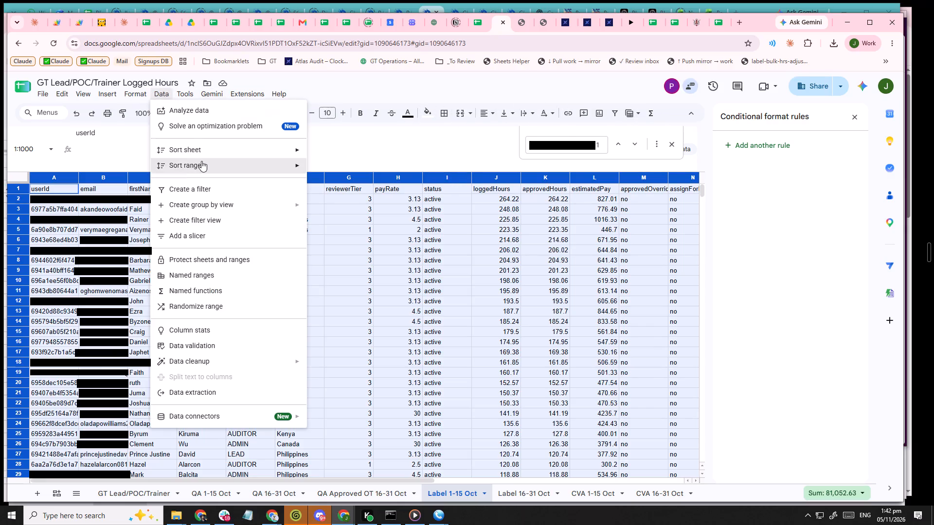
pyautogui.click(203, 161)
pyautogui.click(350, 213)
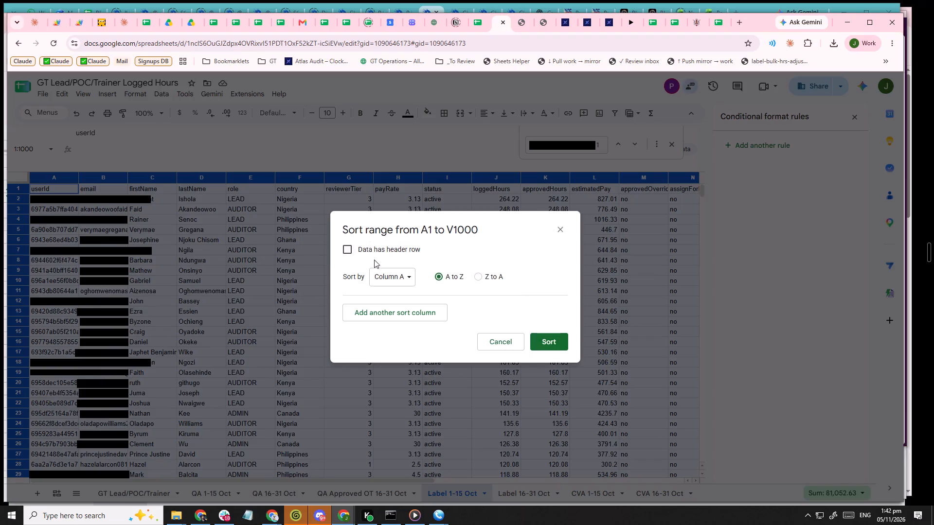
pyautogui.click(354, 253)
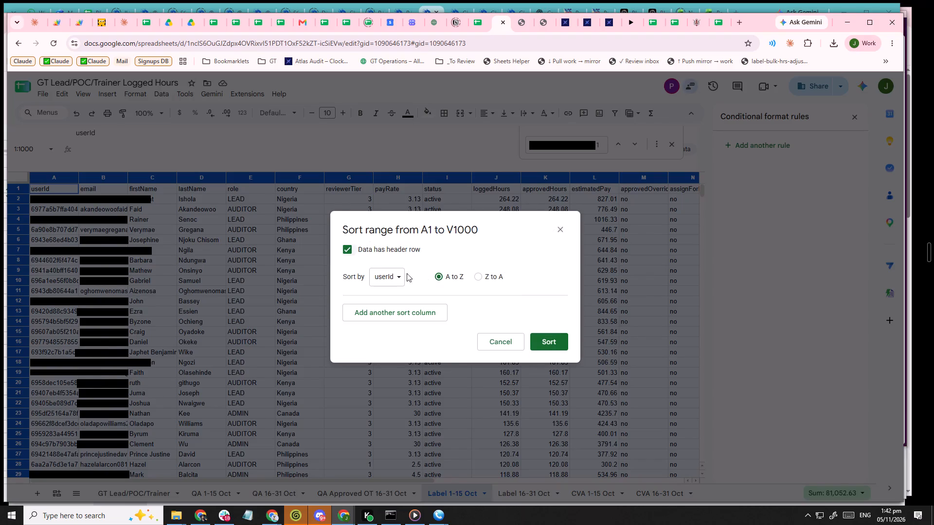
pyautogui.click(403, 272)
pyautogui.click(421, 416)
pyautogui.click(489, 282)
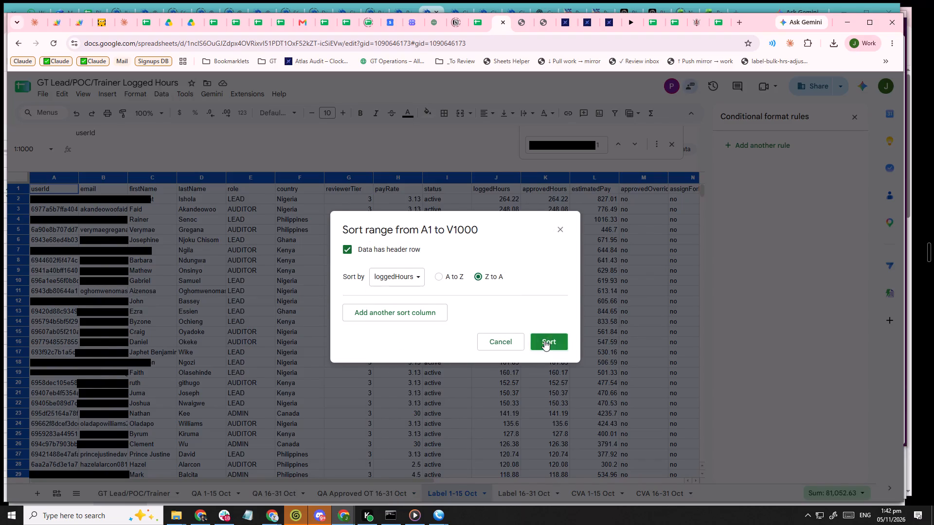
pyautogui.click(544, 340)
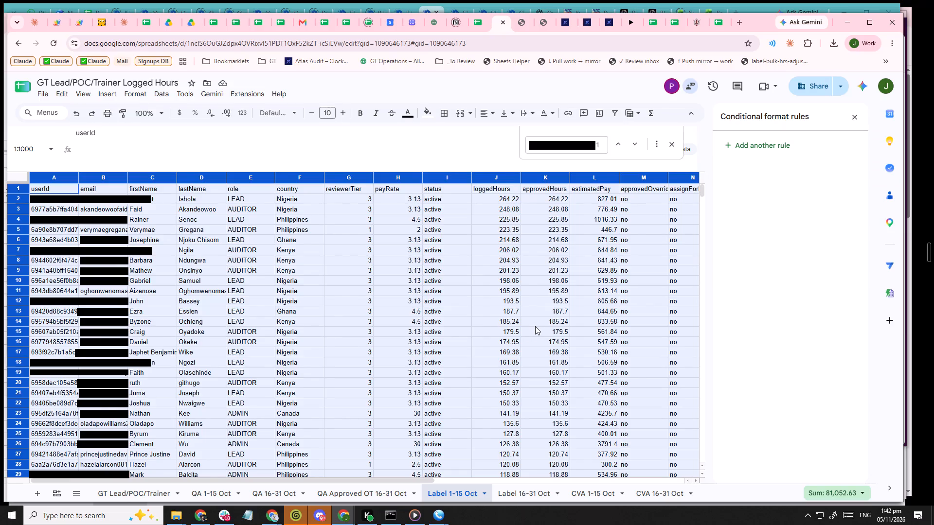
# Enter an array formula in Q2 of the Label 1-15 Oct sheet that divides the loggedHours range J2:J by 11.
pyautogui.keyDown('shift'); pyautogui.scroll(-6, 535, 326); pyautogui.keyUp('shift')
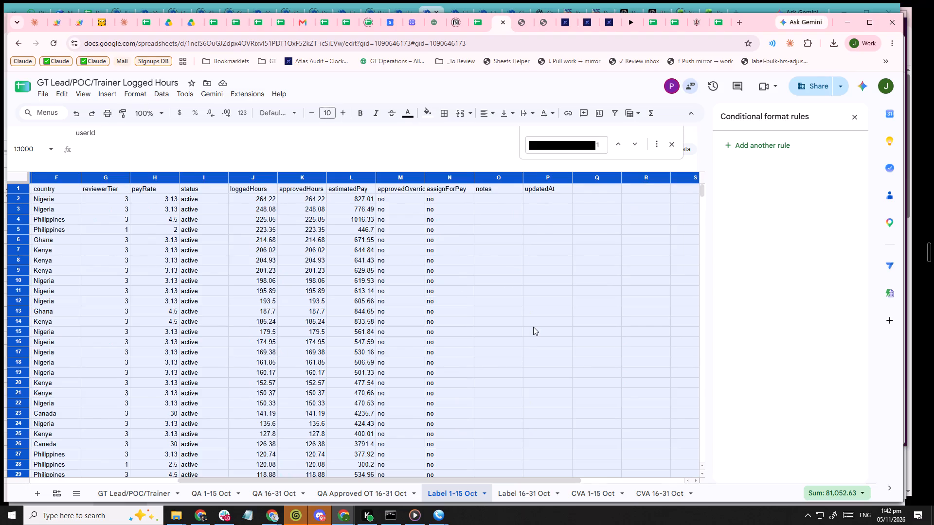
pyautogui.click(535, 198)
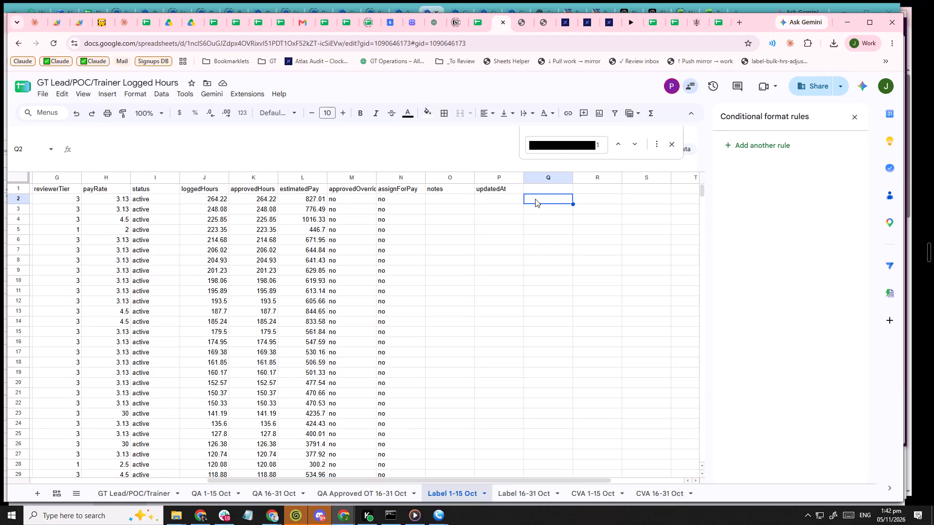
pyautogui.press('=')
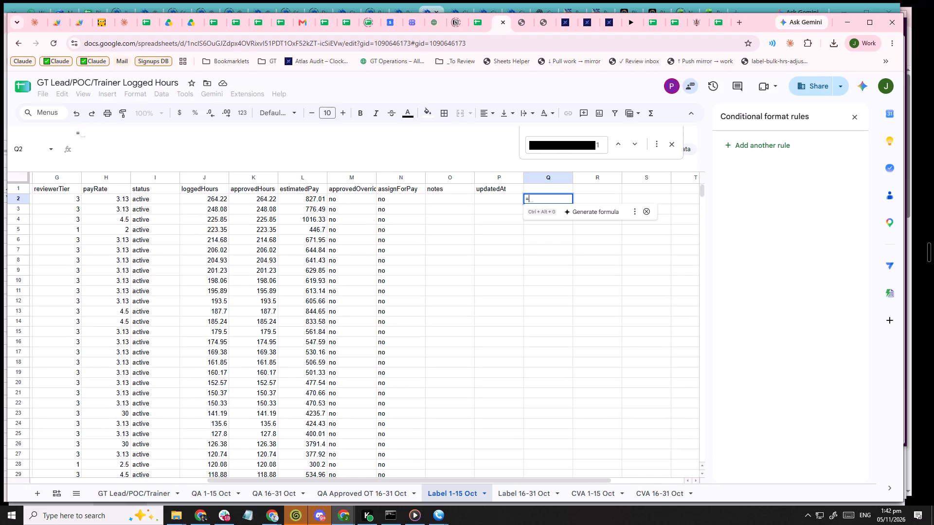
pyautogui.press('Left')
pyautogui.press('Left')
pyautogui.press('Left')
pyautogui.press('Left')
pyautogui.press('Left')
pyautogui.press('Left')
pyautogui.press('Left')
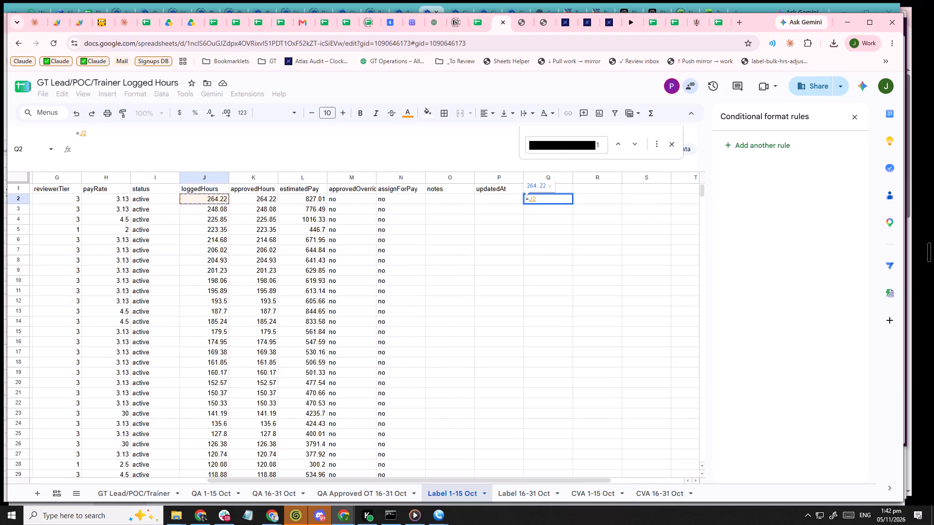
pyautogui.write(':J/')
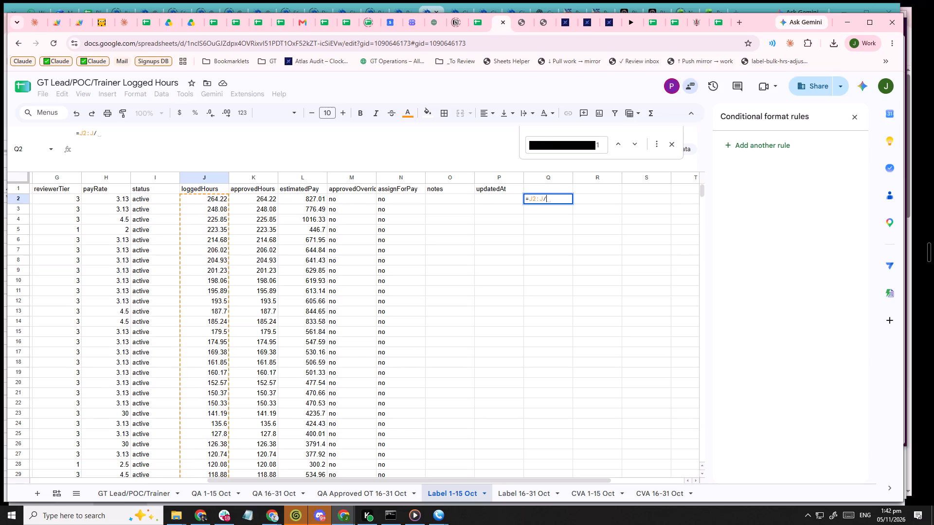
pyautogui.write('11')
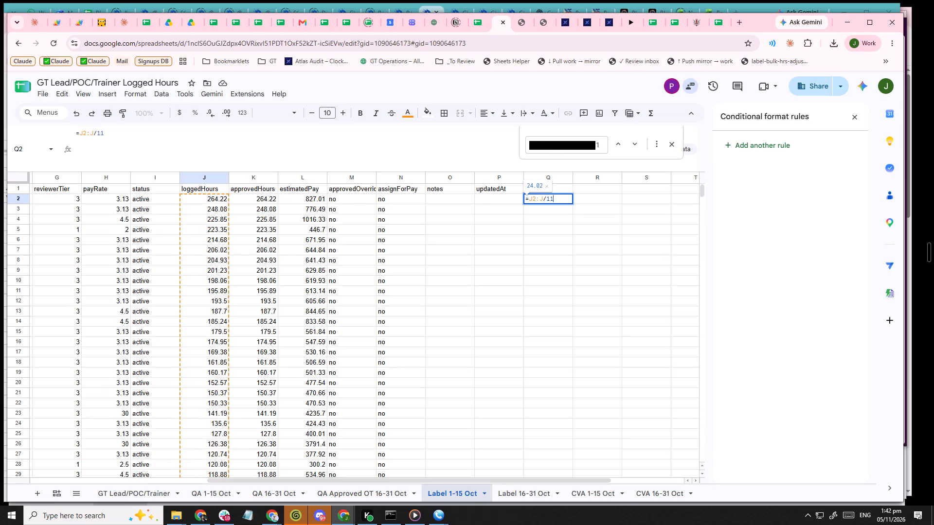
pyautogui.hotkey('ctrl', 'shift', 'Return')
pyautogui.press('Return')
# Copy the complete array formula text from Q2 of the Label 1-15 Oct sheet.
pyautogui.scroll(-10, 615, 233)
pyautogui.scroll(19, 613, 232)
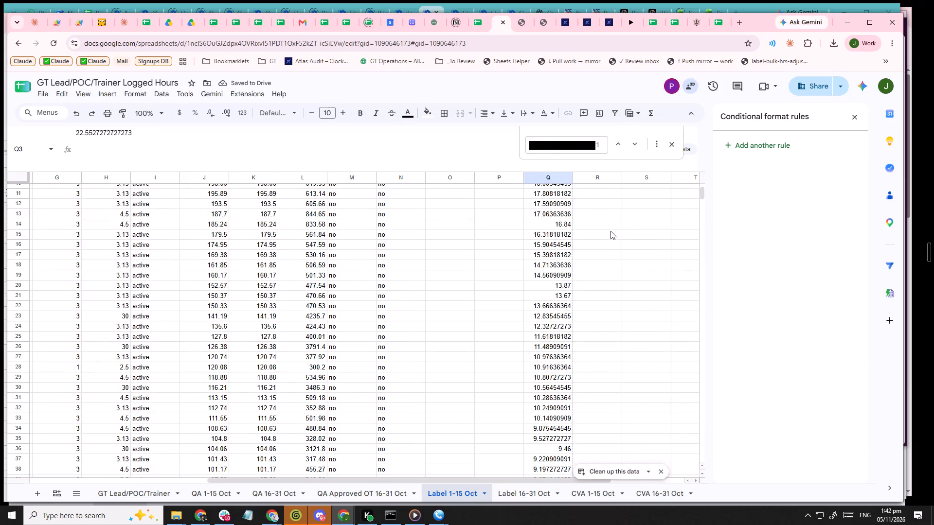
pyautogui.keyDown('shift'); pyautogui.scroll(11, 511, 292); pyautogui.keyUp('shift')
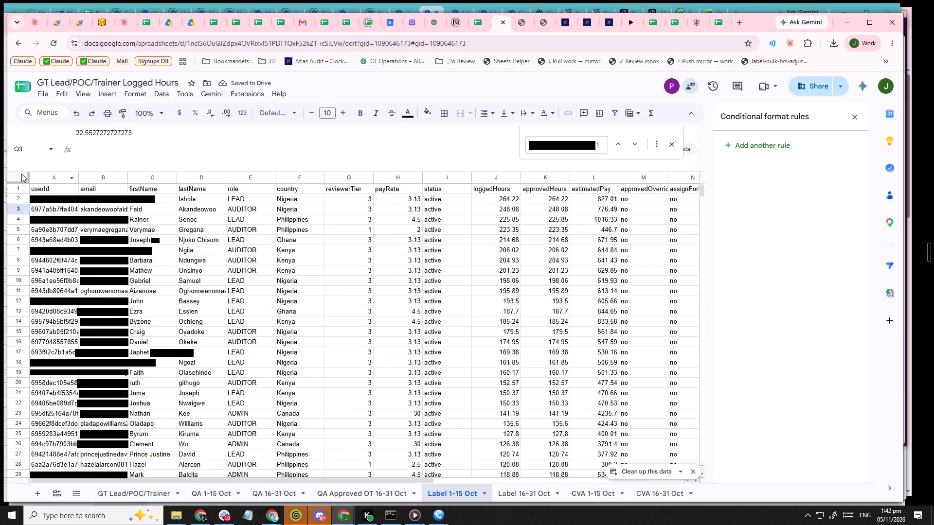
pyautogui.keyDown('shift'); pyautogui.scroll(-11, 554, 218); pyautogui.keyUp('shift')
pyautogui.click(434, 195)
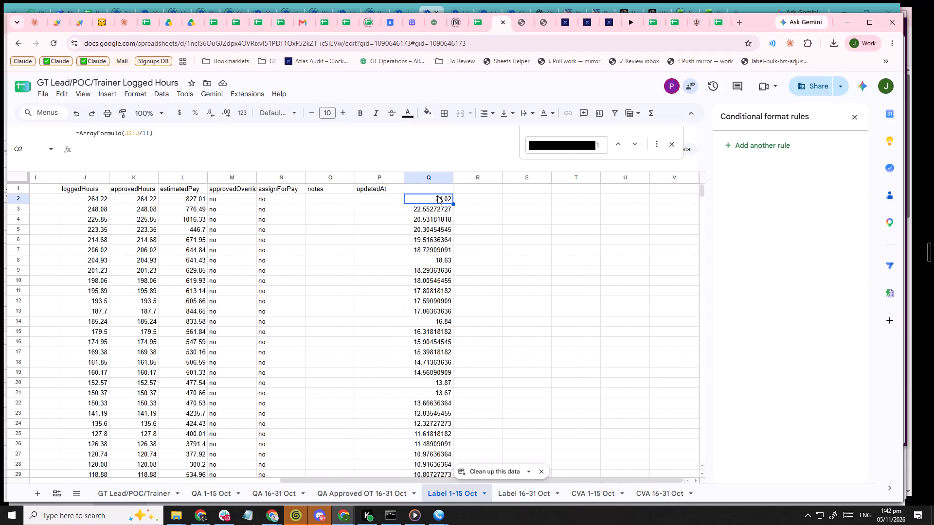
pyautogui.moveTo(186, 135); pyautogui.dragTo(78, 132)
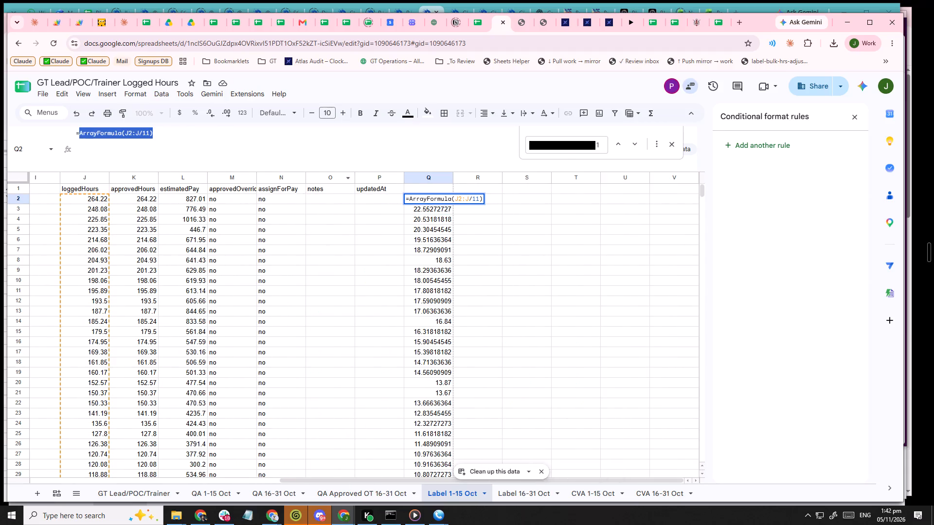
pyautogui.hotkey('shift', 'Left')
pyautogui.hotkey('ctrl', 'c')
# On the Label 16-31 Oct sheet, fit the updatedAt column's width to its contents.
pyautogui.click(525, 491)
pyautogui.keyDown('shift'); pyautogui.scroll(-7, 496, 325); pyautogui.keyUp('shift')
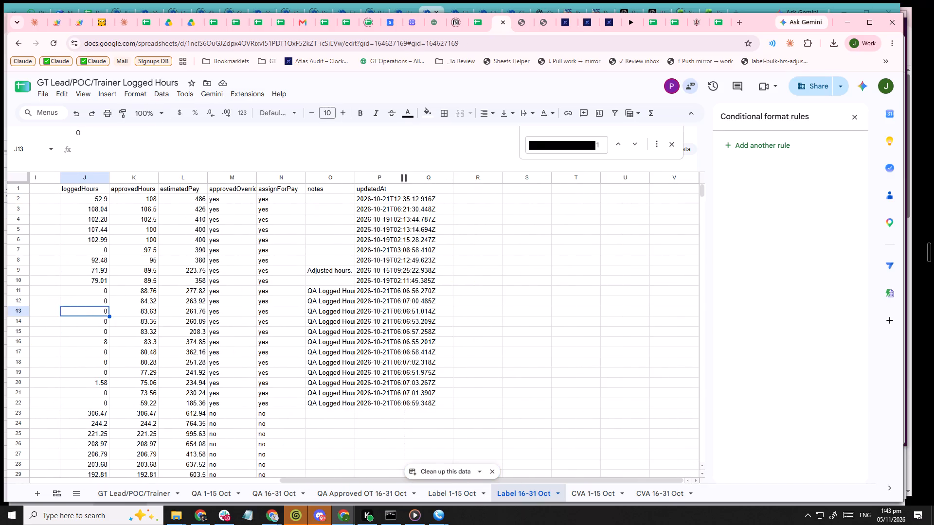
pyautogui.doubleClick(404, 178)
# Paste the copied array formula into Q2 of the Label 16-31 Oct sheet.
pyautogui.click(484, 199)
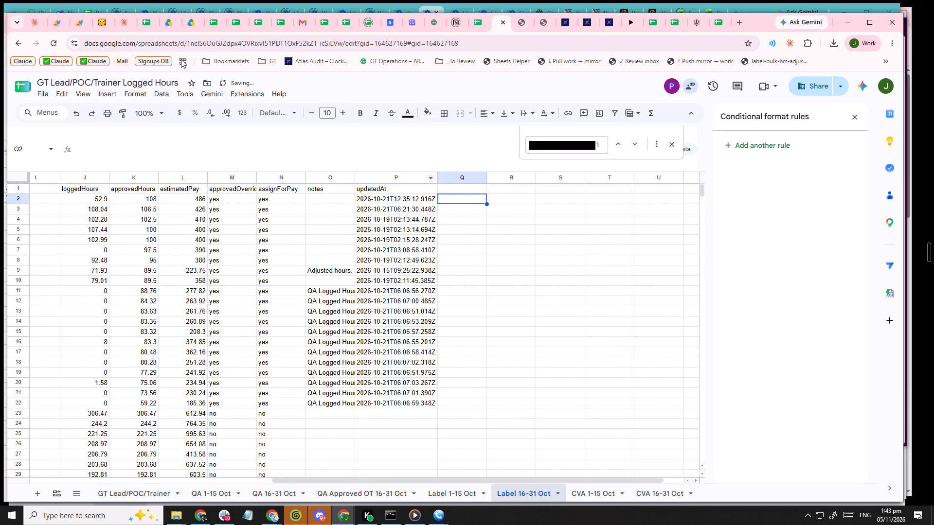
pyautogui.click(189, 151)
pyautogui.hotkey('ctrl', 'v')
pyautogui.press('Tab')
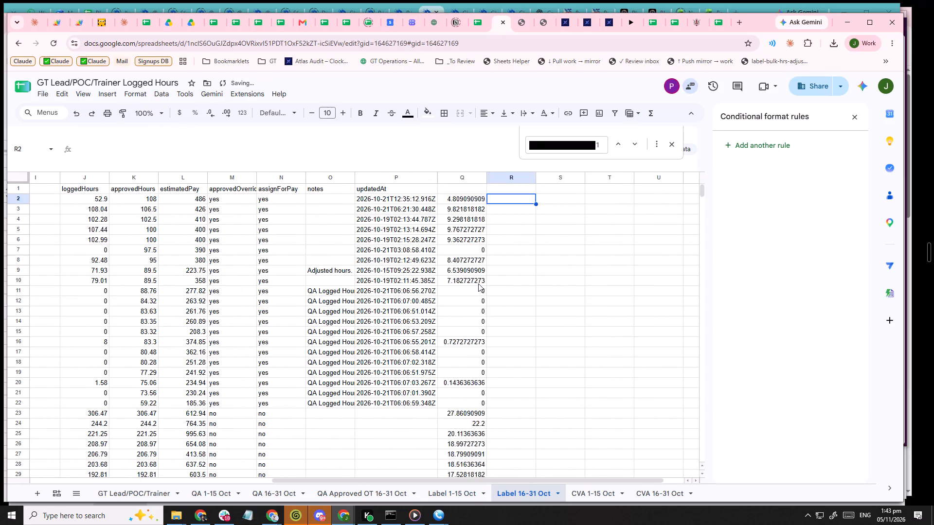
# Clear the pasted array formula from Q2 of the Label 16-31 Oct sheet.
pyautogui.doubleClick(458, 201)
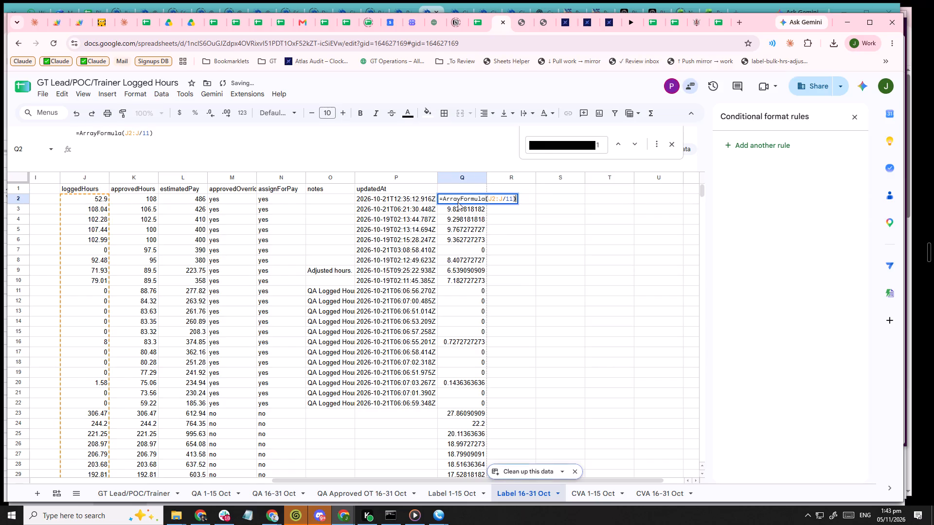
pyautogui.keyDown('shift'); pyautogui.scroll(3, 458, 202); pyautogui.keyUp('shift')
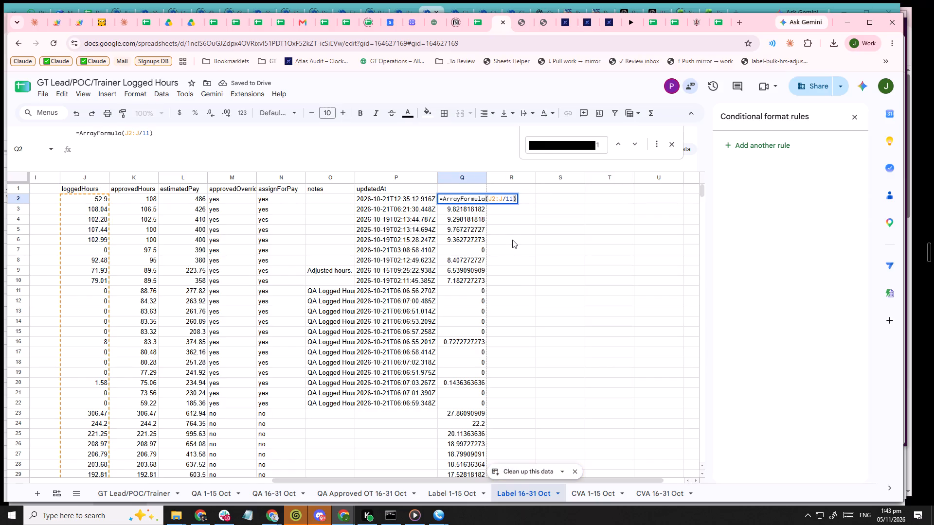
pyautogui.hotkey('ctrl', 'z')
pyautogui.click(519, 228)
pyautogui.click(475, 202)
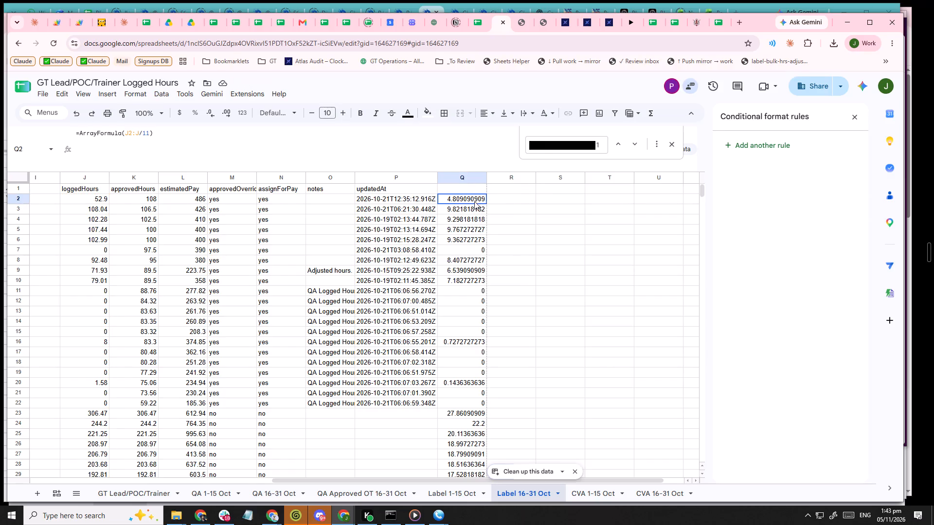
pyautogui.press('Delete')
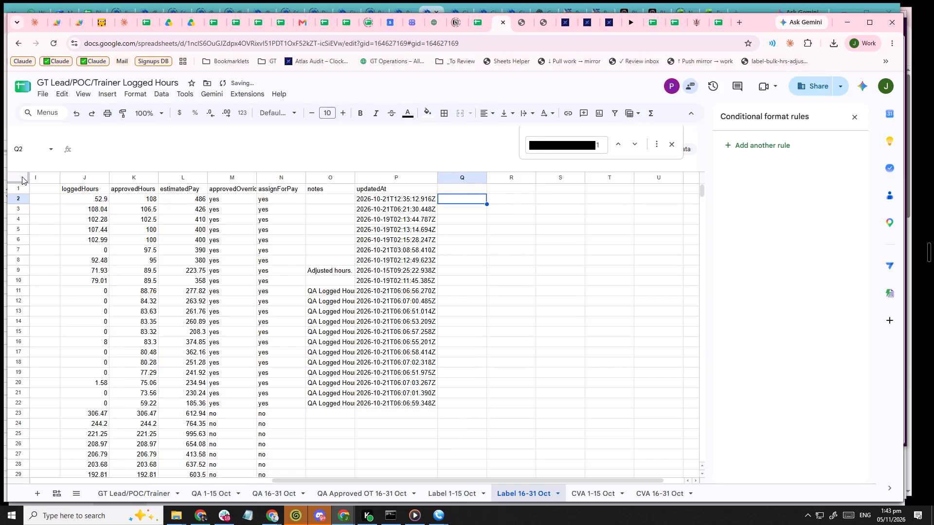
# Sort all rows of the Label 16-31 Oct sheet by loggedHours from Z to A, treating the first row as a header.
pyautogui.click(22, 176)
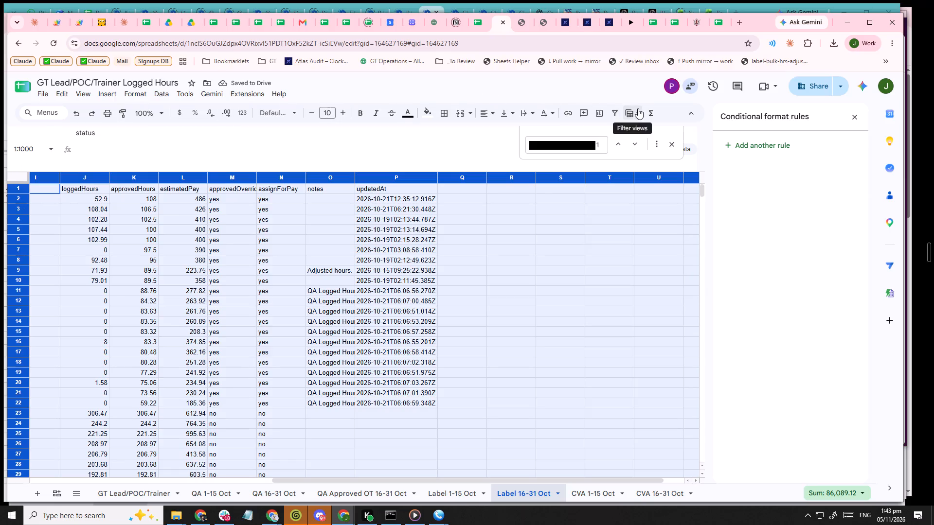
pyautogui.click(157, 96)
pyautogui.click(218, 163)
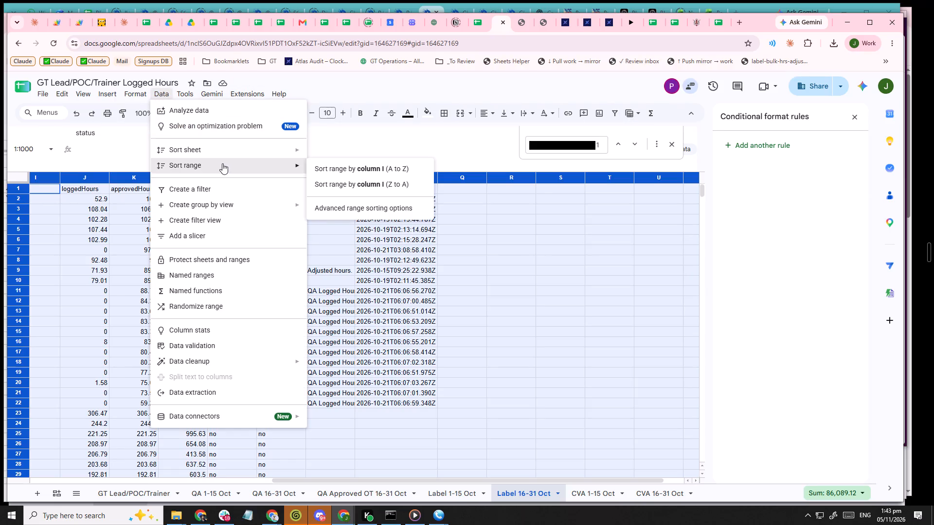
pyautogui.click(357, 203)
pyautogui.click(383, 249)
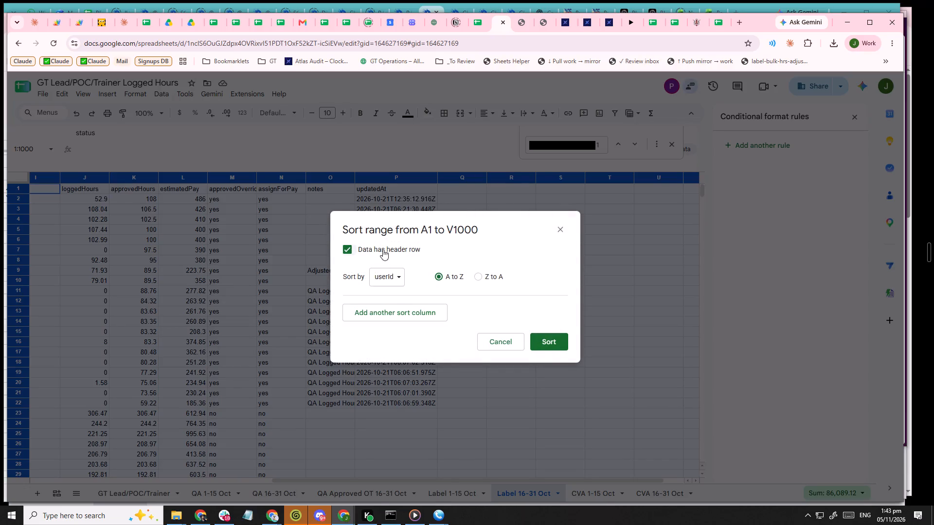
pyautogui.click(396, 278)
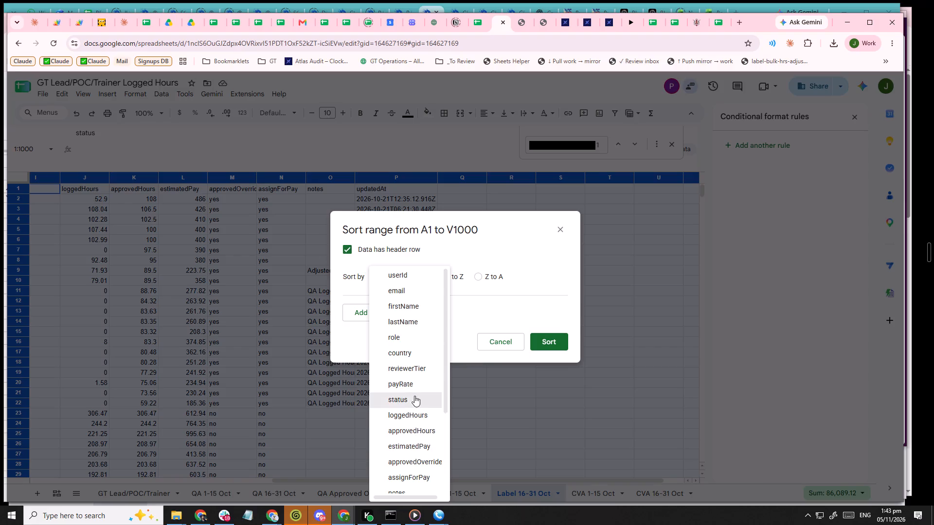
pyautogui.click(419, 415)
pyautogui.click(475, 270)
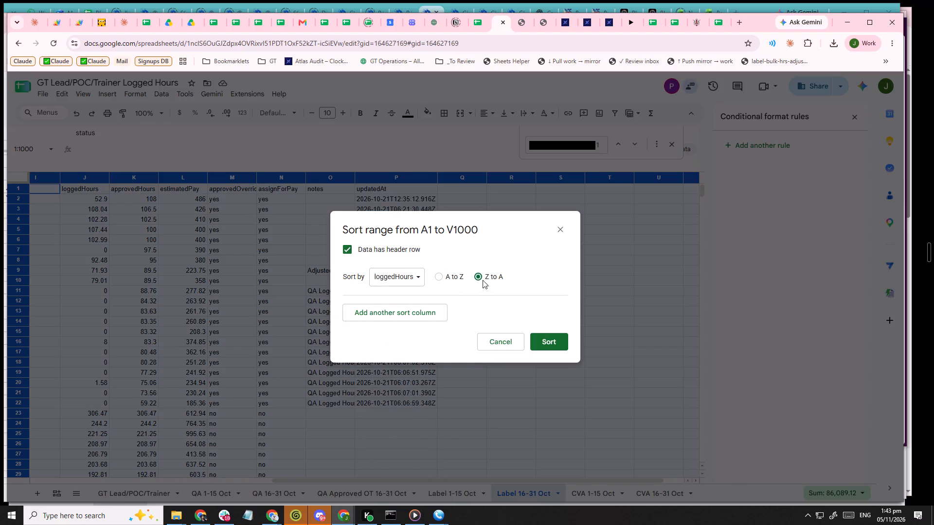
pyautogui.click(547, 342)
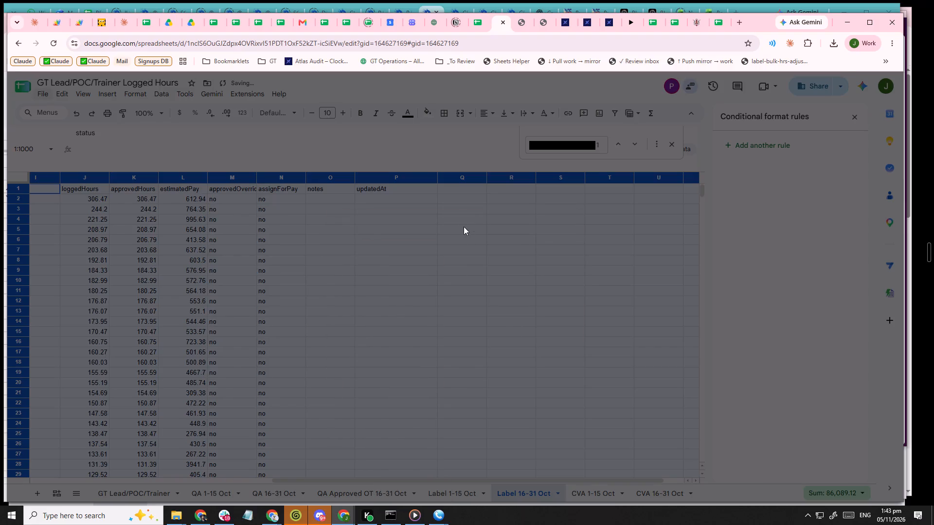
# Paste the copied formula =ArrayFormula(J2:J/11) into Q2 of the sorted Label 16-31 Oct sheet.
pyautogui.doubleClick(459, 203)
pyautogui.doubleClick(459, 200)
pyautogui.hotkey('ctrl', 'v')
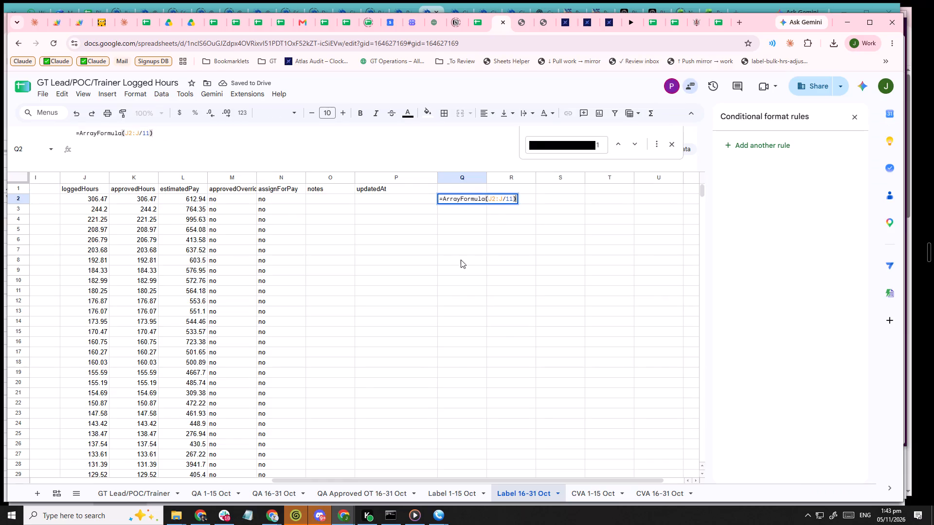
pyautogui.press('Tab')
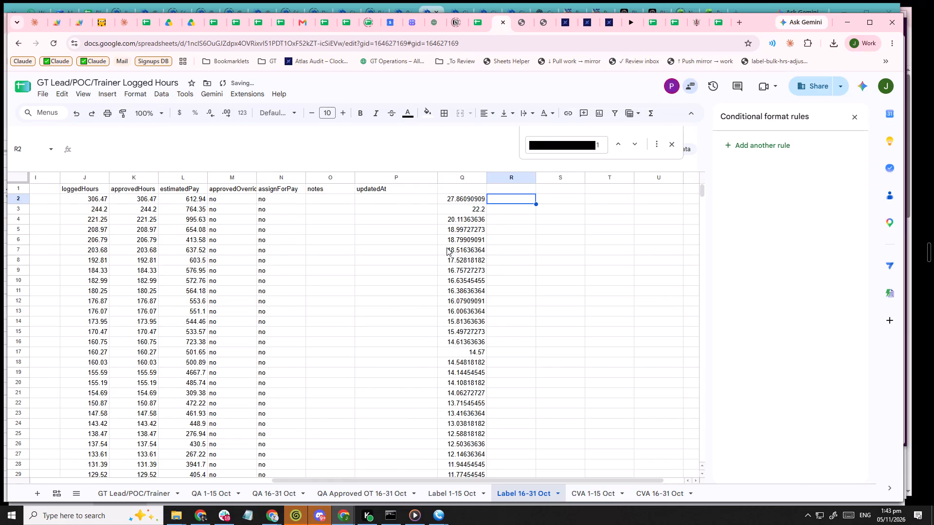
# Examine the top rows of Label 16-31 Oct, highlighting rows 4 and 6 to compare their role, country and divided hours.
pyautogui.keyDown('shift'); pyautogui.scroll(10, 430, 284); pyautogui.keyUp('shift')
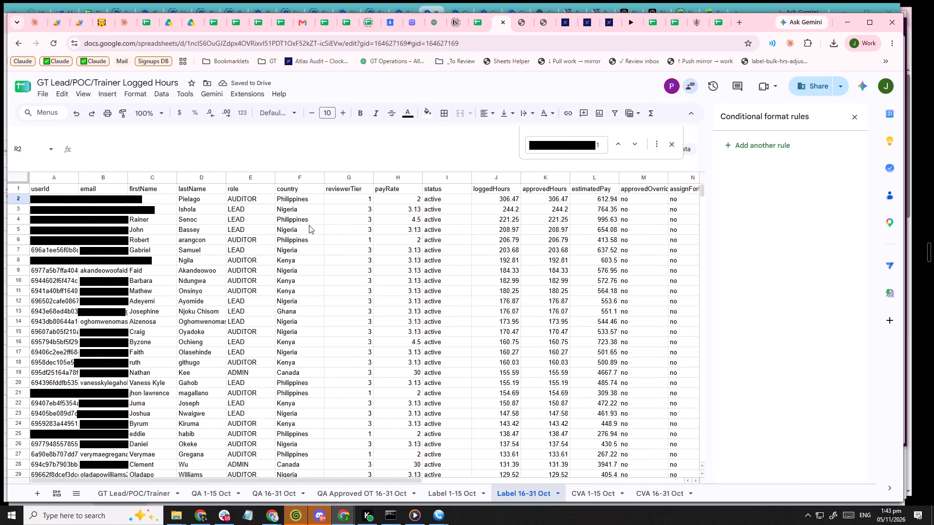
pyautogui.click(309, 222)
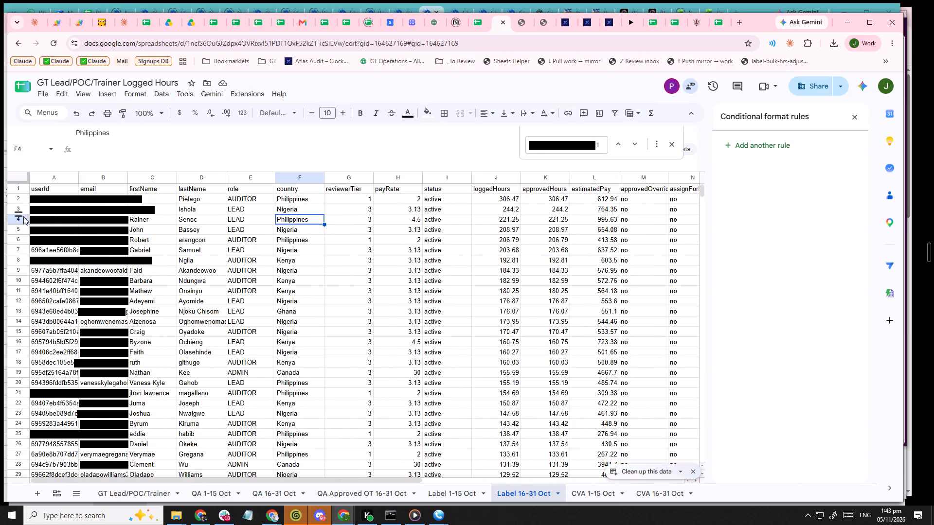
pyautogui.click(19, 219)
pyautogui.keyDown('shift'); pyautogui.scroll(-8, 482, 279); pyautogui.keyUp('shift')
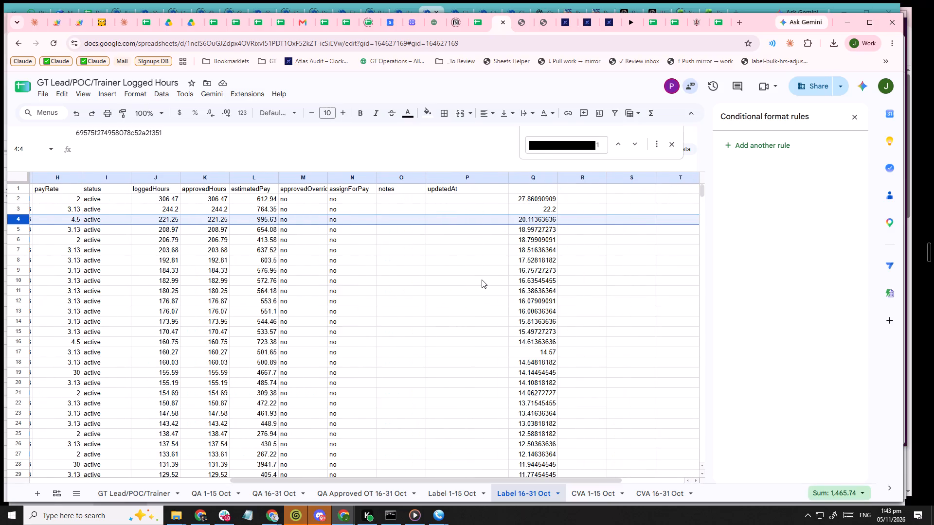
pyautogui.keyDown('shift'); pyautogui.scroll(9, 488, 276); pyautogui.keyUp('shift')
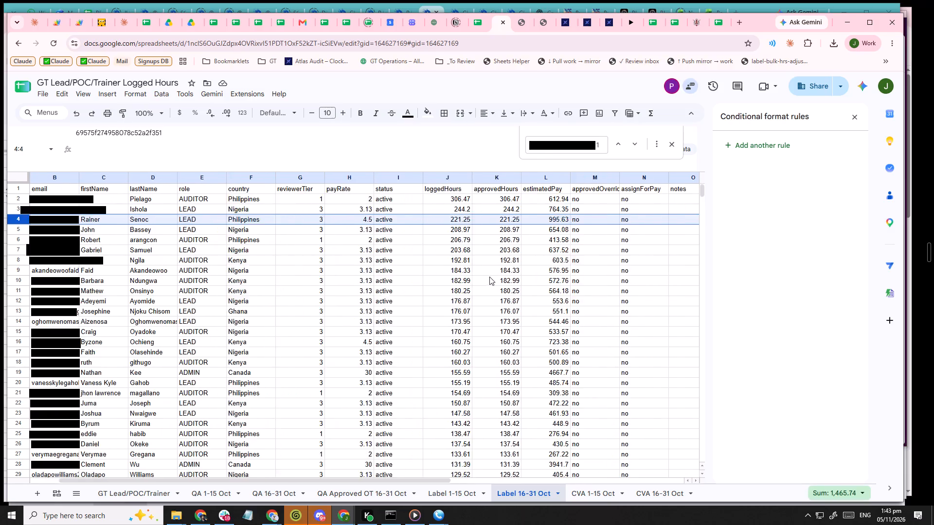
pyautogui.keyDown('shift'); pyautogui.scroll(3, 489, 277); pyautogui.keyUp('shift')
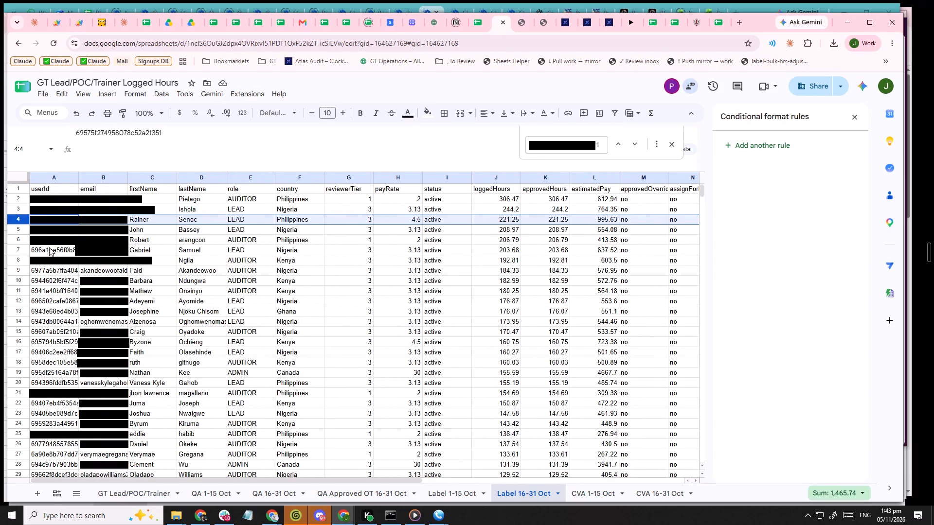
pyautogui.click(21, 243)
pyautogui.click(21, 240)
pyautogui.keyDown('shift'); pyautogui.scroll(-6, 357, 283); pyautogui.keyUp('shift')
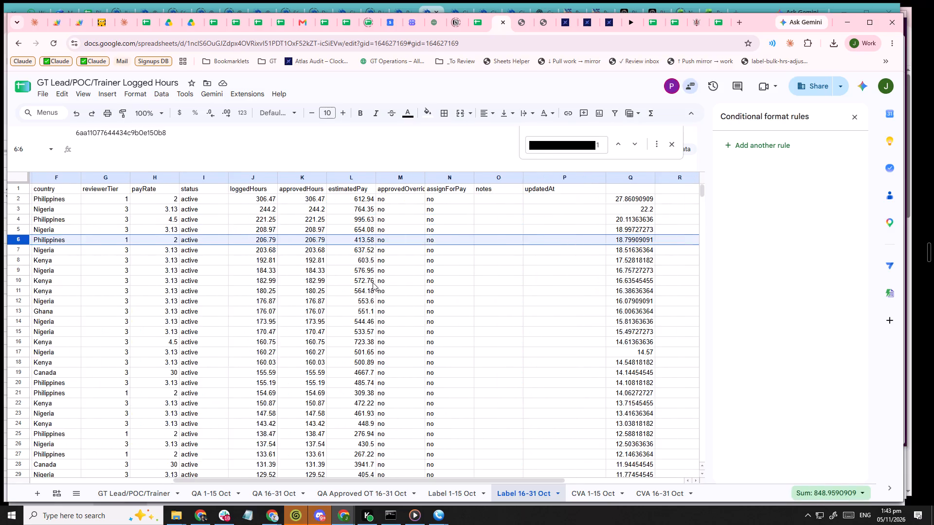
pyautogui.keyDown('shift'); pyautogui.scroll(-2, 373, 282); pyautogui.keyUp('shift')
pyautogui.scroll(-9, 561, 280)
pyautogui.scroll(14, 561, 281)
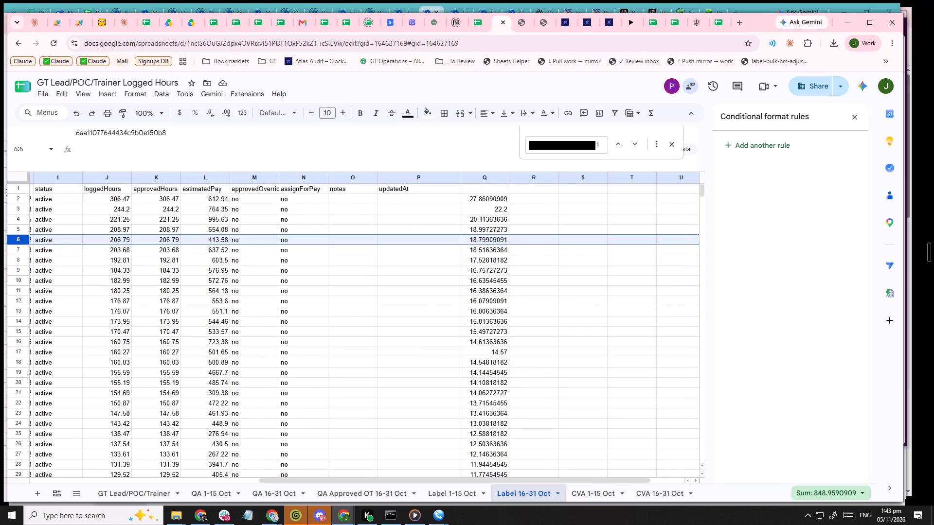
# Fit the width of the forgotClockOutDays column to its header on the CVA 1-15 Oct sheet.
pyautogui.click(593, 499)
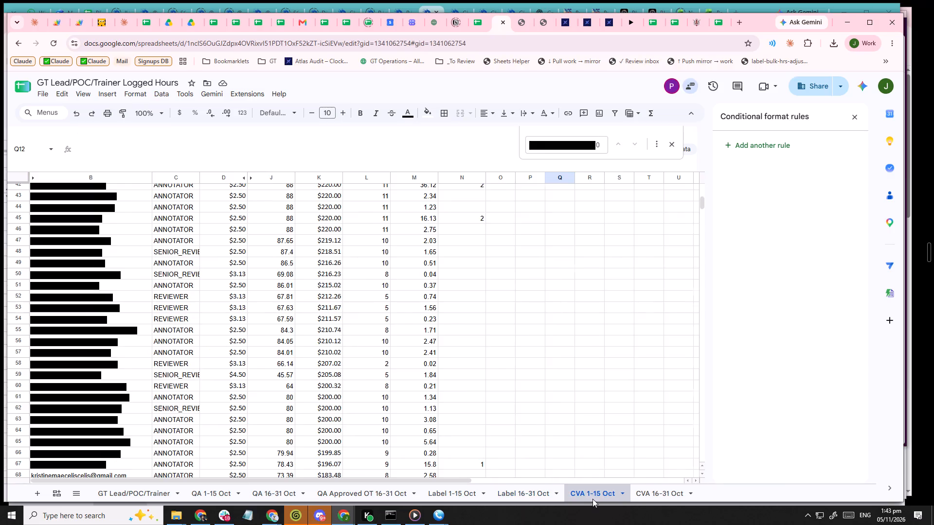
pyautogui.scroll(18, 526, 331)
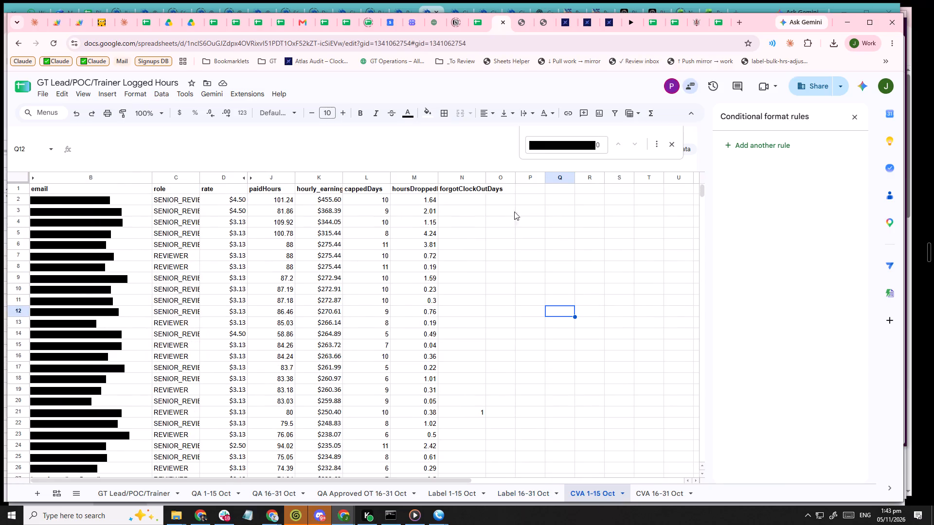
pyautogui.doubleClick(486, 180)
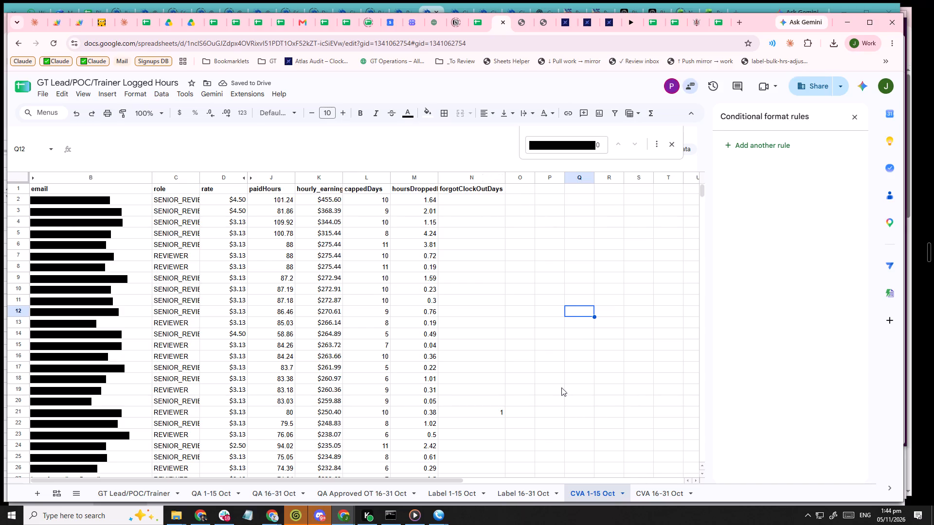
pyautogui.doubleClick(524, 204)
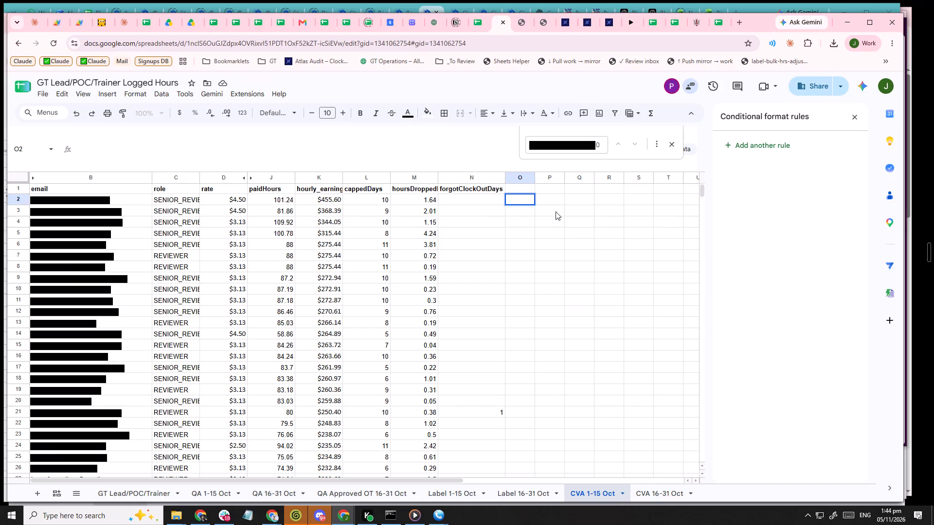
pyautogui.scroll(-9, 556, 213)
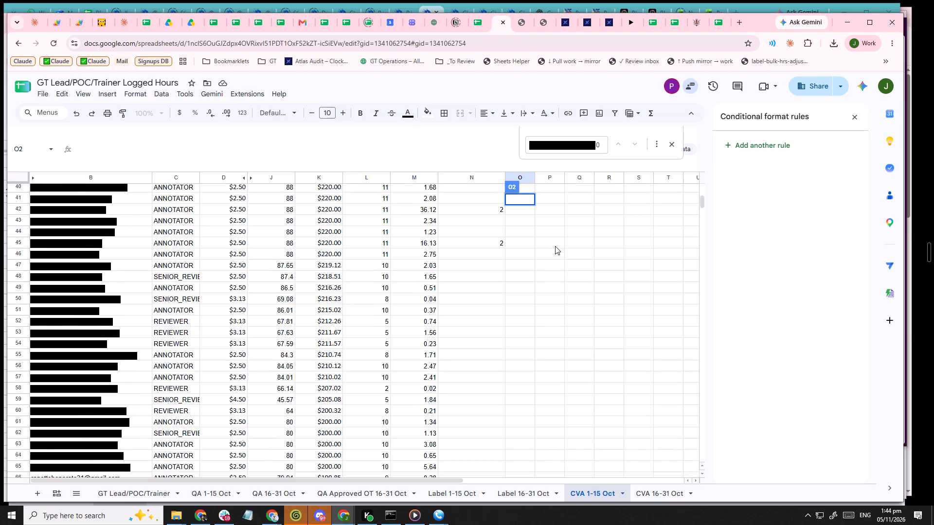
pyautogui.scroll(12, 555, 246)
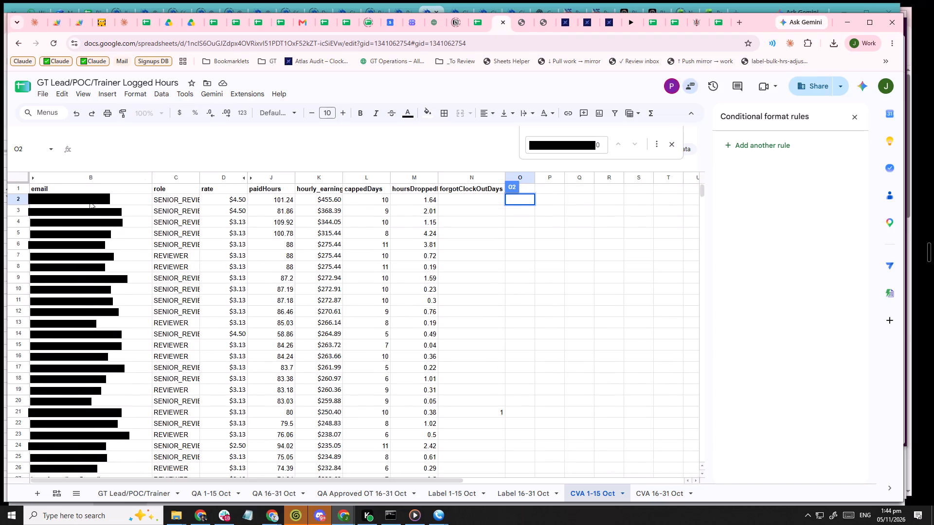
# Set up a range sort of the entire CVA 1-15 Oct sheet with its first row as header, and open the sort column choices.
pyautogui.click(20, 175)
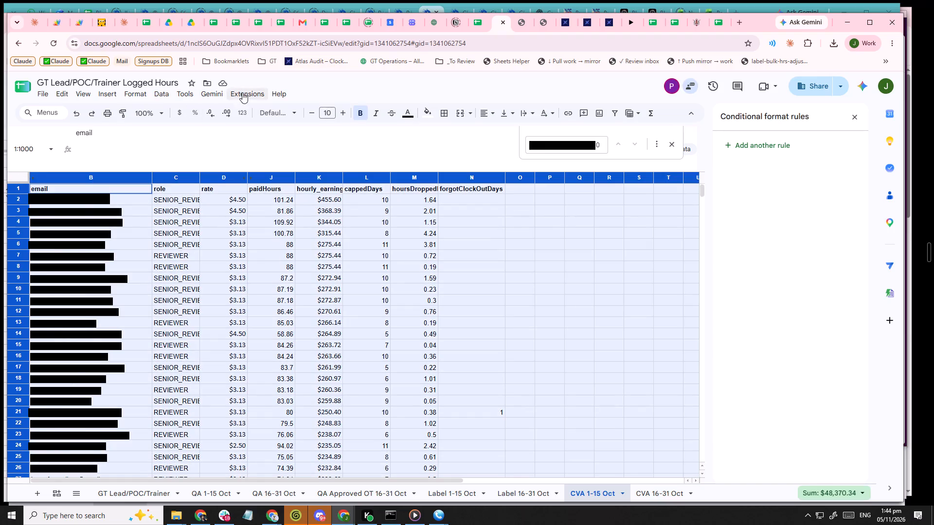
pyautogui.click(251, 93)
pyautogui.click(169, 95)
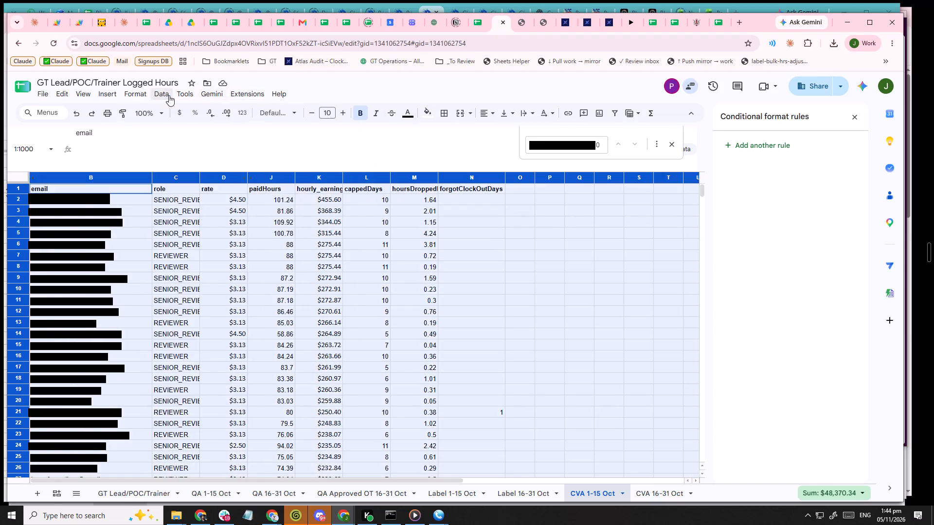
pyautogui.click(168, 95)
pyautogui.click(191, 169)
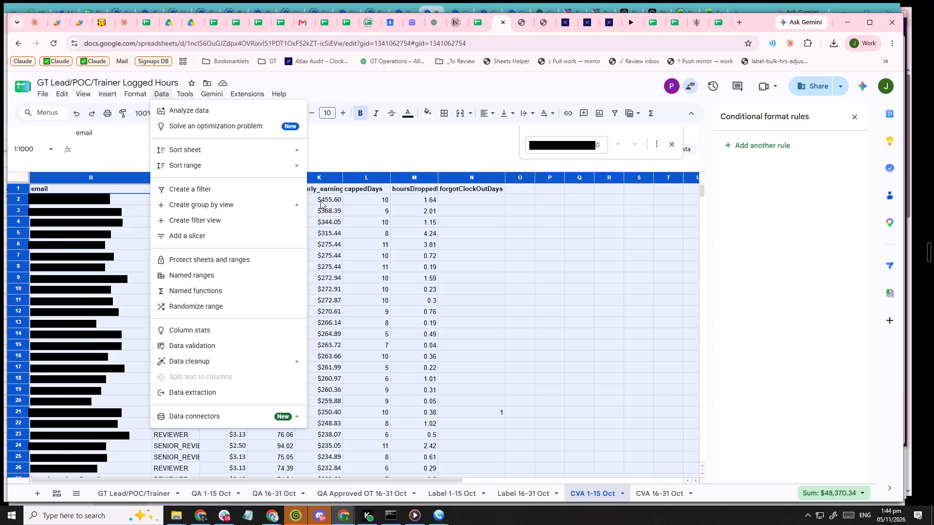
pyautogui.click(274, 164)
pyautogui.click(336, 211)
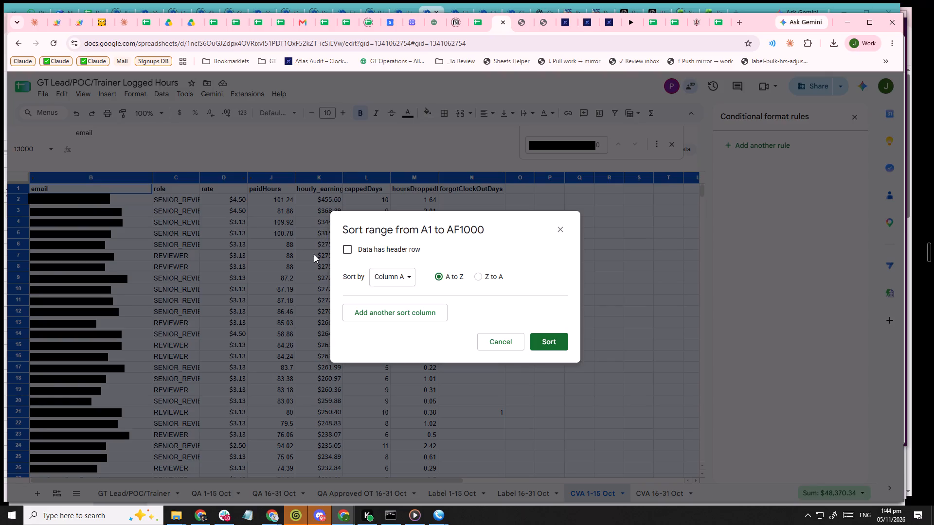
pyautogui.click(361, 250)
pyautogui.click(399, 277)
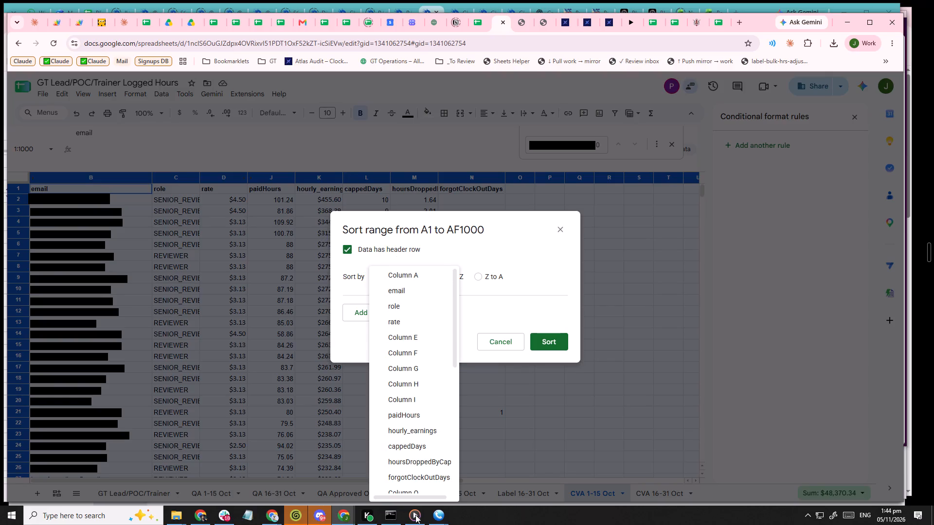
pyautogui.scroll(-5, 415, 515)
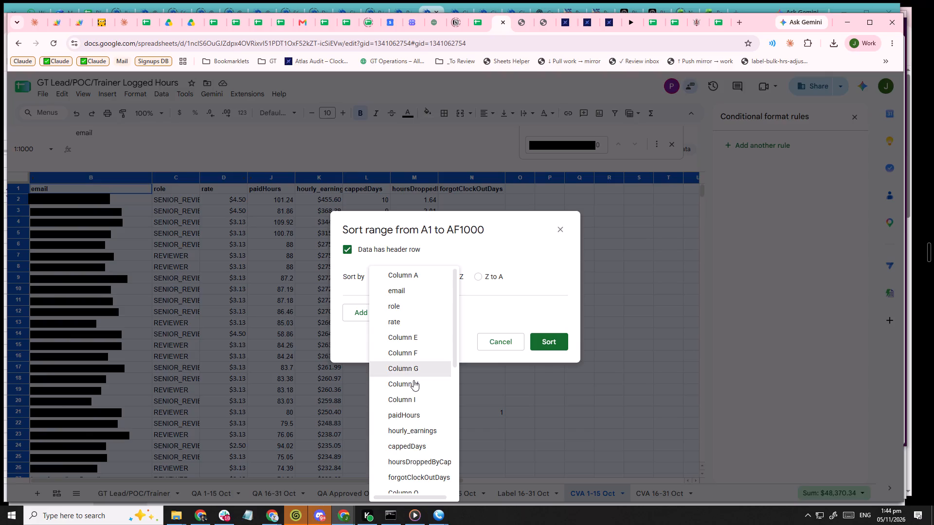
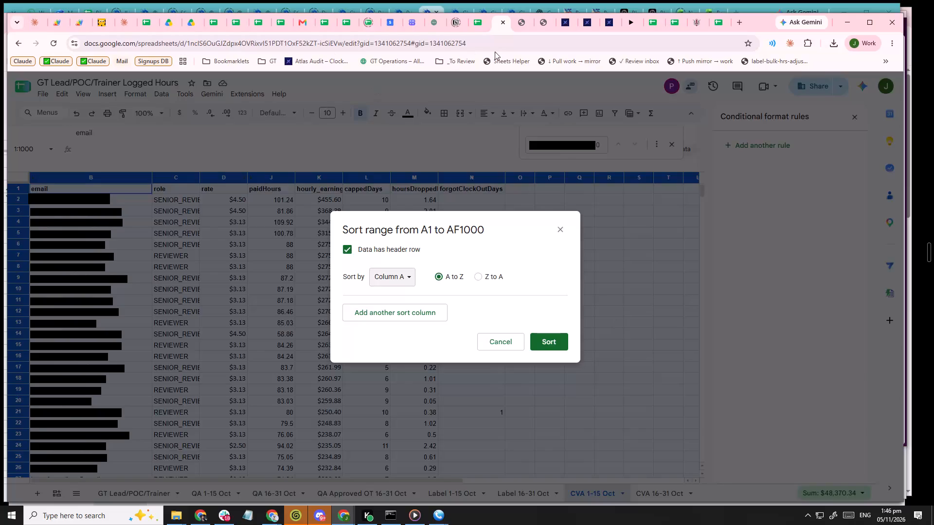
# Sort the CVA 1-15 Oct range by paidHours in Z to A order.
pyautogui.click(409, 273)
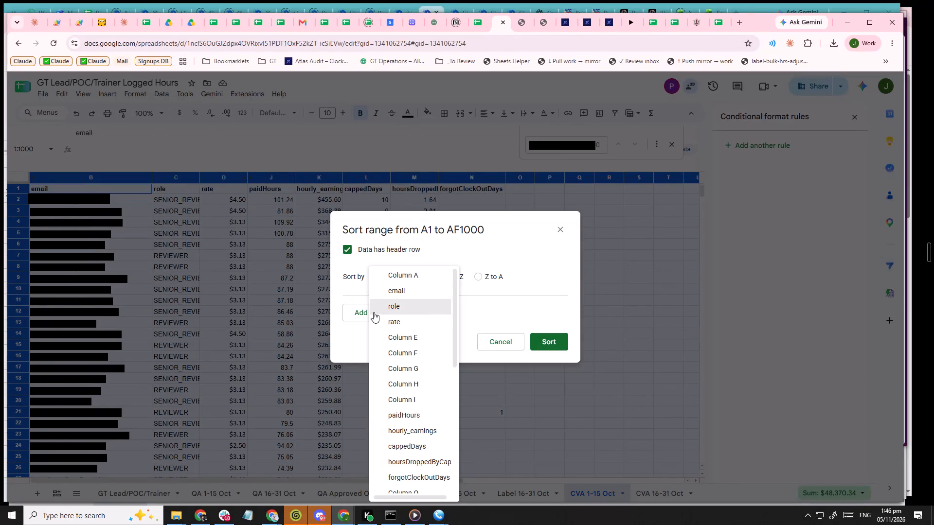
pyautogui.moveTo(454, 283); pyautogui.dragTo(459, 317)
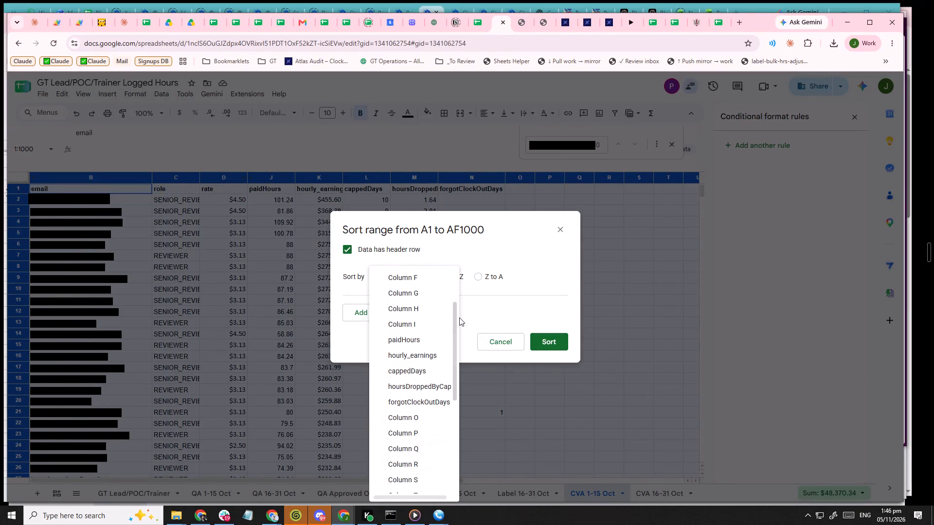
pyautogui.moveTo(459, 317); pyautogui.dragTo(465, 377)
pyautogui.scroll(10, 442, 370)
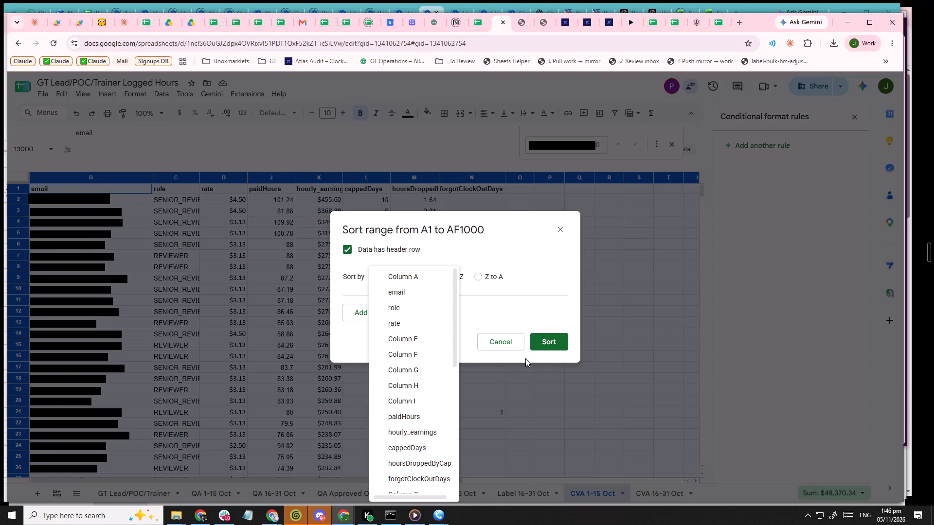
pyautogui.click(455, 320)
pyautogui.click(434, 412)
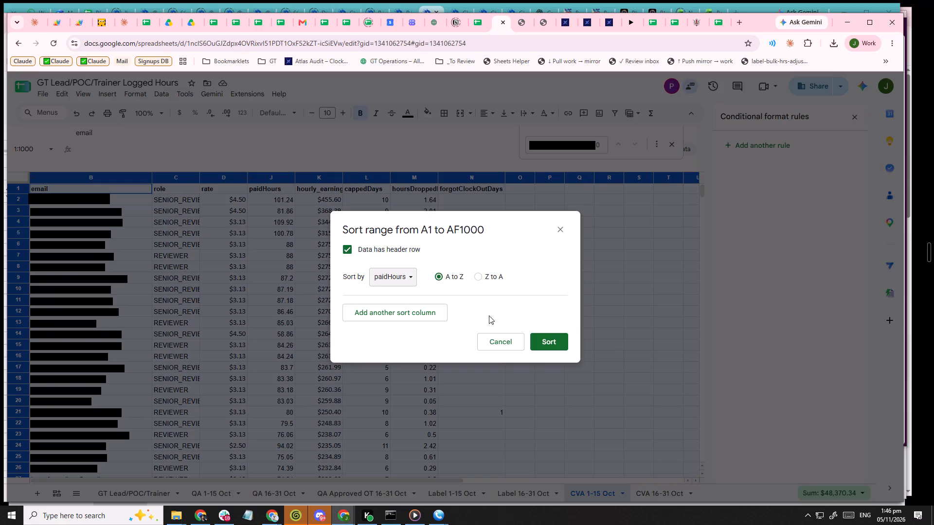
pyautogui.click(478, 280)
pyautogui.click(555, 343)
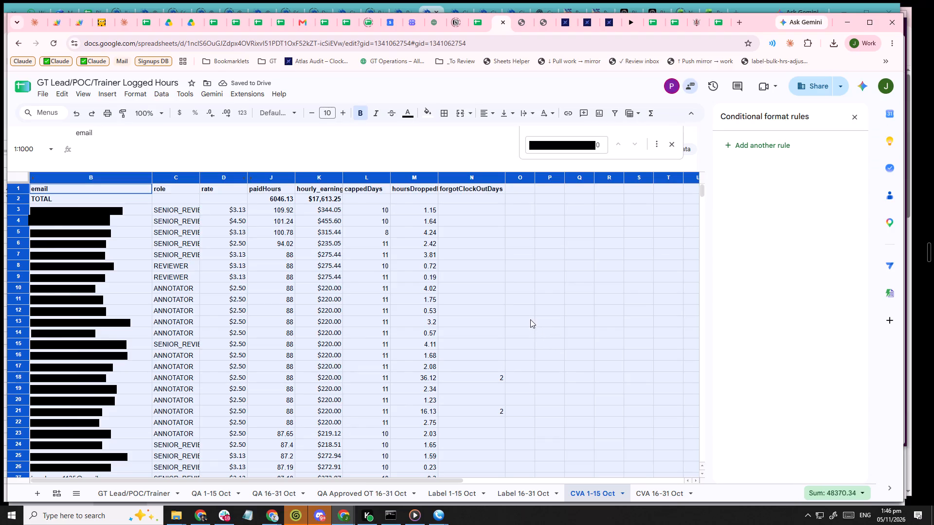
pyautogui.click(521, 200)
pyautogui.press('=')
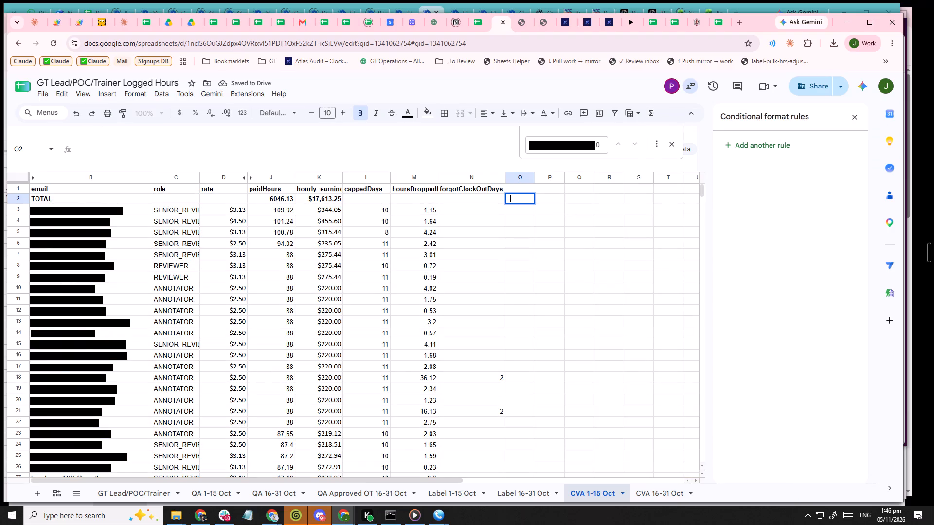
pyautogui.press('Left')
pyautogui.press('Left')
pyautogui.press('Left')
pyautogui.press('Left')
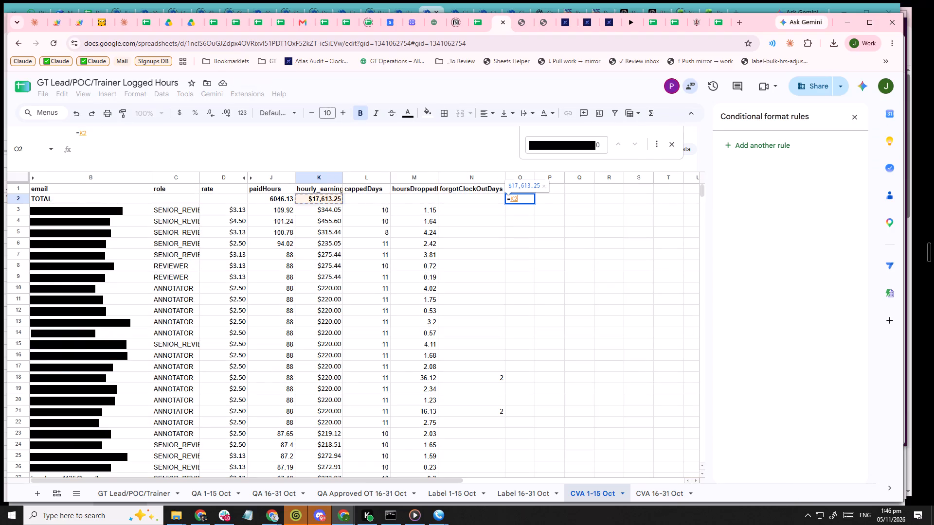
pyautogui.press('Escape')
# Enter =ArrayFormula(J3:J/11) in O3 of CVA 1-15 Oct to divide each person's paidHours by 11.
pyautogui.press('Down')
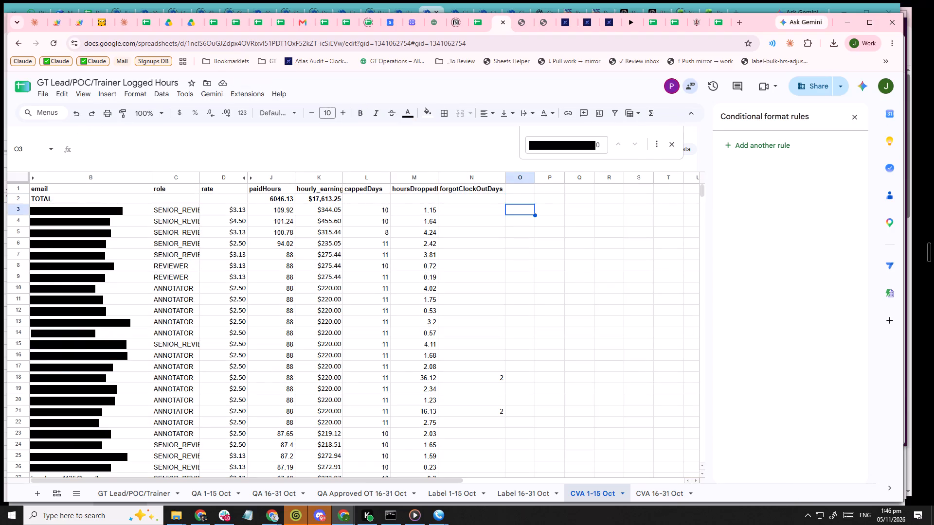
pyautogui.press('=')
pyautogui.press('Left')
pyautogui.press('Left')
pyautogui.press('Left')
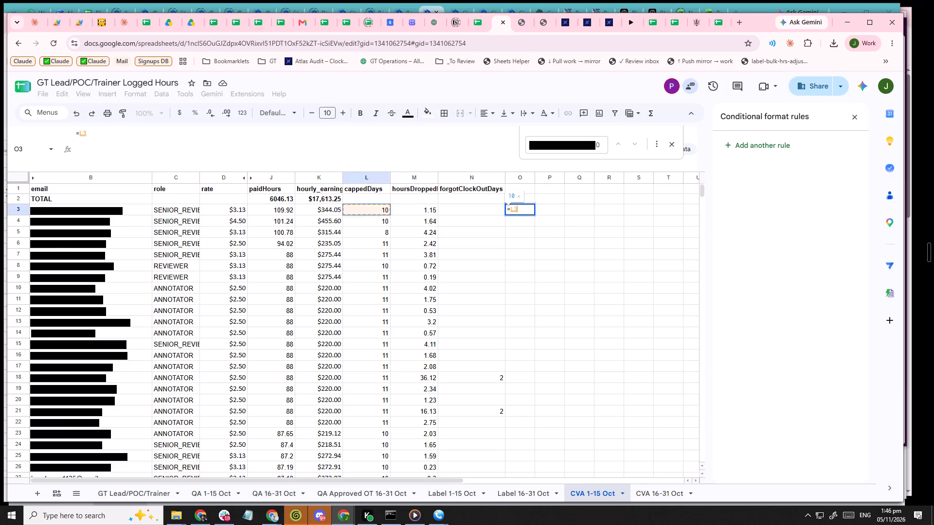
pyautogui.press('Left')
pyautogui.press('Left')
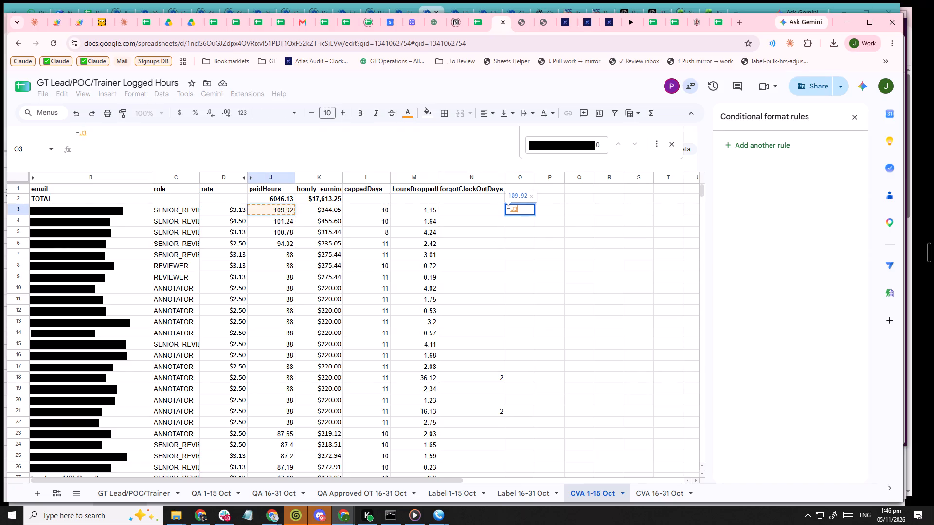
pyautogui.write(':J')
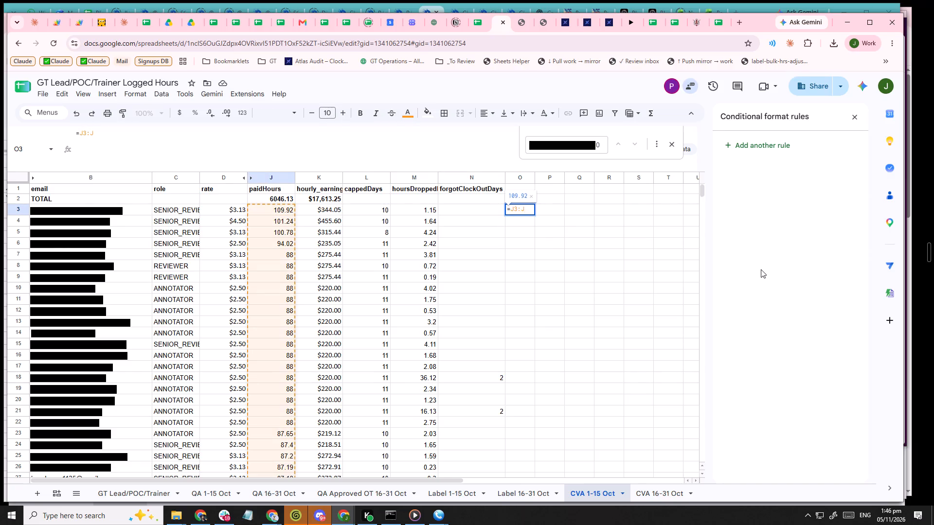
pyautogui.write('/11')
pyautogui.press('Return')
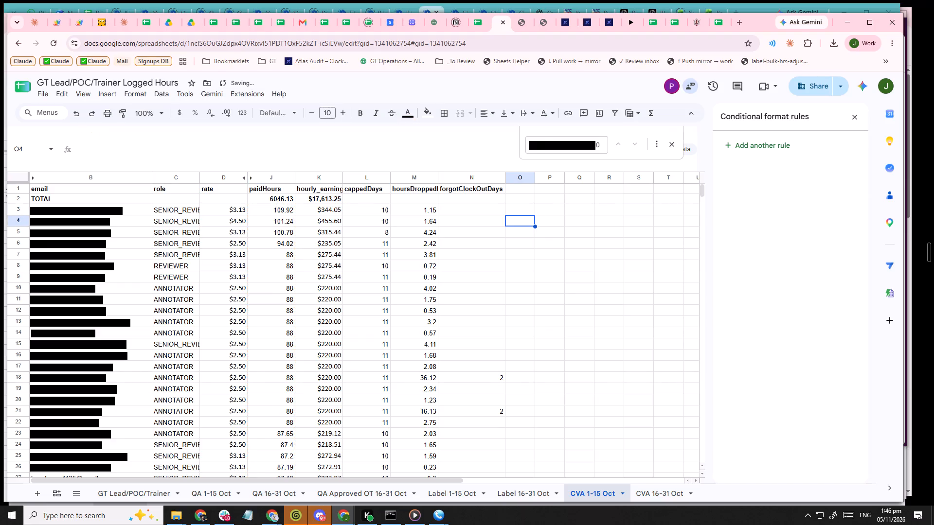
pyautogui.doubleClick(530, 208)
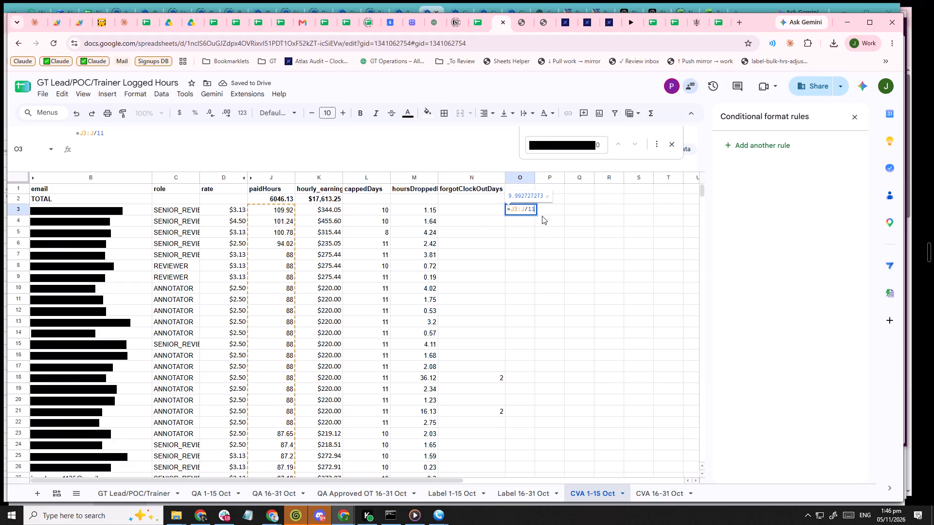
pyautogui.hotkey('ctrl', 'shift', 'Return')
pyautogui.press('Return')
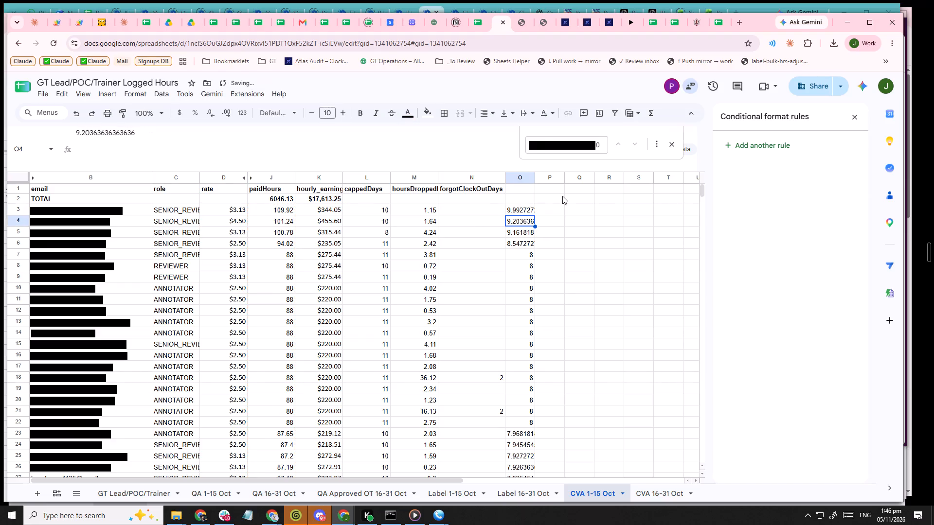
# Copy the divided-hours formula cell O3 from CVA 1-15 Oct and bring up the Logged Hours column on CVA 16-31 Oct.
pyautogui.scroll(-5, 353, 260)
pyautogui.scroll(7, 478, 329)
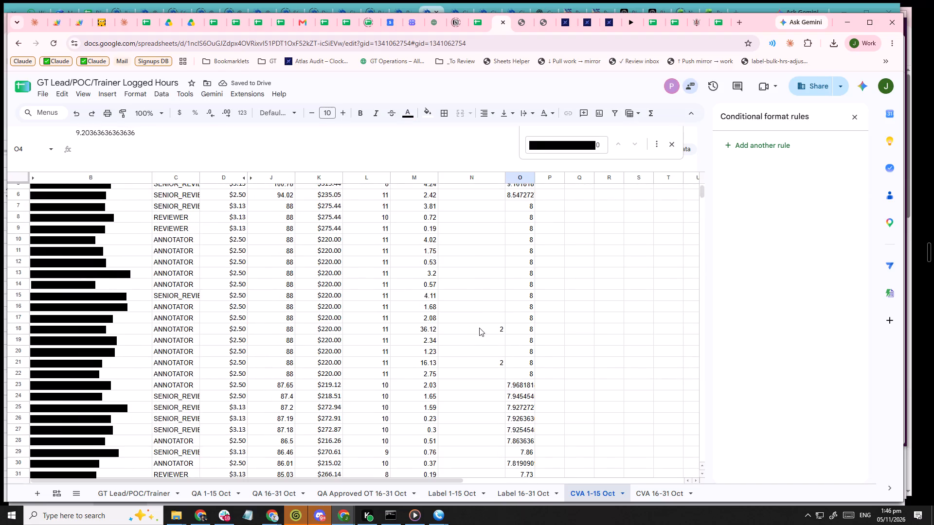
pyautogui.scroll(4, 479, 328)
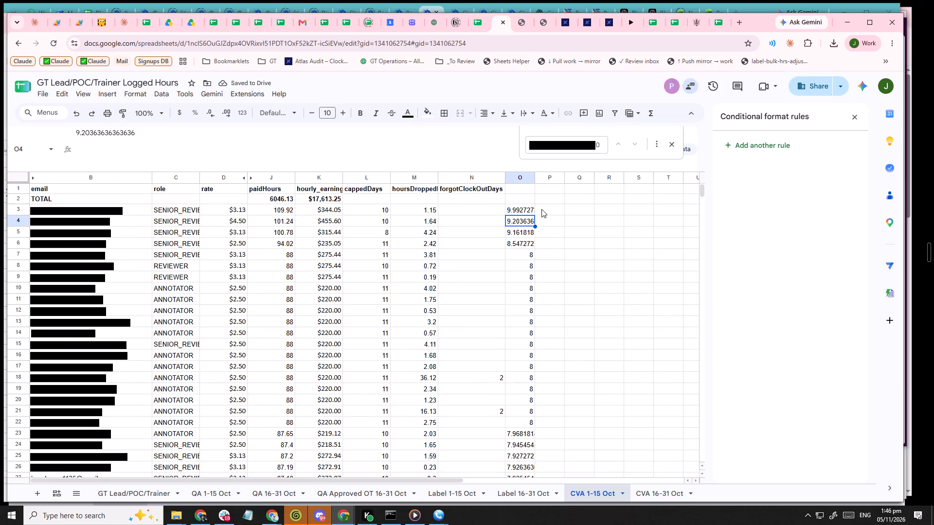
pyautogui.click(516, 206)
pyautogui.hotkey('ctrl', 'c')
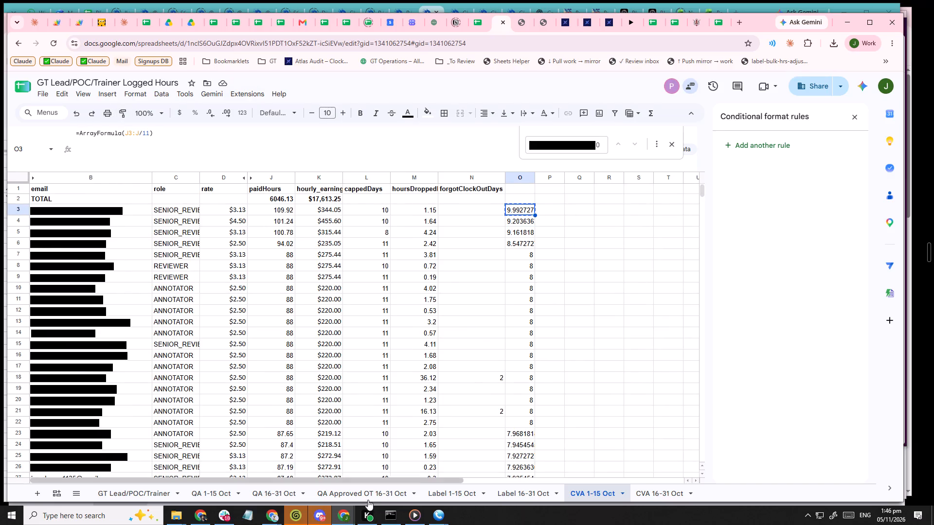
pyautogui.click(646, 496)
pyautogui.keyDown('shift'); pyautogui.scroll(-4, 569, 270); pyautogui.keyUp('shift')
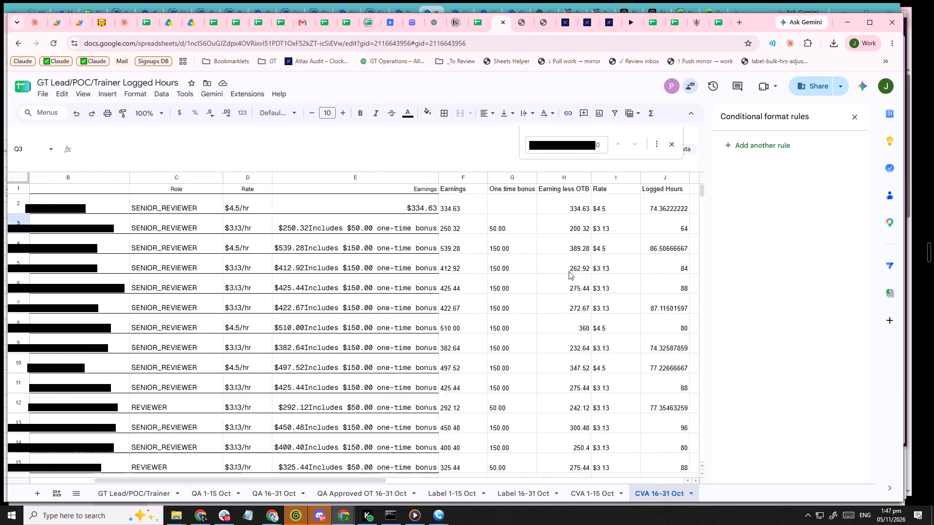
pyautogui.keyDown('shift'); pyautogui.scroll(-1, 569, 271); pyautogui.keyUp('shift')
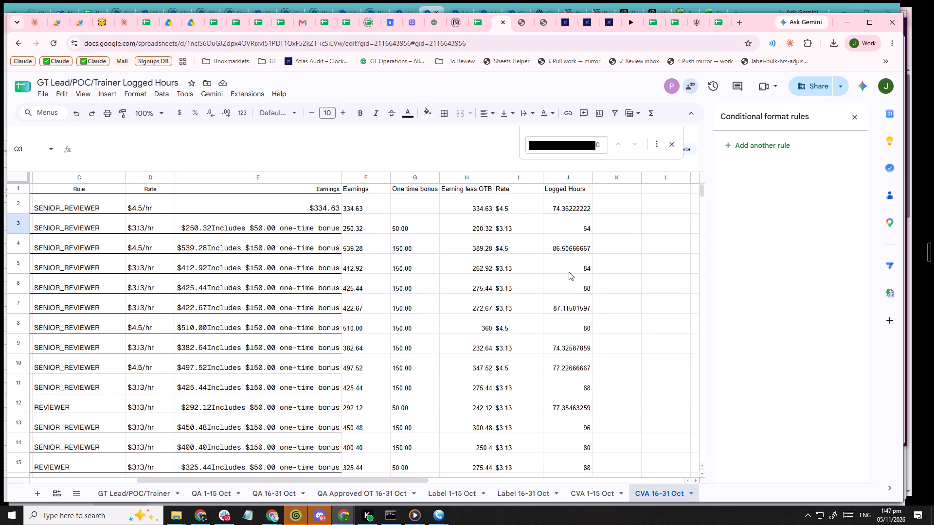
pyautogui.scroll(8, 564, 347)
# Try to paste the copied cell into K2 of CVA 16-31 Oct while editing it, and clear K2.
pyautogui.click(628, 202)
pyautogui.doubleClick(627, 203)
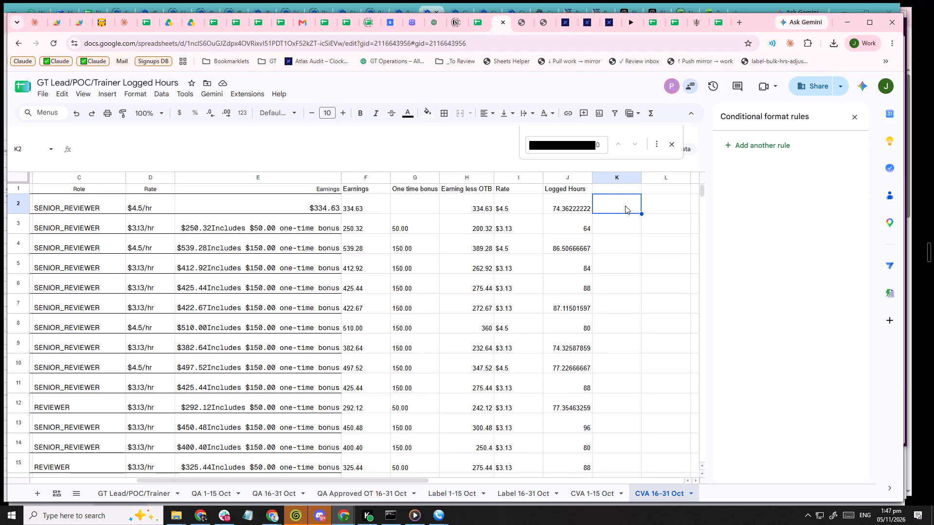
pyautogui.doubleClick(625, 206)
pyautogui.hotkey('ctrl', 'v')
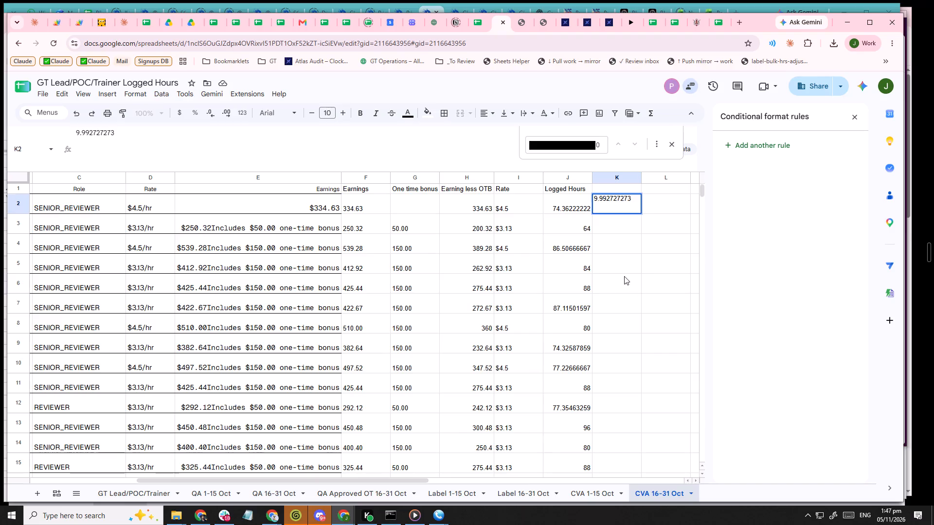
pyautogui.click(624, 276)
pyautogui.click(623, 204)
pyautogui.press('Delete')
# Paste the copied formula into K2 of CVA 16-31 Oct and point it at Logged Hours as =ArrayFormula(J2:J/11).
pyautogui.hotkey('ctrl', 'v')
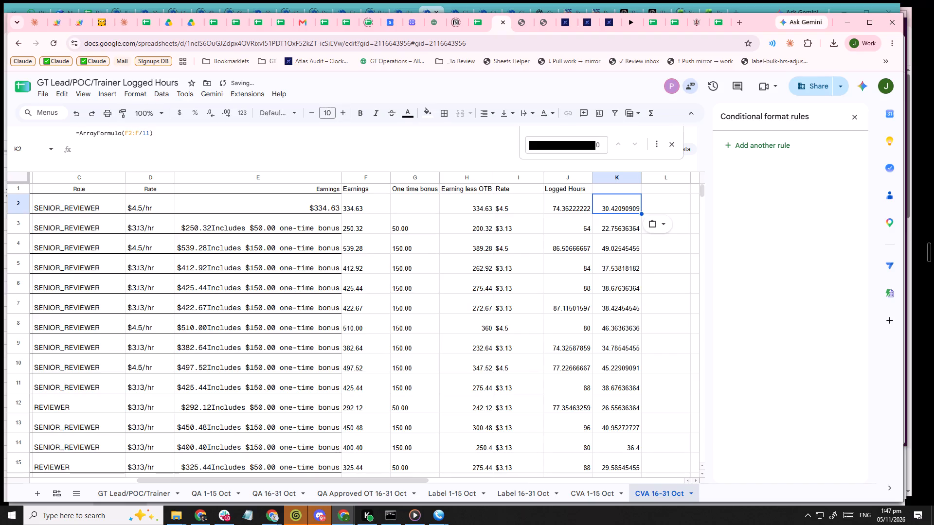
pyautogui.click(126, 134)
pyautogui.hotkey('shift', 'Right')
pyautogui.hotkey('shift', 'f')
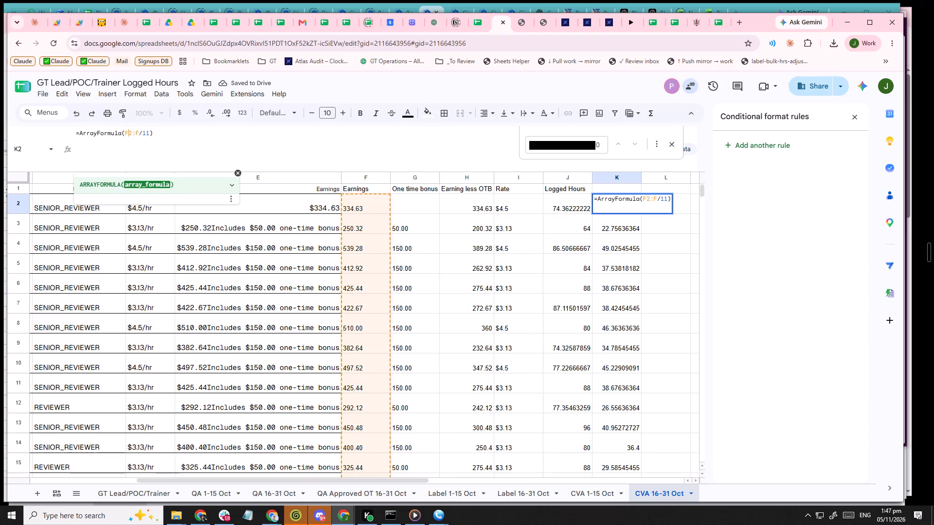
pyautogui.press('BackSpace')
pyautogui.hotkey('shift', 'j')
pyautogui.press('Right')
pyautogui.press('Right')
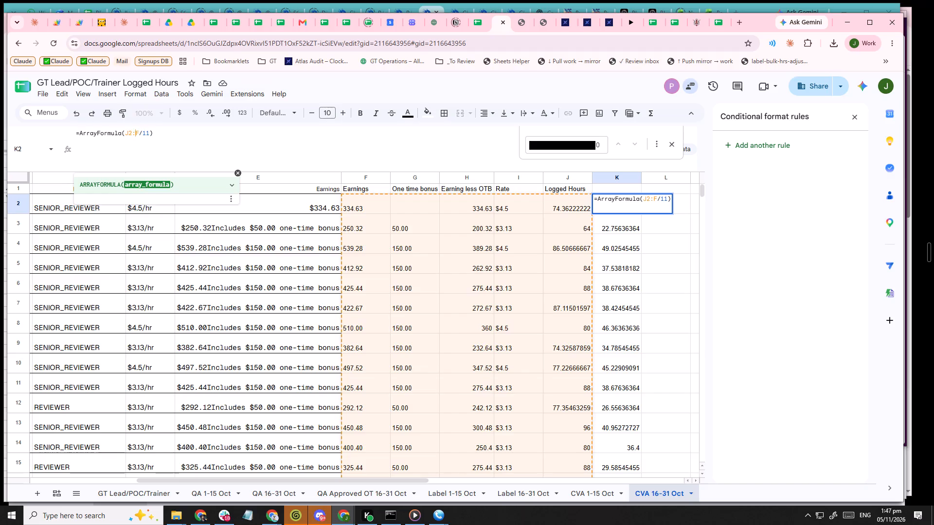
pyautogui.press('Right')
pyautogui.hotkey('shift', 'Left')
pyautogui.hotkey('shift', 'j')
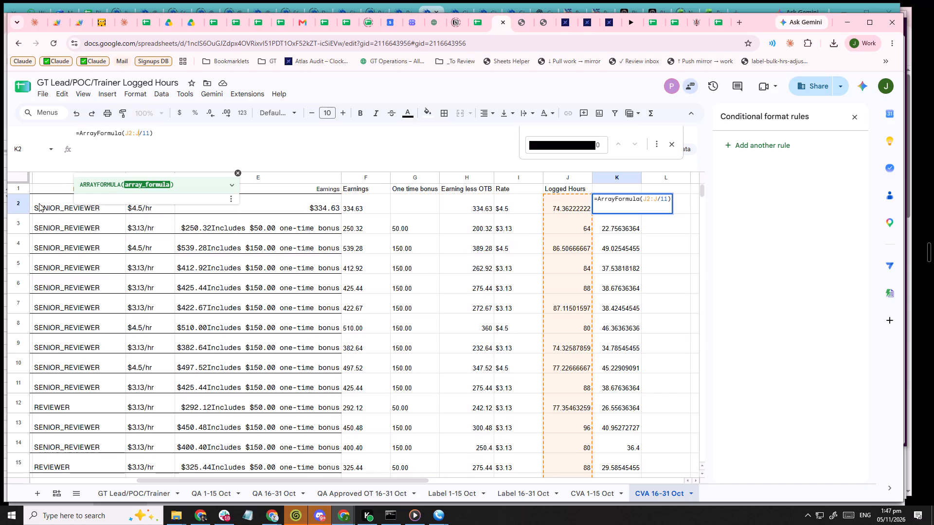
pyautogui.press('Tab')
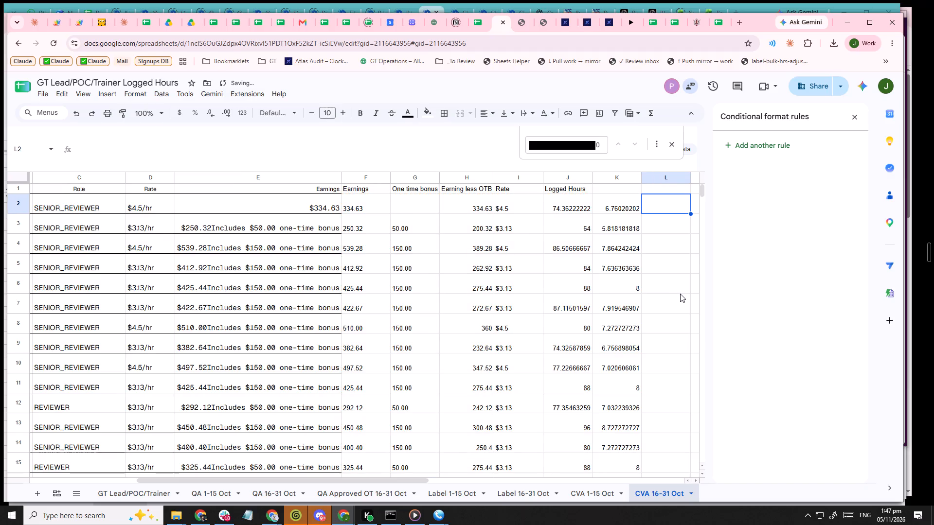
# Examine the Logged Hours and their divided values across the rows of CVA 16-31 Oct.
pyautogui.scroll(-17, 680, 295)
pyautogui.scroll(15, 672, 307)
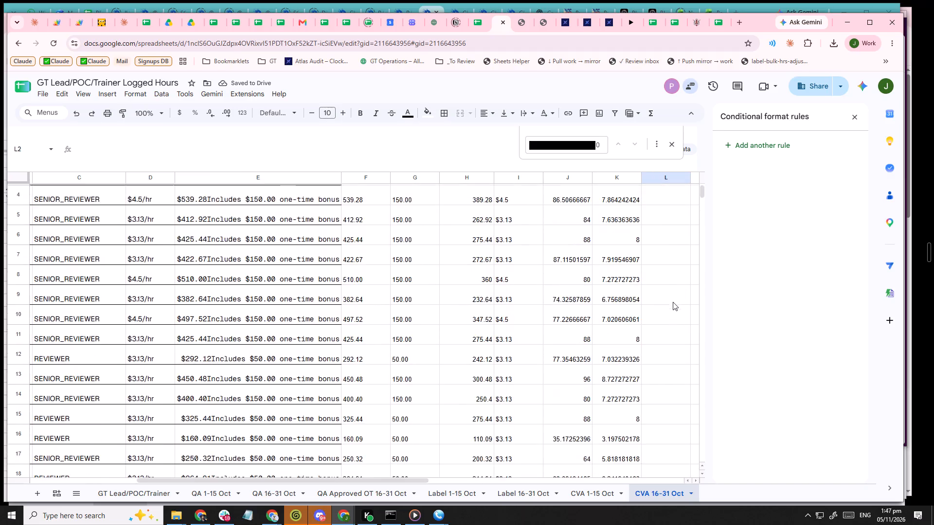
pyautogui.scroll(16, 673, 302)
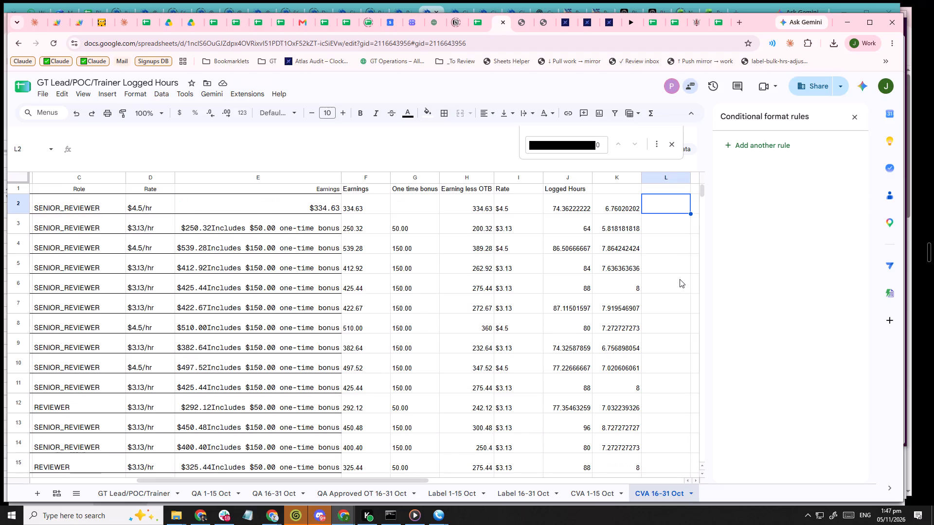
pyautogui.scroll(-20, 679, 284)
pyautogui.scroll(-16, 679, 284)
pyautogui.scroll(20, 685, 297)
pyautogui.scroll(20, 685, 297)
pyautogui.scroll(4, 685, 297)
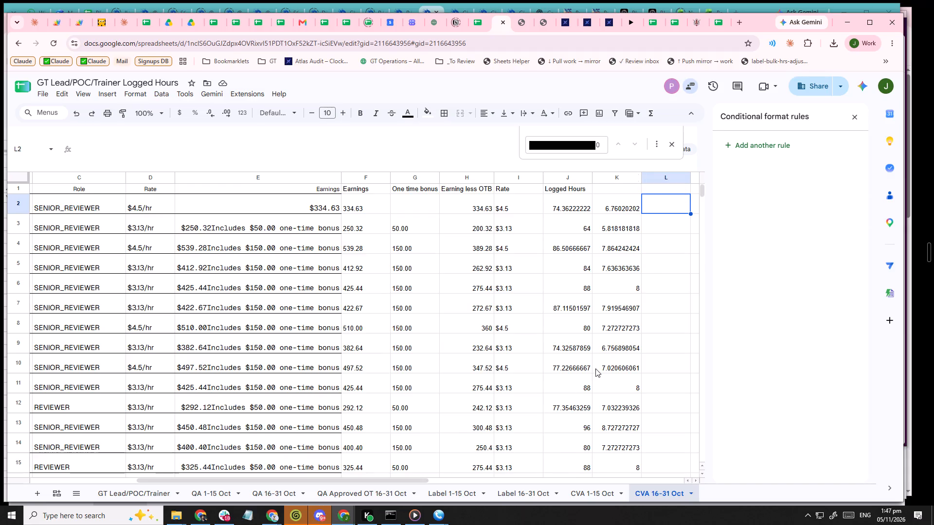
pyautogui.scroll(5, 594, 368)
pyautogui.keyDown('shift'); pyautogui.scroll(-4, 486, 320); pyautogui.keyUp('shift')
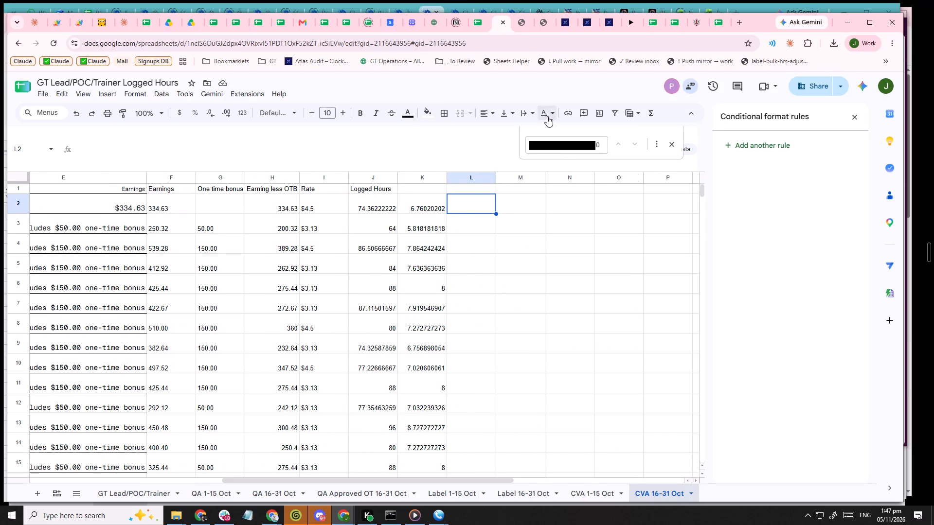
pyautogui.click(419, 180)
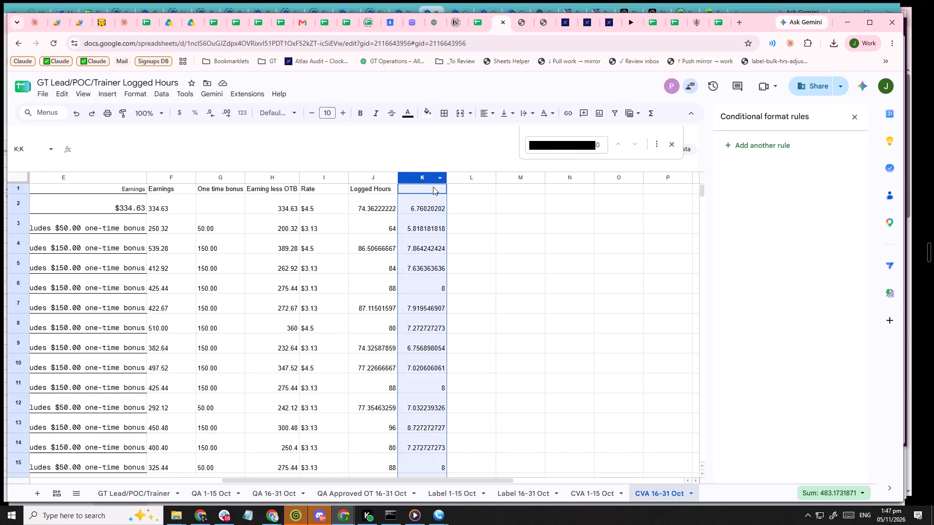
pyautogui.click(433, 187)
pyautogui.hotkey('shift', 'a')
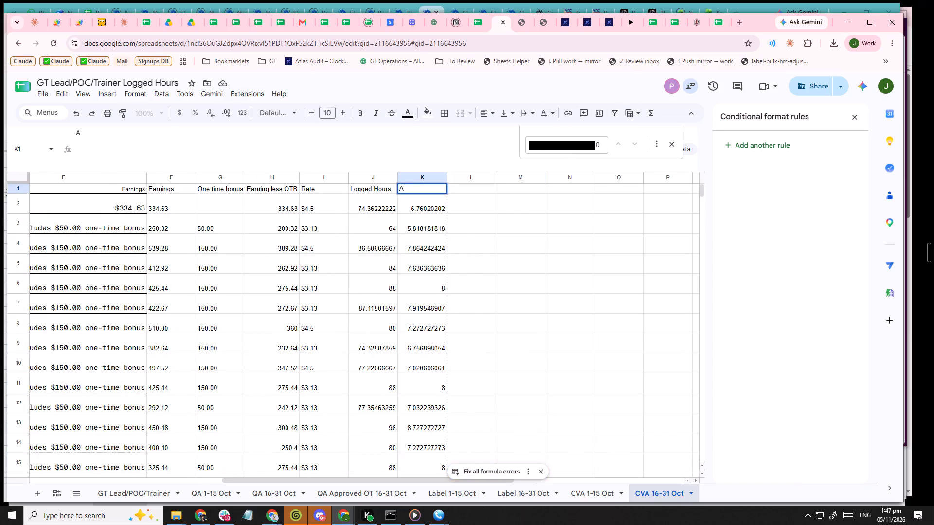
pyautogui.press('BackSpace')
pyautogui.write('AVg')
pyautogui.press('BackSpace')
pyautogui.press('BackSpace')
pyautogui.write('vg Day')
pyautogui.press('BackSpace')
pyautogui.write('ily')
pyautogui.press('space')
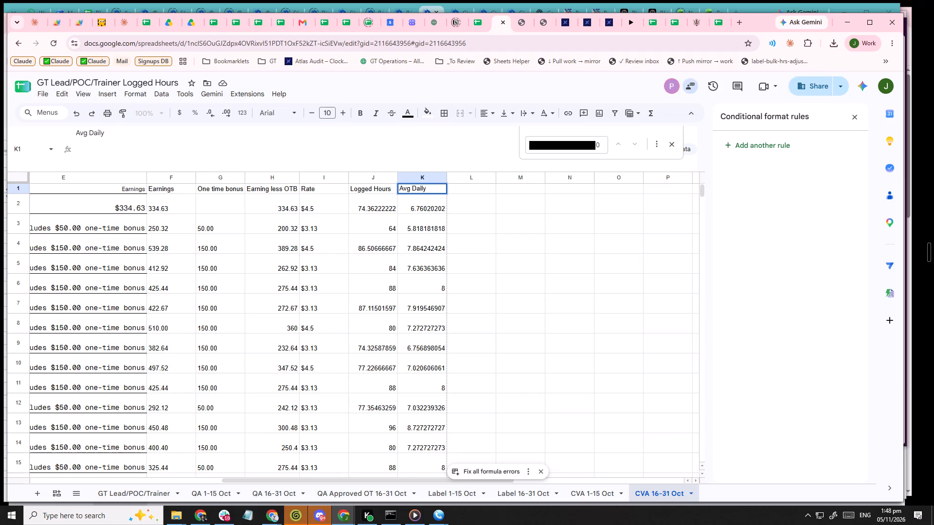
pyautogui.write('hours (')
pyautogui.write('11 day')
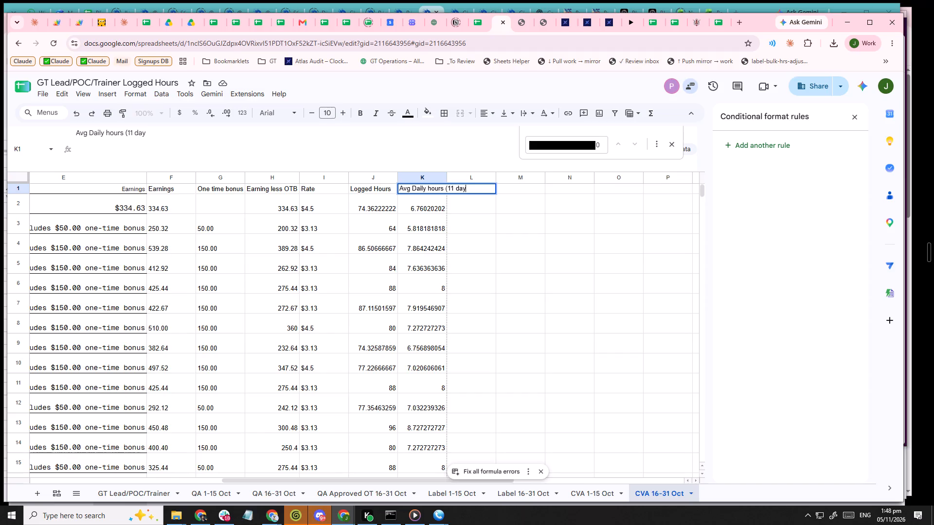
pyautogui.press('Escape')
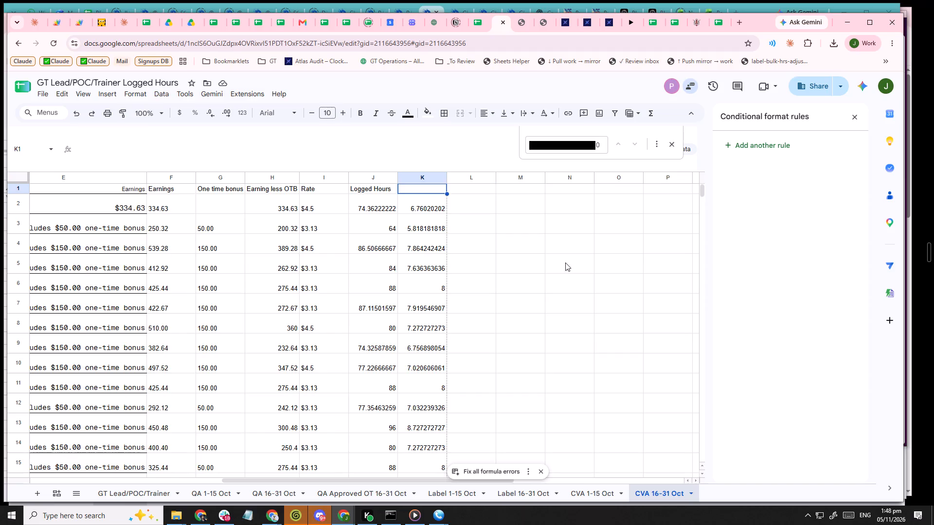
# Examine the user rows of CVA 16-31 Oct down to the end of the data, including roles, rates and earnings.
pyautogui.keyDown('shift'); pyautogui.scroll(12, 361, 254); pyautogui.keyUp('shift')
pyautogui.scroll(-10, 456, 304)
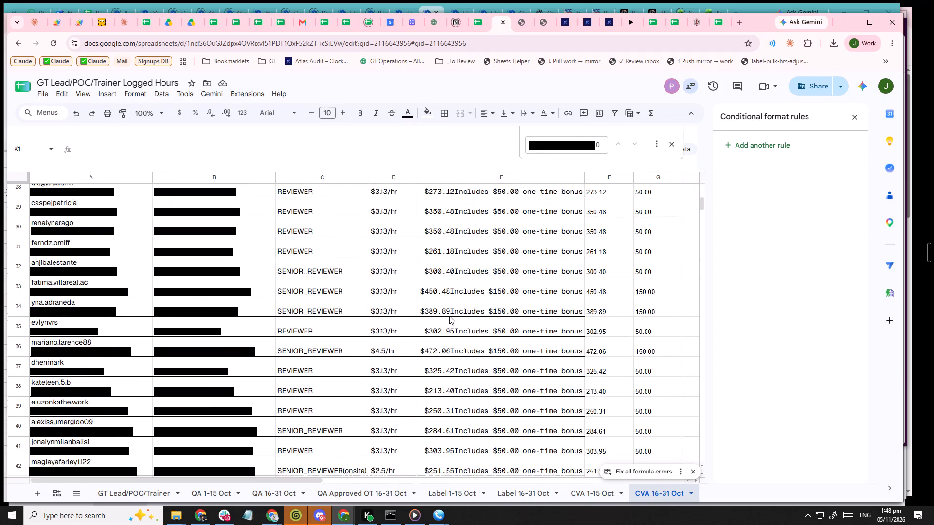
pyautogui.scroll(-4, 449, 316)
pyautogui.scroll(1, 449, 316)
pyautogui.scroll(-15, 449, 316)
pyautogui.scroll(3, 454, 338)
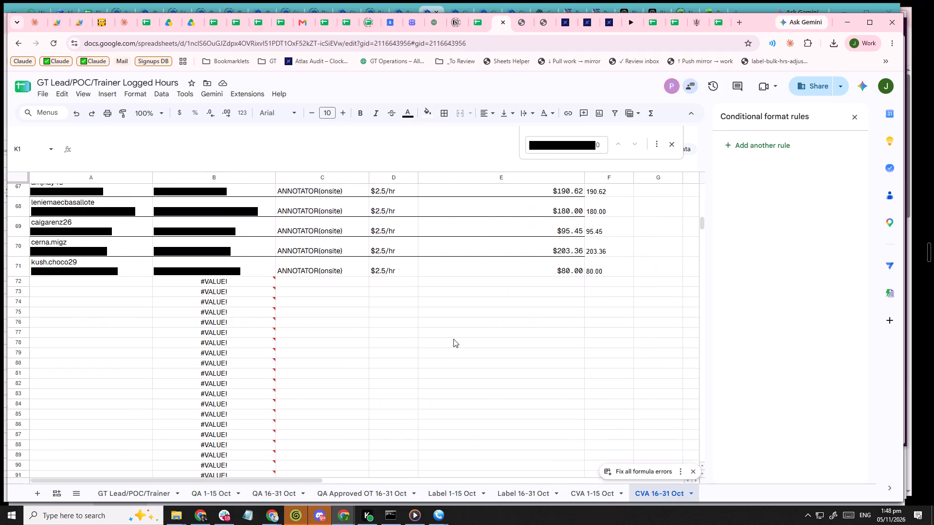
pyautogui.scroll(1, 453, 339)
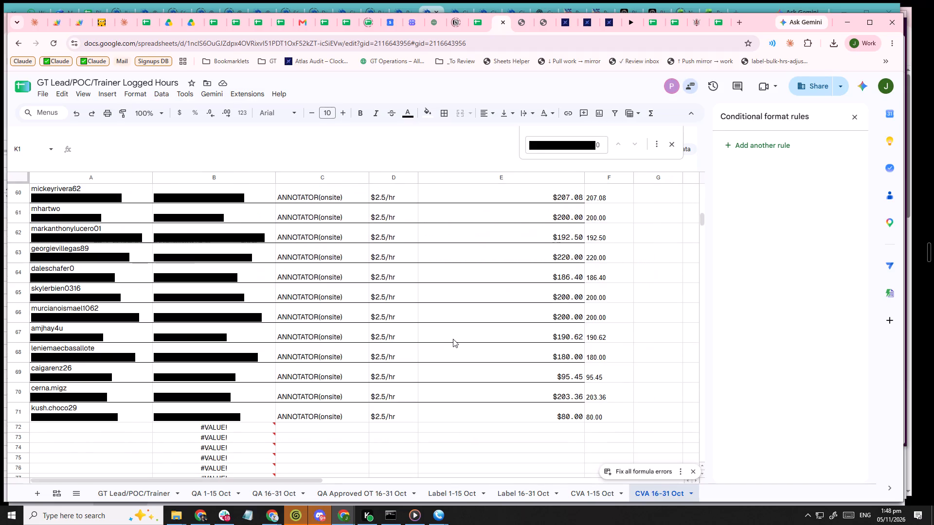
pyautogui.scroll(4, 453, 339)
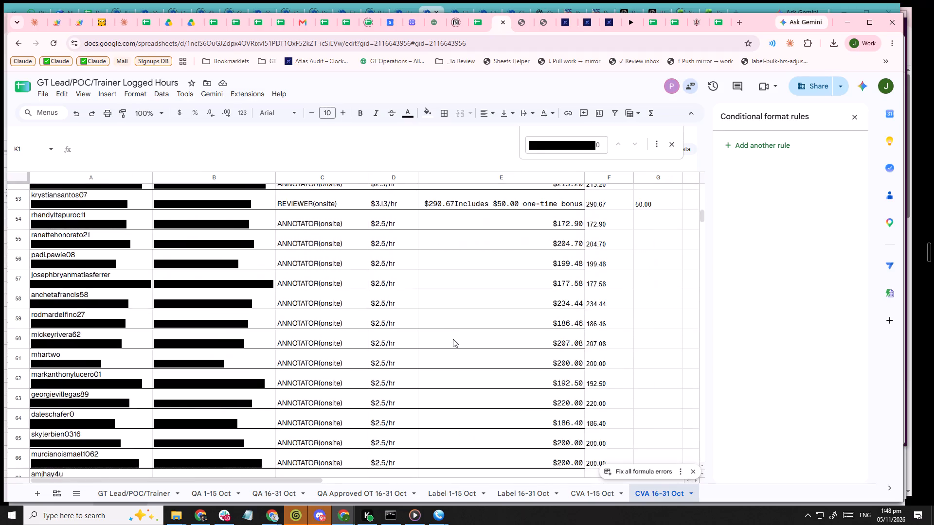
pyautogui.scroll(20, 453, 339)
pyautogui.scroll(1, 453, 339)
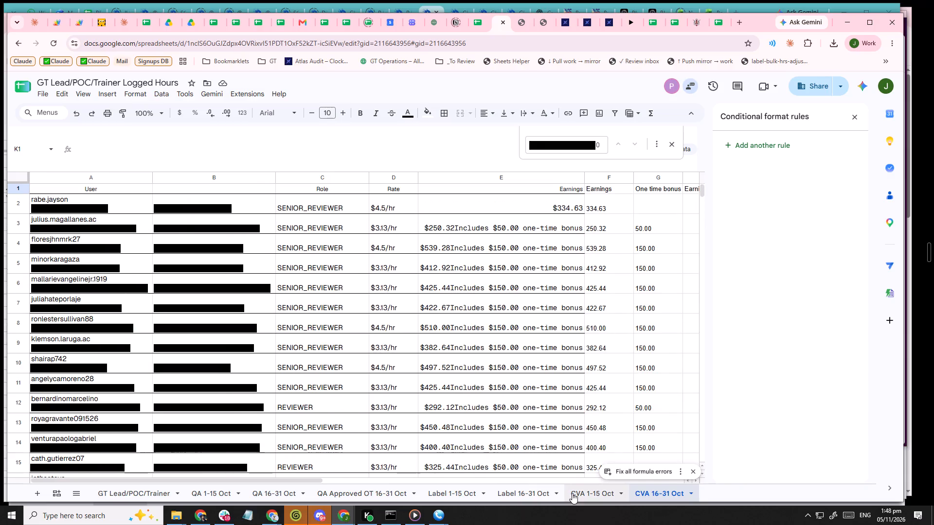
# Review the hours on CVA 1-15 Oct and Label 16-31 Oct, and examine the rows and divided hours of Label 1-15 Oct.
pyautogui.click(575, 492)
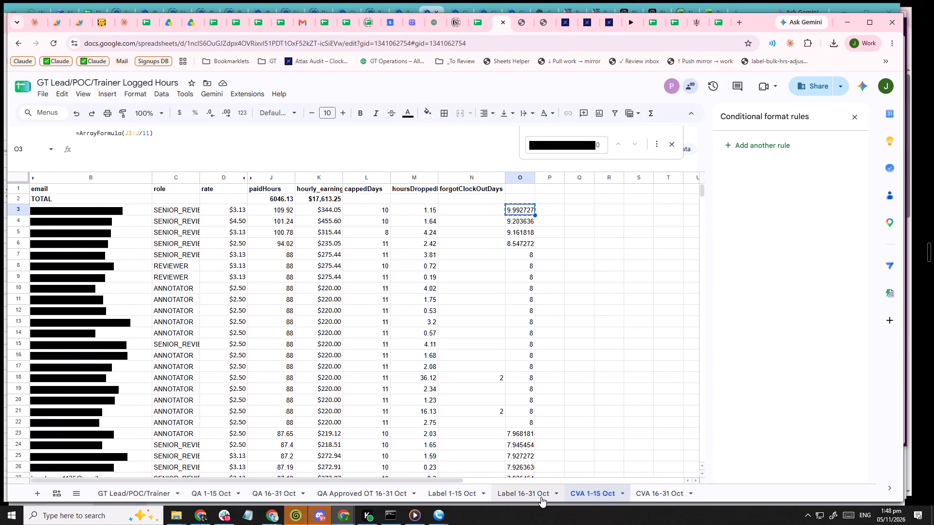
pyautogui.click(541, 497)
pyautogui.keyDown('shift'); pyautogui.scroll(4, 396, 399); pyautogui.keyUp('shift')
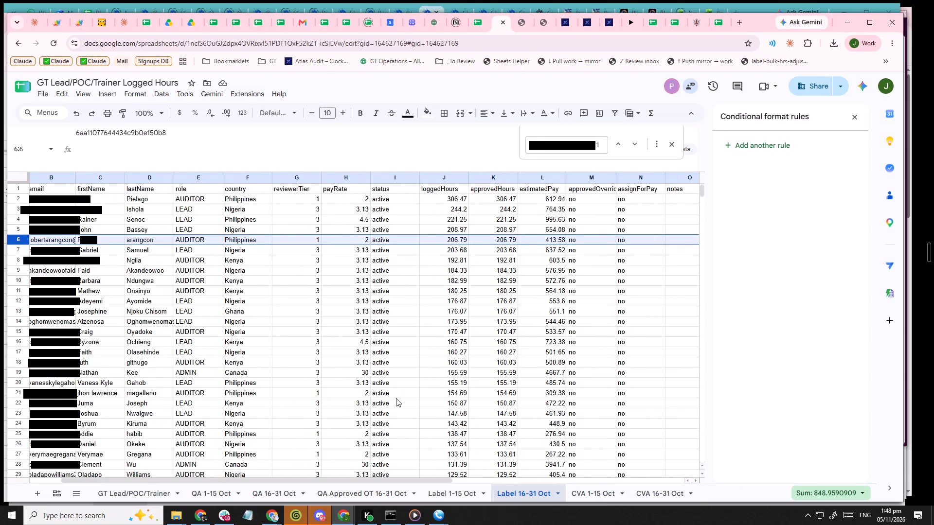
pyautogui.keyDown('shift'); pyautogui.scroll(4, 396, 400); pyautogui.keyUp('shift')
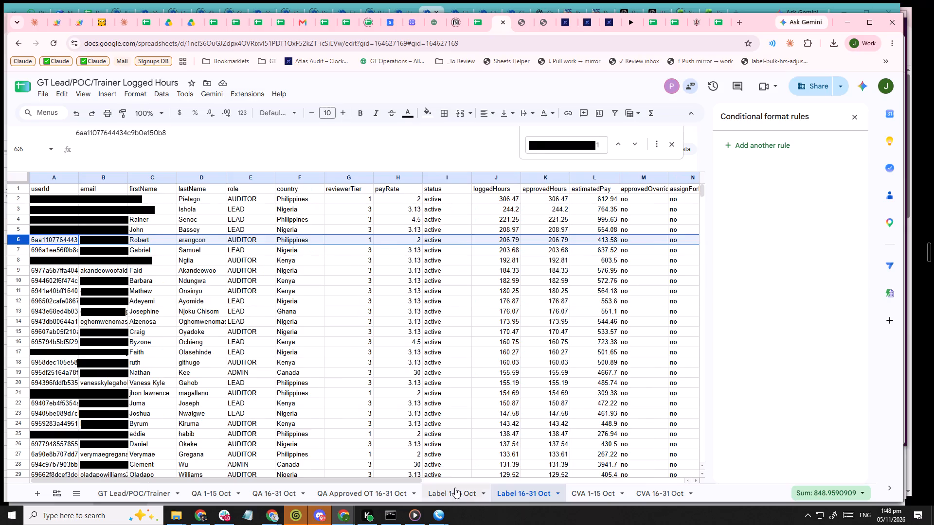
pyautogui.click(455, 489)
pyautogui.keyDown('shift'); pyautogui.scroll(5, 421, 368); pyautogui.keyUp('shift')
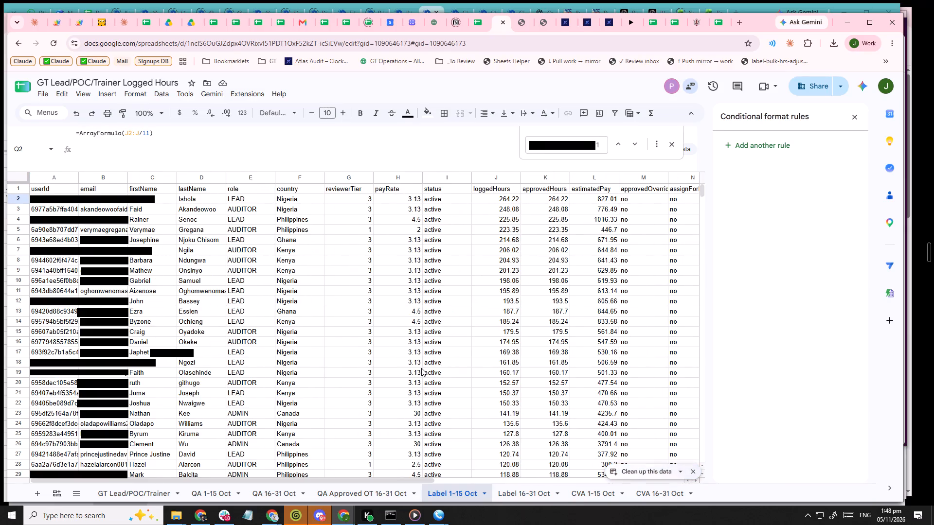
pyautogui.keyDown('shift'); pyautogui.scroll(-7, 421, 366); pyautogui.keyUp('shift')
pyautogui.keyDown('shift'); pyautogui.scroll(4, 420, 376); pyautogui.keyUp('shift')
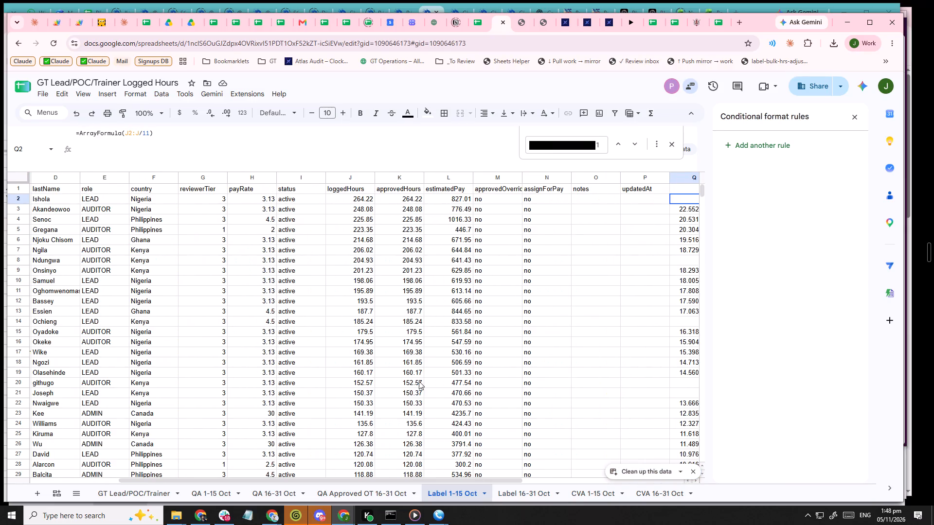
pyautogui.keyDown('shift'); pyautogui.scroll(3, 418, 385); pyautogui.keyUp('shift')
pyautogui.scroll(-19, 418, 385)
pyautogui.scroll(-8, 423, 385)
pyautogui.scroll(2, 427, 385)
pyautogui.scroll(-20, 427, 385)
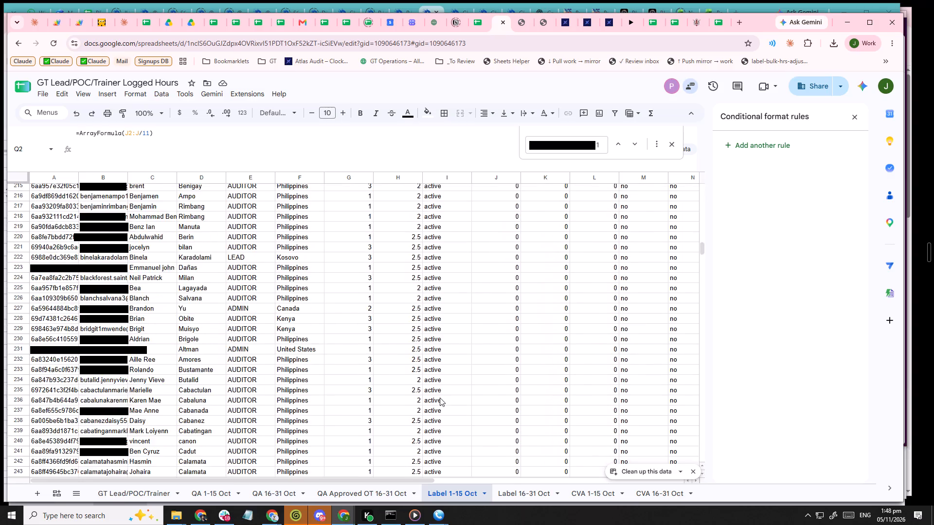
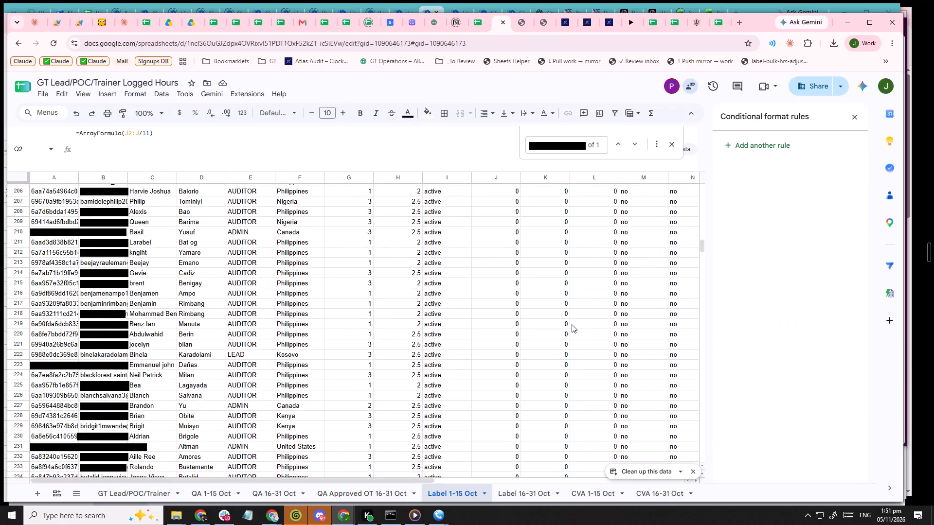
# Select the whole Label 1-15 Oct sheet and create a filter view over it.
pyautogui.keyDown('shift'); pyautogui.scroll(-13, 572, 324); pyautogui.keyUp('shift')
pyautogui.keyDown('shift'); pyautogui.scroll(20, 572, 324); pyautogui.keyUp('shift')
pyautogui.keyDown('shift'); pyautogui.scroll(6, 572, 324); pyautogui.keyUp('shift')
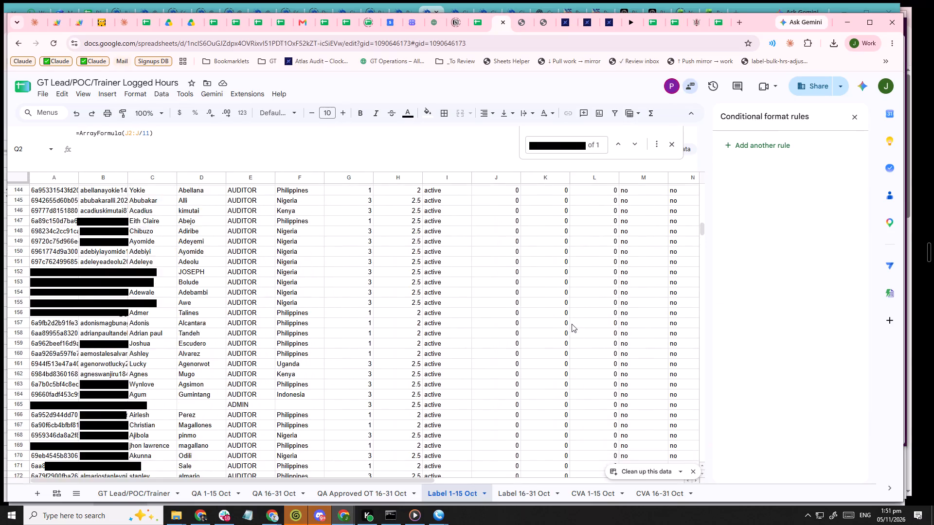
pyautogui.keyDown('shift'); pyautogui.scroll(20, 572, 324); pyautogui.keyUp('shift')
pyautogui.keyDown('shift'); pyautogui.scroll(12, 572, 324); pyautogui.keyUp('shift')
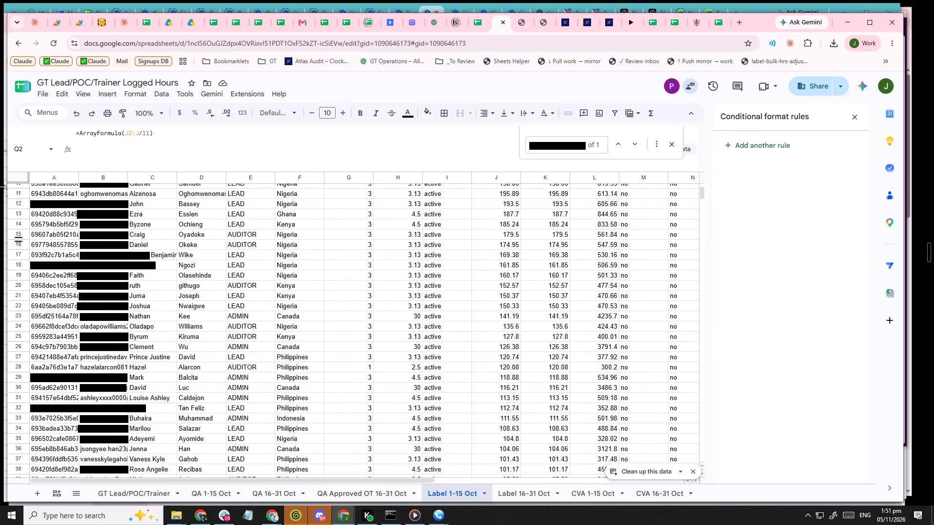
pyautogui.click(17, 179)
pyautogui.scroll(5, 511, 202)
pyautogui.scroll(11, 562, 175)
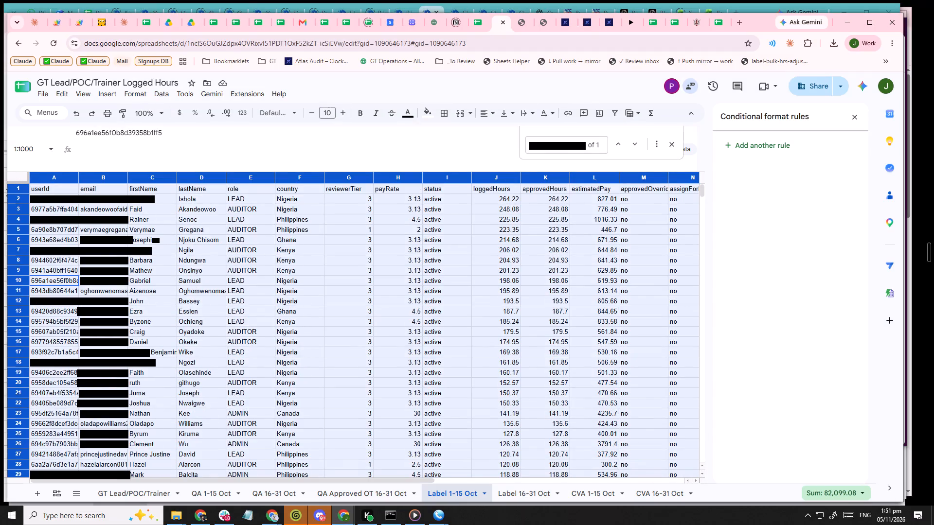
pyautogui.click(633, 114)
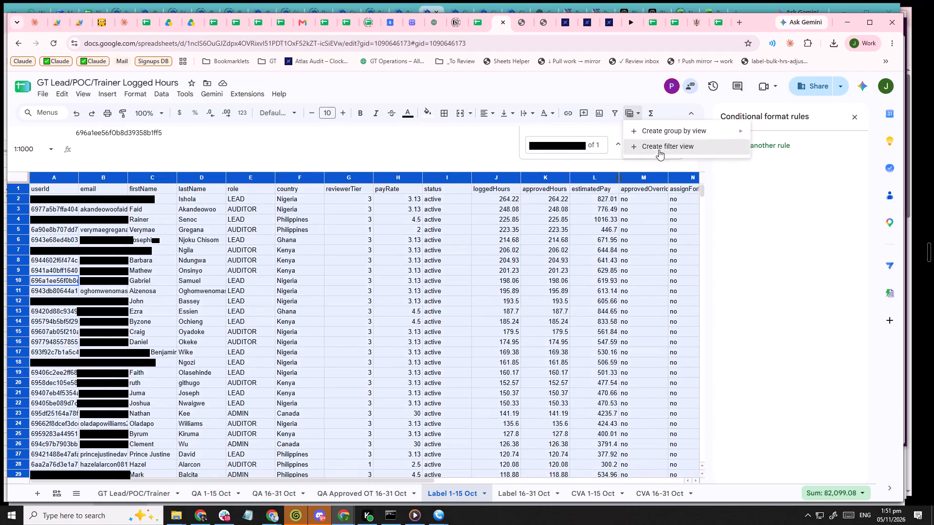
pyautogui.click(666, 140)
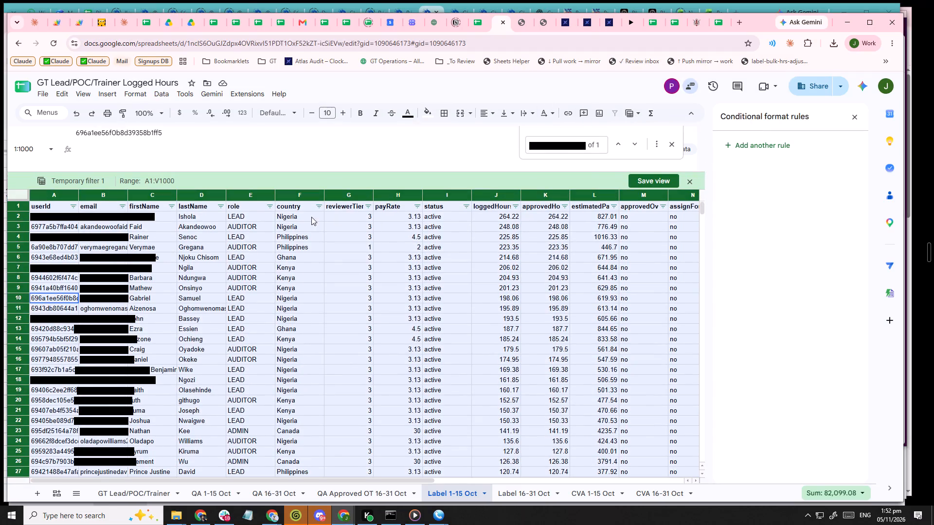
# Filter the country column of Label 1-15 Oct to show only Philippines.
pyautogui.click(319, 209)
pyautogui.click(231, 328)
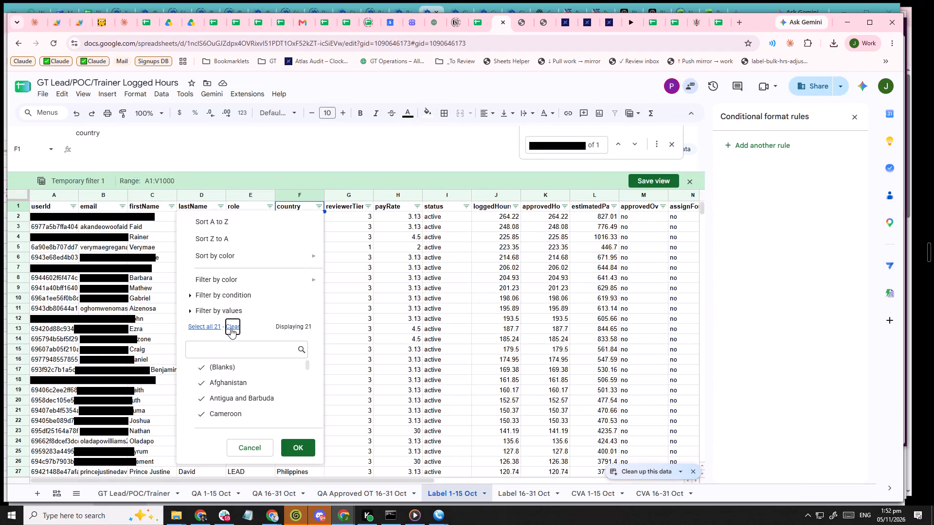
pyautogui.scroll(-5, 258, 395)
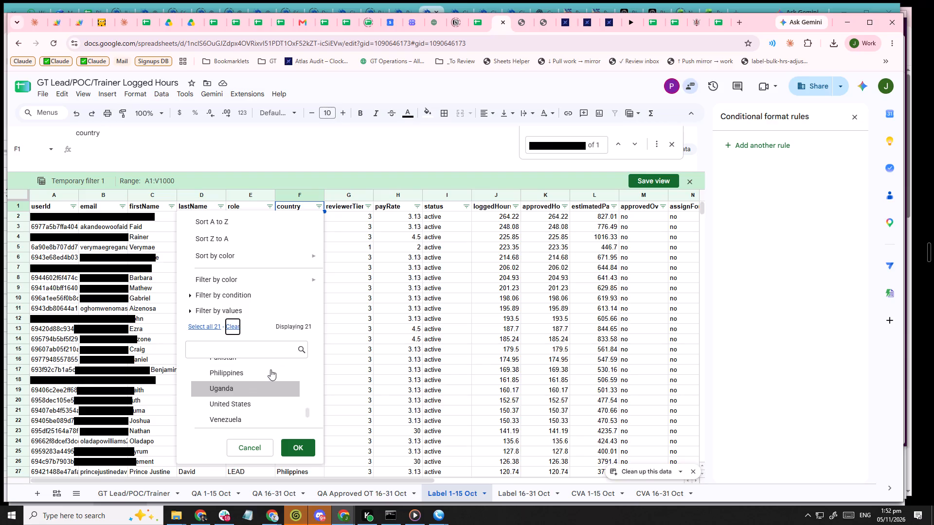
pyautogui.click(270, 369)
pyautogui.scroll(-5, 288, 426)
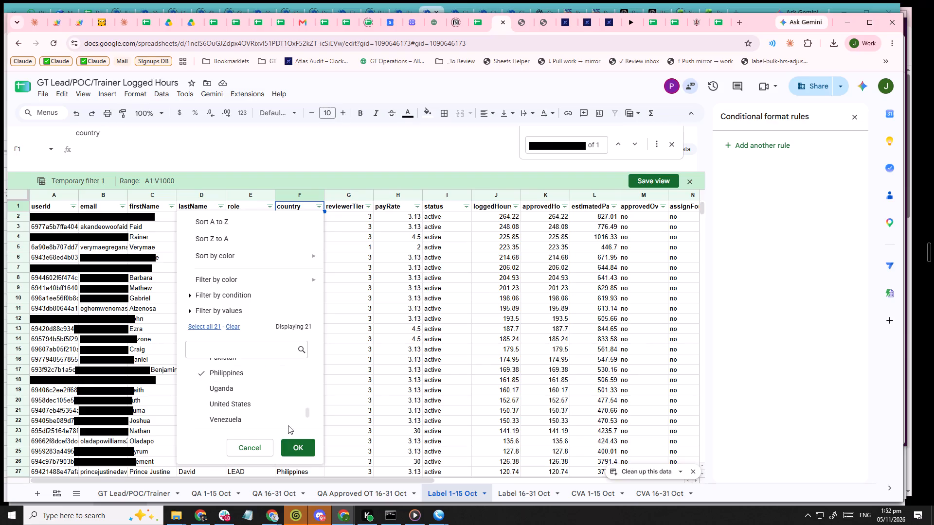
pyautogui.scroll(5, 274, 398)
pyautogui.scroll(-3, 274, 397)
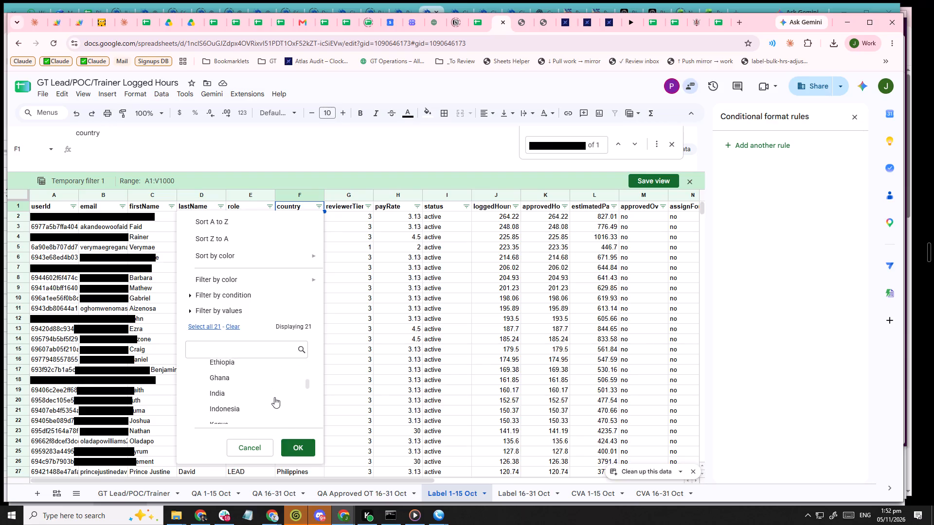
pyautogui.scroll(-5, 274, 397)
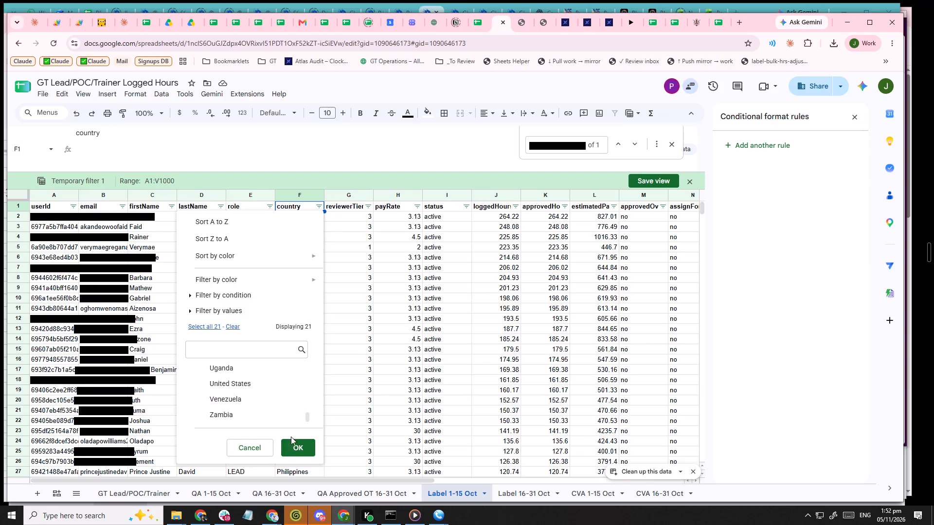
pyautogui.click(297, 444)
# Examine the Philippines rows of Label 1-15 Oct, comparing roles, logged hours and the hours divided by 11.
pyautogui.keyDown('shift'); pyautogui.scroll(-6, 491, 276); pyautogui.keyUp('shift')
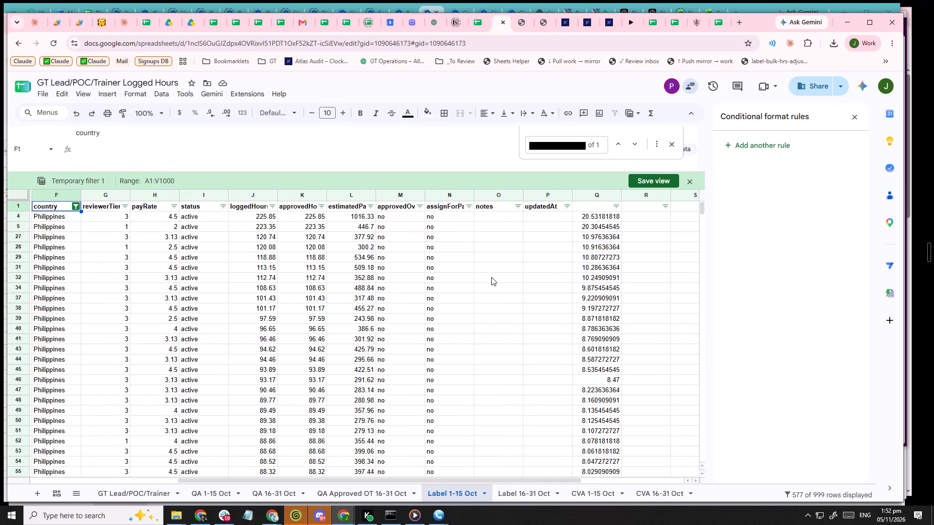
pyautogui.keyDown('shift'); pyautogui.scroll(9, 487, 280); pyautogui.keyUp('shift')
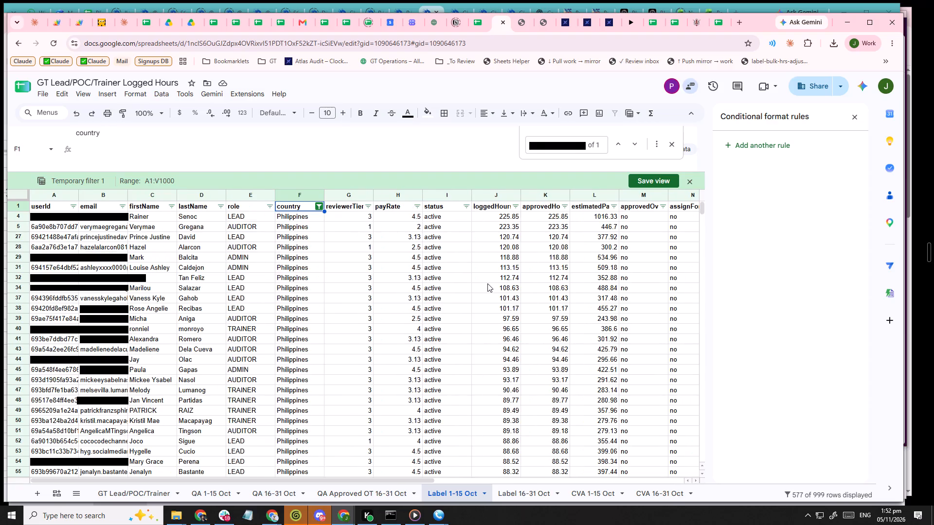
pyautogui.keyDown('shift'); pyautogui.scroll(-5, 487, 283); pyautogui.keyUp('shift')
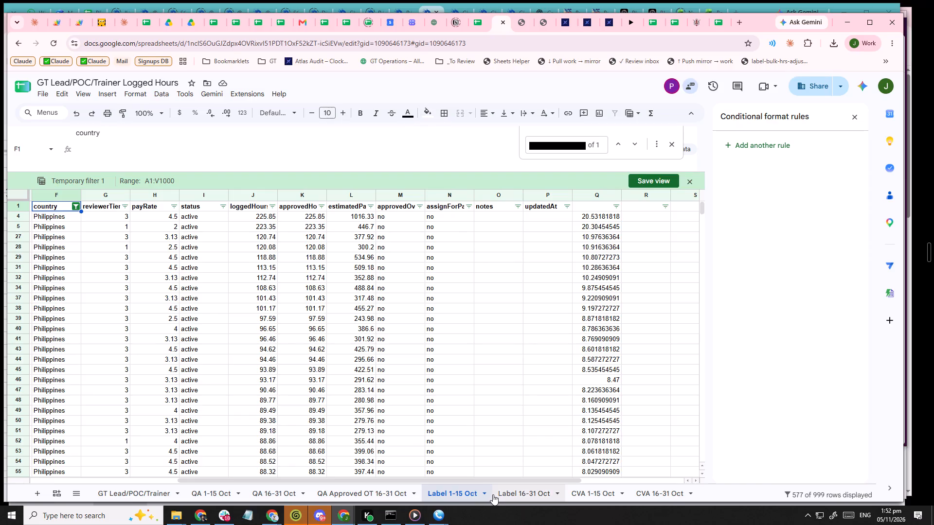
pyautogui.keyDown('shift'); pyautogui.scroll(12, 182, 346); pyautogui.keyUp('shift')
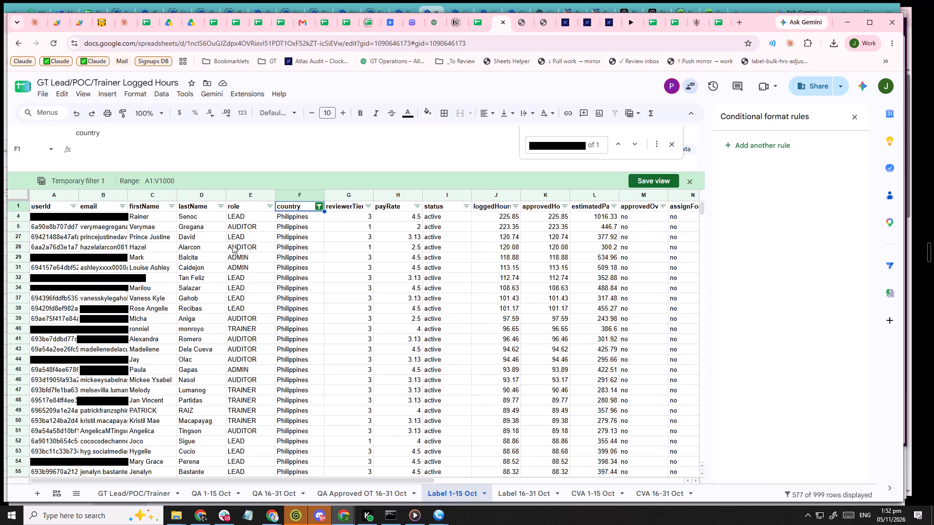
pyautogui.keyDown('shift'); pyautogui.scroll(-6, 233, 245); pyautogui.keyUp('shift')
pyautogui.click(495, 236)
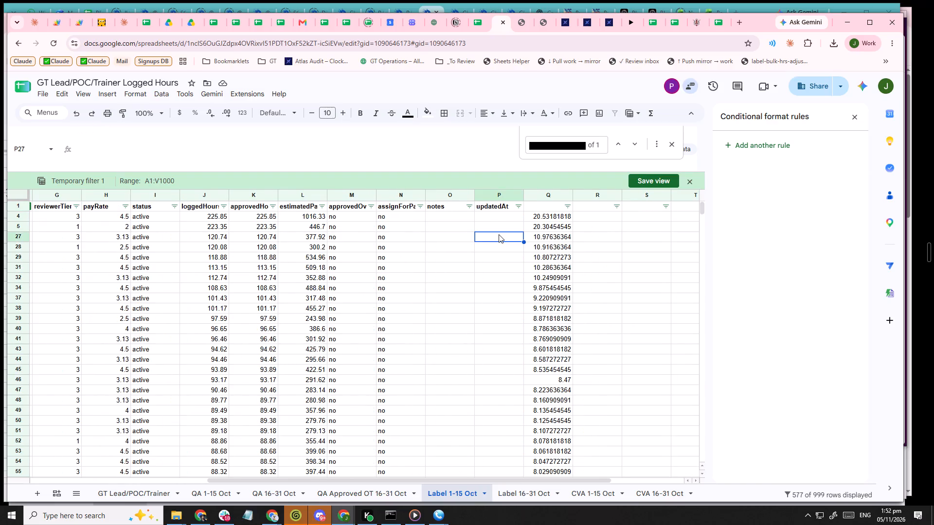
# Trace row 27 of the filtered Label 1-15 Oct sheet back to its user ID, name and role.
pyautogui.press('Left')
pyautogui.press('Left')
pyautogui.press('Left')
pyautogui.press('Left')
pyautogui.press('Left')
pyautogui.press('Left')
pyautogui.press('Left')
pyautogui.press('Left')
pyautogui.press('Left')
pyautogui.press('Left')
pyautogui.press('Left')
pyautogui.press('Left')
pyautogui.press('Left')
pyautogui.press('Left')
pyautogui.press('Left')
pyautogui.press('Left')
pyautogui.press('Left')
pyautogui.press('Left')
pyautogui.press('Left')
pyautogui.press('Left')
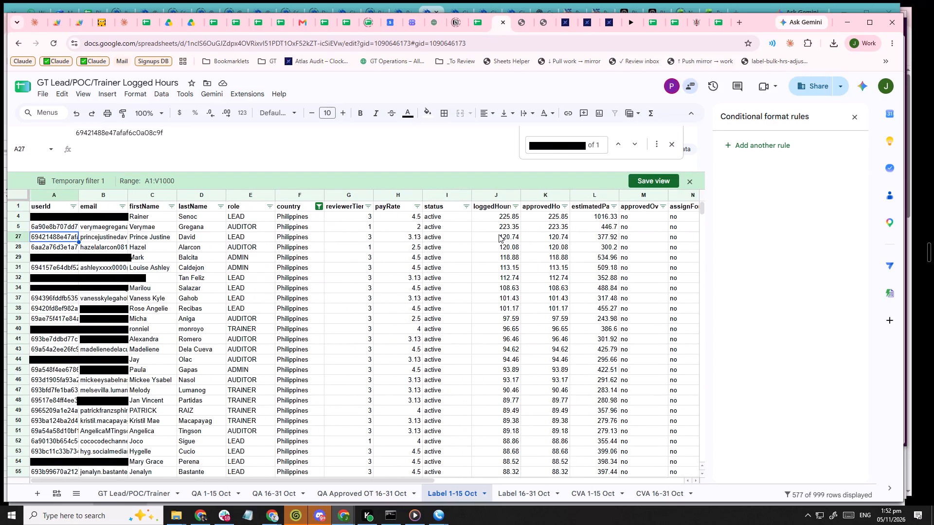
pyautogui.press('Right')
pyautogui.press('Right')
pyautogui.press('Right')
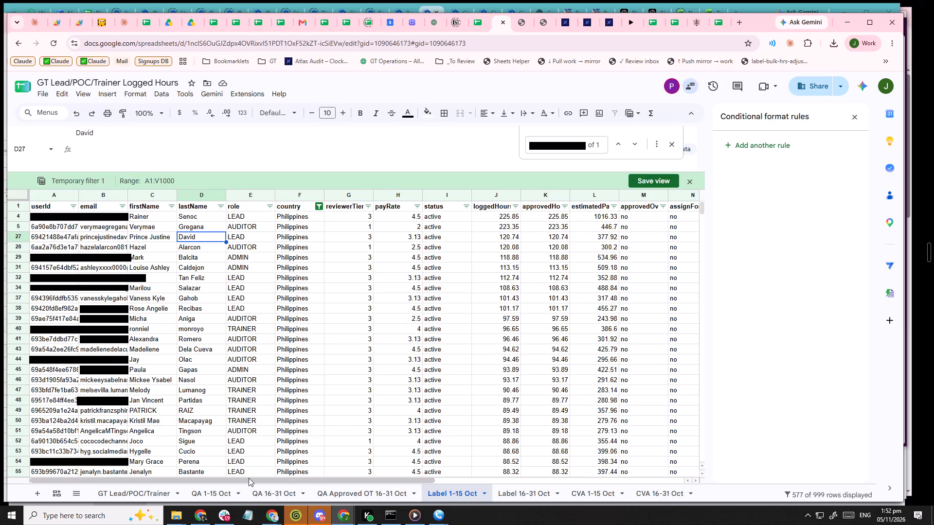
# Check the GT Lead/POC/Trainer sheet's rows and search it for "prince", clearing the search term when done.
pyautogui.click(131, 494)
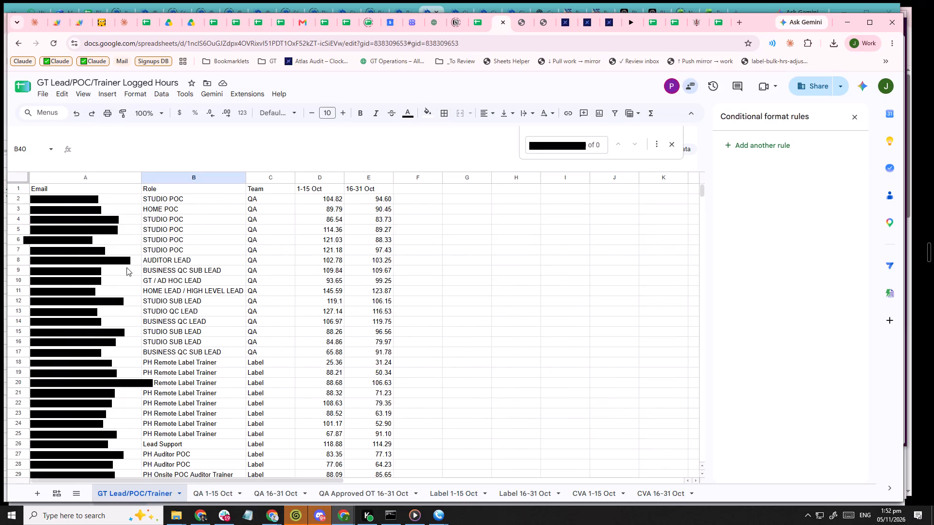
pyautogui.scroll(-4, 109, 287)
pyautogui.scroll(2, 107, 287)
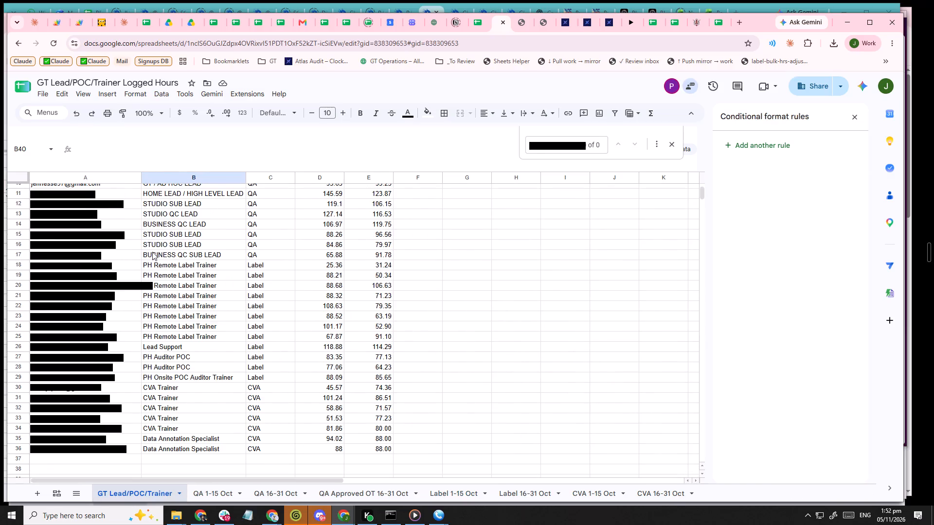
pyautogui.hotkey('ctrl', 'f')
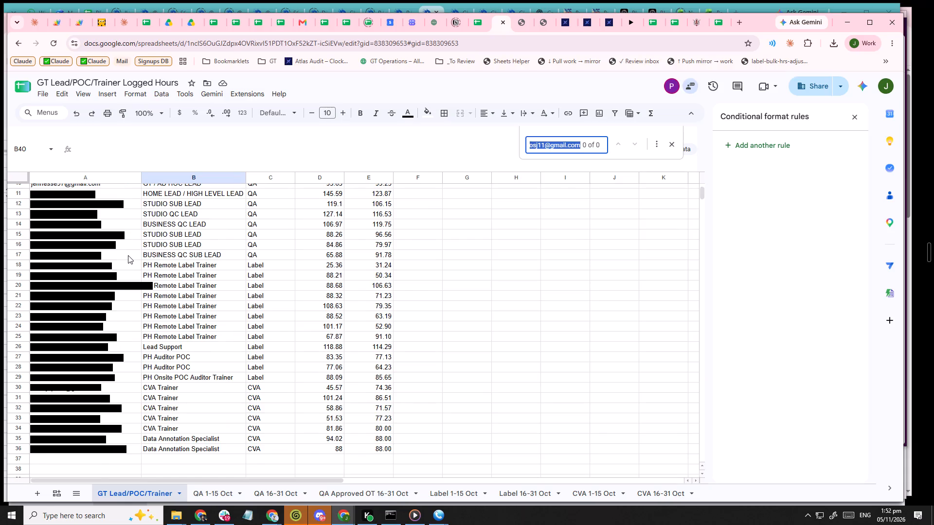
pyautogui.write('prince')
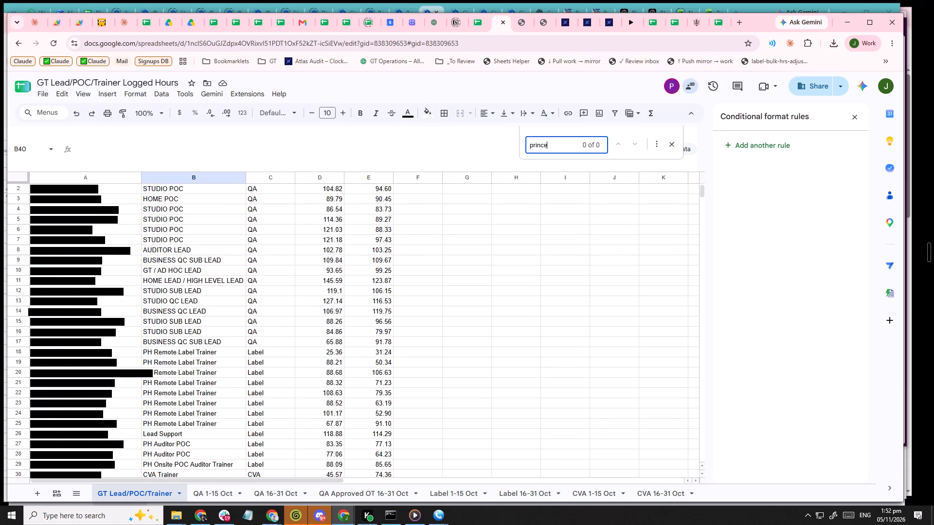
pyautogui.press('BackSpace')
pyautogui.press('BackSpace')
pyautogui.press('BackSpace')
pyautogui.press('BackSpace')
pyautogui.press('BackSpace')
pyautogui.press('BackSpace')
pyautogui.press('BackSpace')
# Examine the users, logged hours and divided hours on Label 16-31 Oct.
pyautogui.click(534, 487)
pyautogui.keyDown('shift'); pyautogui.scroll(-9, 470, 339); pyautogui.keyUp('shift')
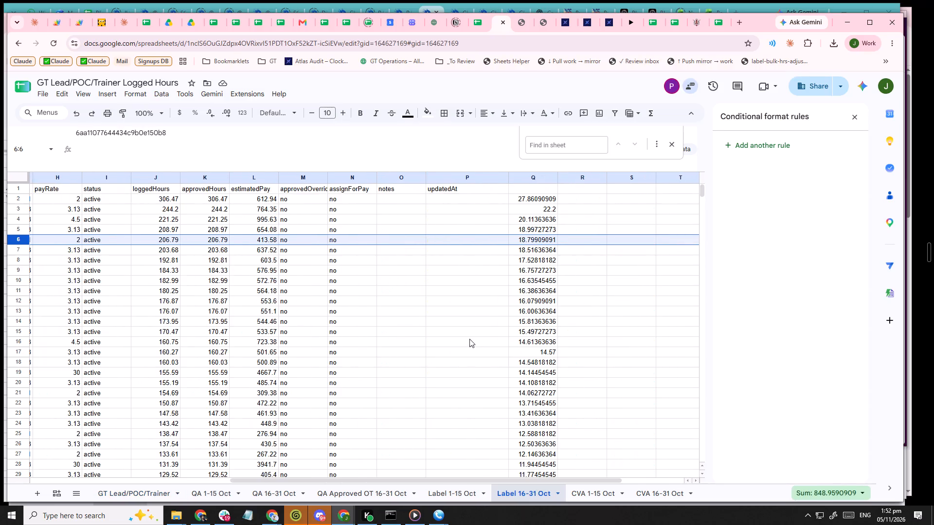
pyautogui.scroll(12, 469, 339)
pyautogui.keyDown('shift'); pyautogui.scroll(3, 424, 341); pyautogui.keyUp('shift')
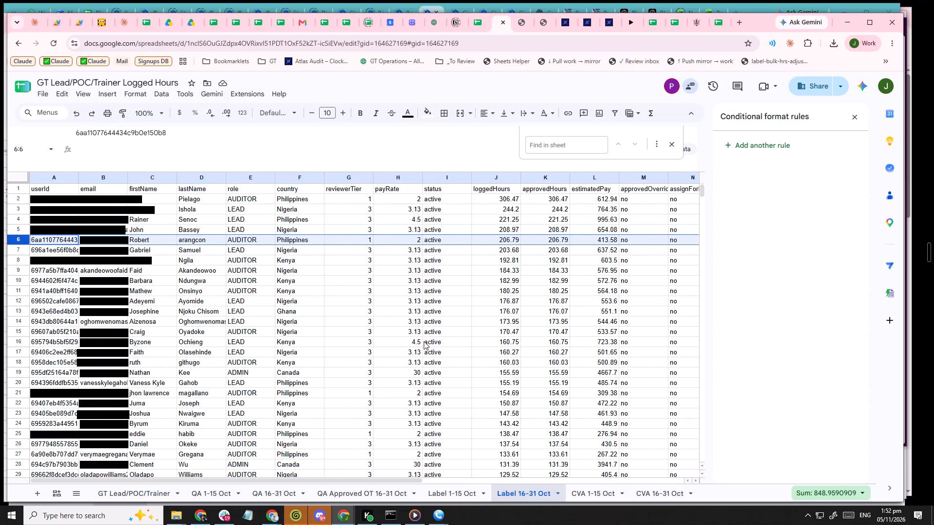
pyautogui.keyDown('shift'); pyautogui.scroll(7, 424, 341); pyautogui.keyUp('shift')
# Review the hours and any divided-hours columns on CVA 16-31 Oct, CVA 1-15 Oct and both Label sheets.
pyautogui.click(654, 498)
pyautogui.scroll(9, 586, 353)
pyautogui.keyDown('shift'); pyautogui.scroll(-4, 586, 344); pyautogui.keyUp('shift')
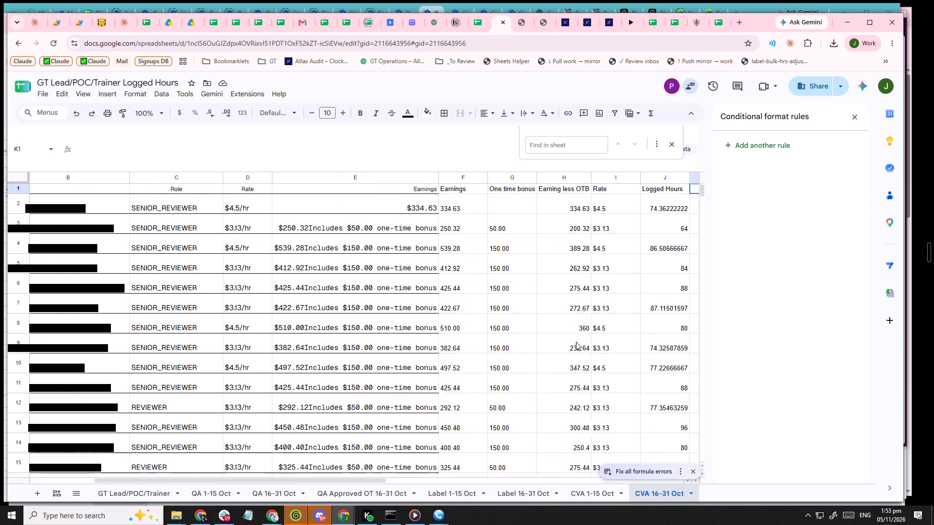
pyautogui.keyDown('shift'); pyautogui.scroll(-6, 508, 316); pyautogui.keyUp('shift')
pyautogui.click(589, 489)
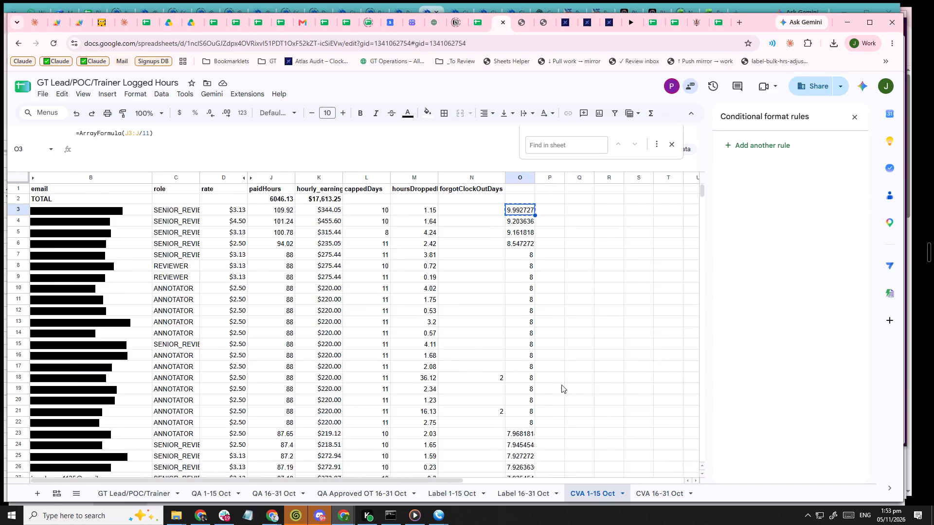
pyautogui.keyDown('shift'); pyautogui.scroll(-7, 561, 377); pyautogui.keyUp('shift')
pyautogui.click(531, 485)
pyautogui.keyDown('shift'); pyautogui.scroll(-5, 550, 372); pyautogui.keyUp('shift')
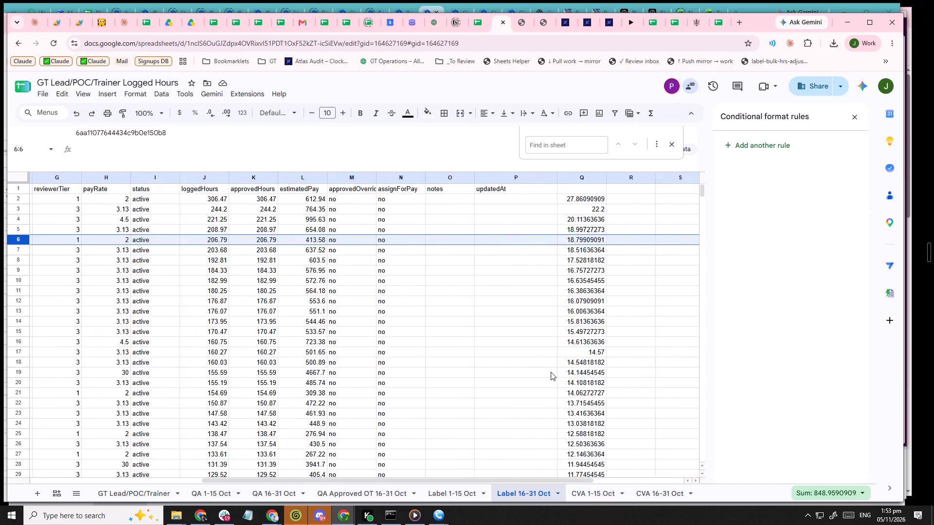
pyautogui.keyDown('shift'); pyautogui.scroll(-8, 551, 372); pyautogui.keyUp('shift')
pyautogui.click(458, 494)
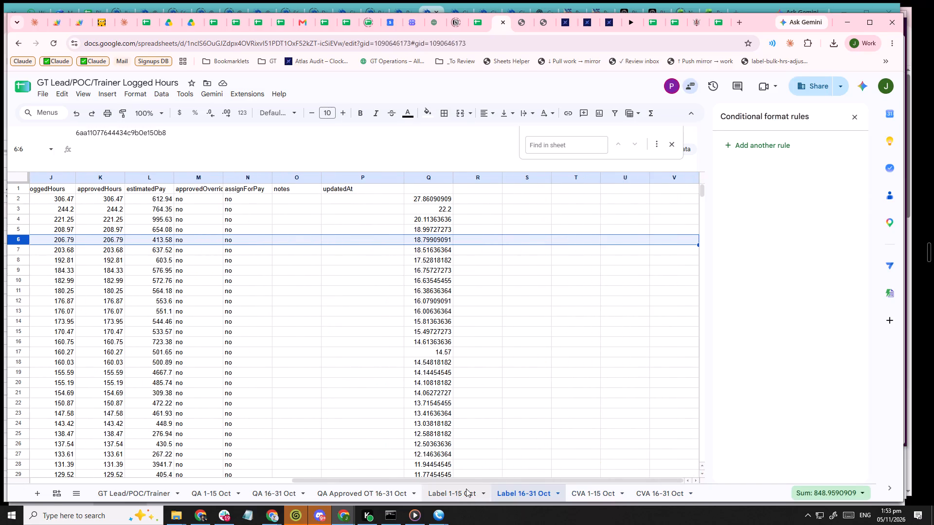
pyautogui.keyDown('shift'); pyautogui.scroll(-10, 521, 313); pyautogui.keyUp('shift')
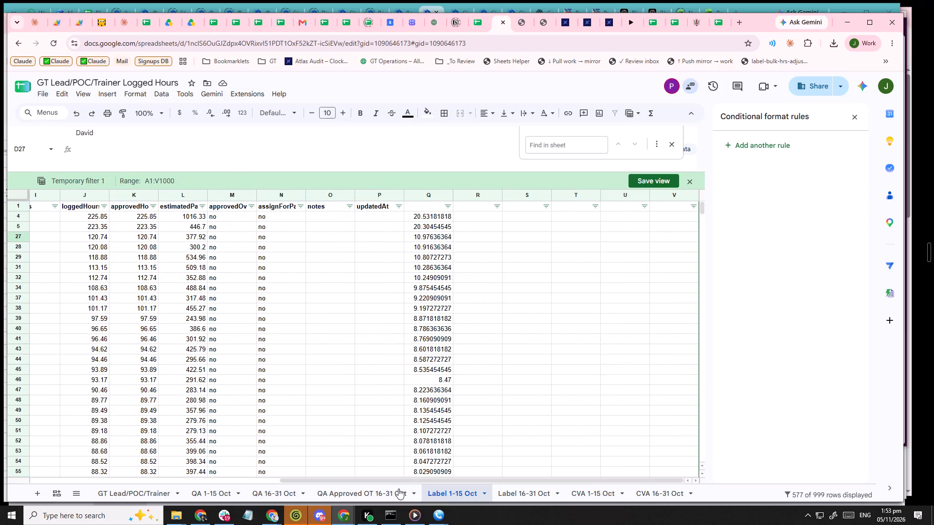
# Review QA Approved OT 16-31 Oct, and compare the hours columns of QA 16-31 Oct and QA 1-15 Oct.
pyautogui.click(395, 490)
pyautogui.keyDown('shift'); pyautogui.scroll(-7, 482, 333); pyautogui.keyUp('shift')
pyautogui.click(269, 498)
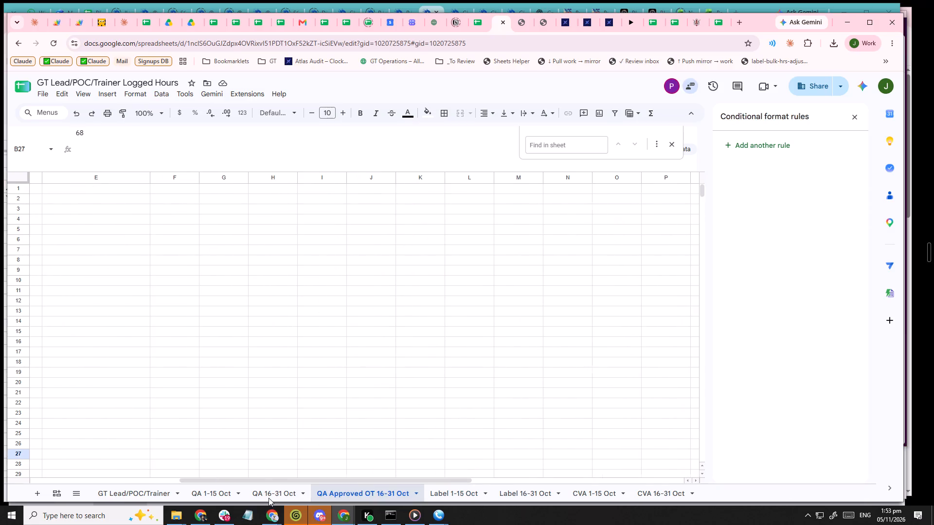
pyautogui.scroll(6, 375, 328)
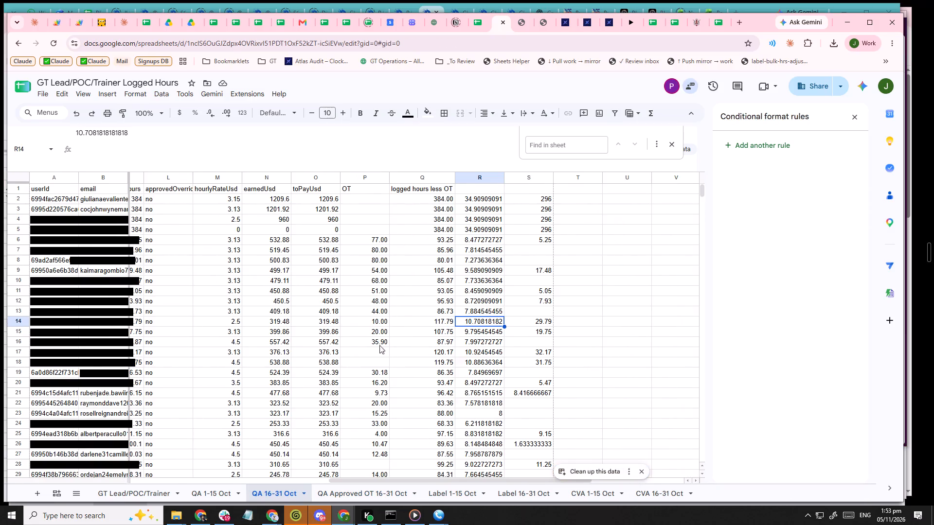
pyautogui.click(228, 491)
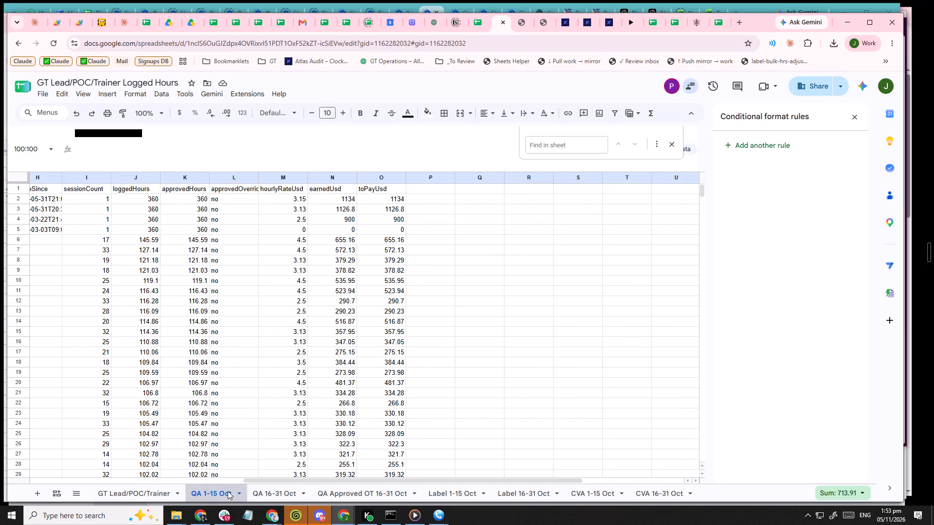
pyautogui.scroll(13, 359, 335)
pyautogui.keyDown('shift'); pyautogui.scroll(-7, 370, 331); pyautogui.keyUp('shift')
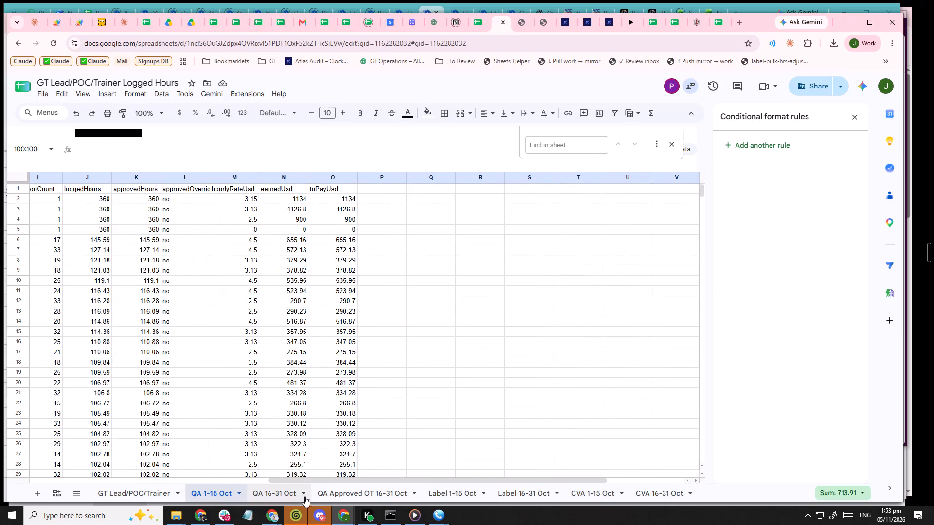
pyautogui.click(289, 492)
pyautogui.scroll(5, 431, 285)
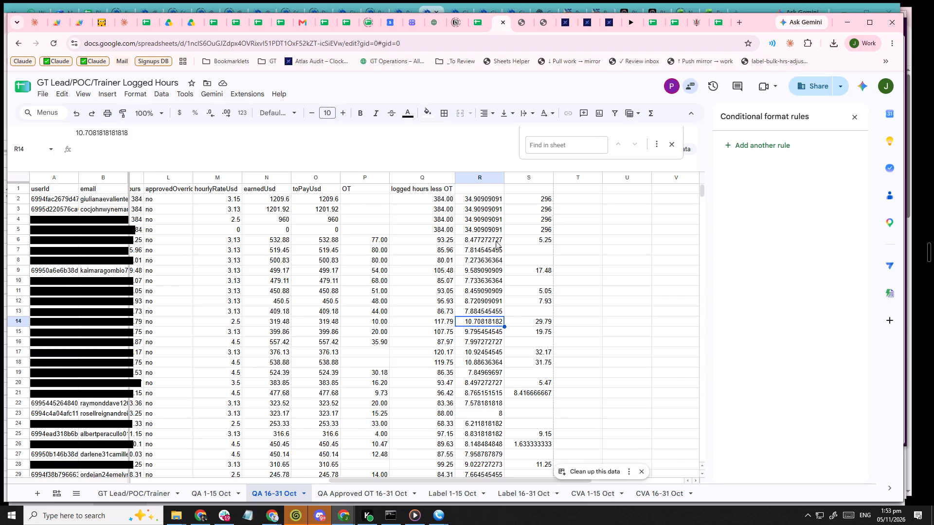
# Review the OT, logged hours less OT and divided-hours columns on QA 16-31 Oct alongside the Total Approve Hrs on QA Approved OT 16-31 Oct.
pyautogui.keyDown('shift'); pyautogui.scroll(-5, 495, 241); pyautogui.keyUp('shift')
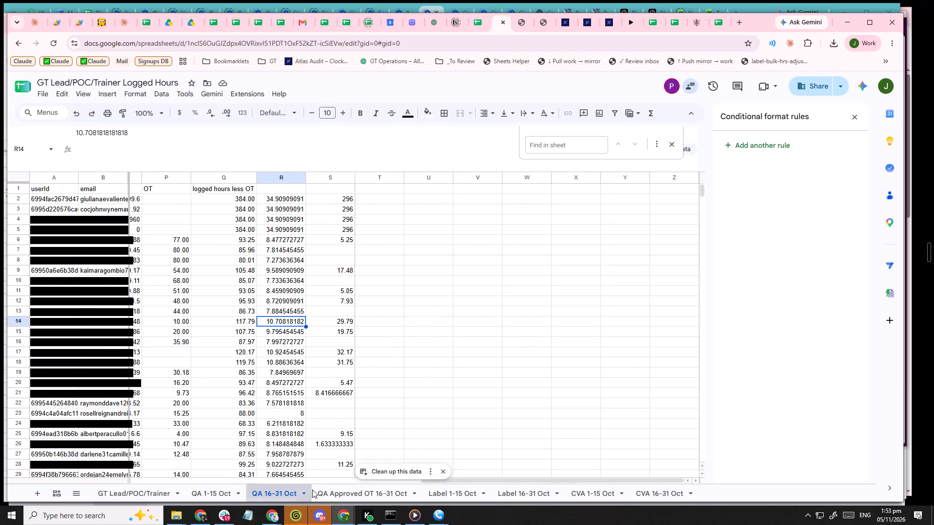
pyautogui.click(323, 492)
pyautogui.click(272, 492)
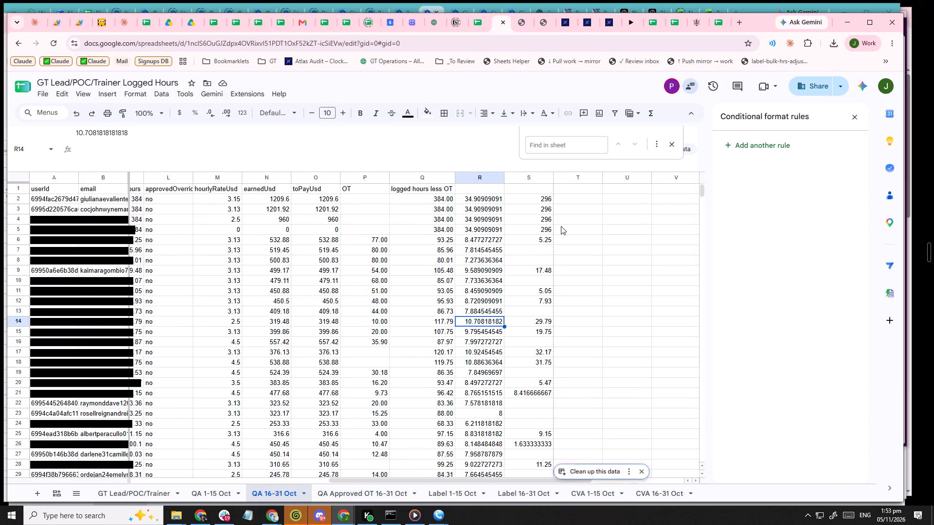
pyautogui.scroll(4, 510, 249)
pyautogui.click(350, 492)
pyautogui.scroll(12, 437, 322)
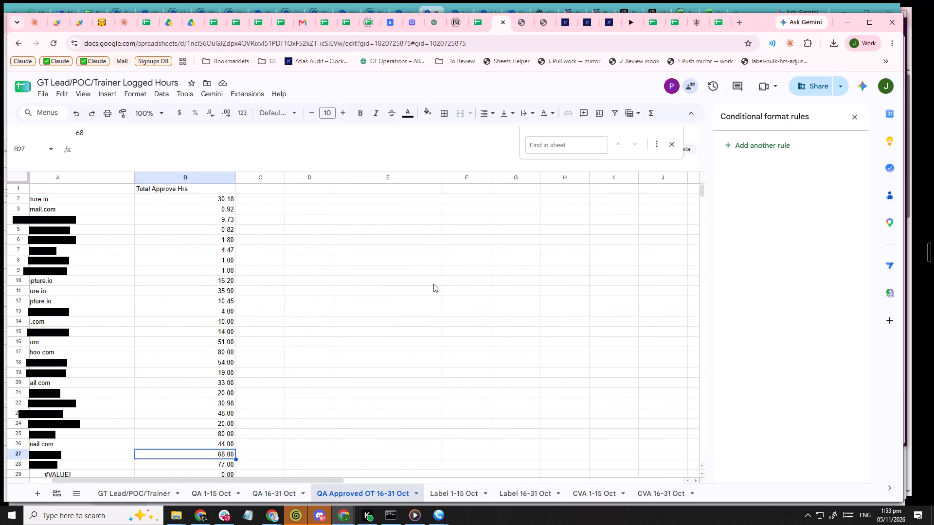
pyautogui.keyDown('shift'); pyautogui.scroll(4, 434, 286); pyautogui.keyUp('shift')
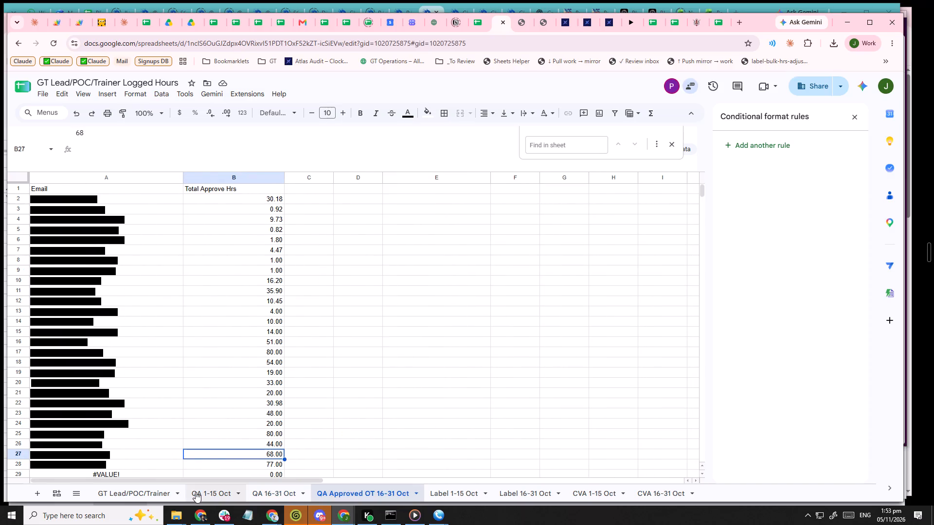
pyautogui.click(196, 492)
# On QA 16-31 Oct, label the divided-hours column beside "logged hours less OT" with the header "Daily hour" in R1.
pyautogui.click(265, 493)
pyautogui.scroll(5, 404, 268)
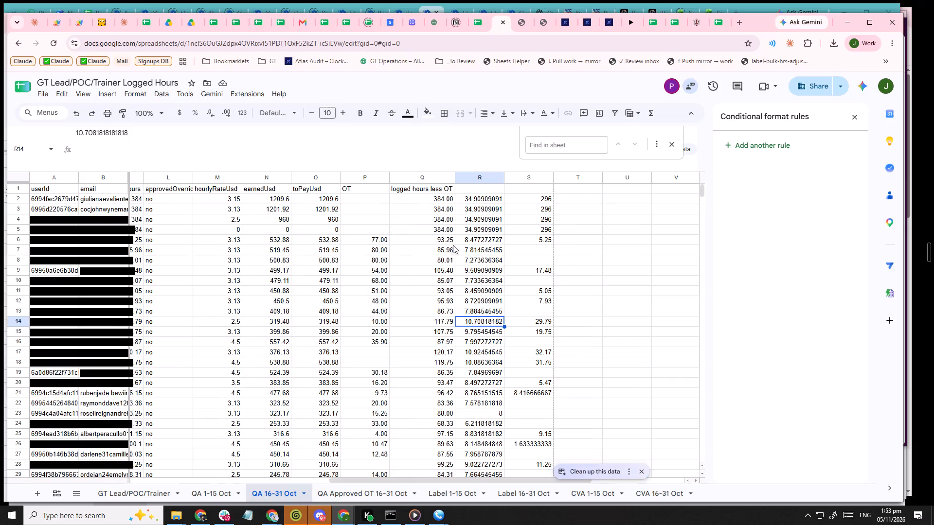
pyautogui.click(487, 203)
pyautogui.click(487, 187)
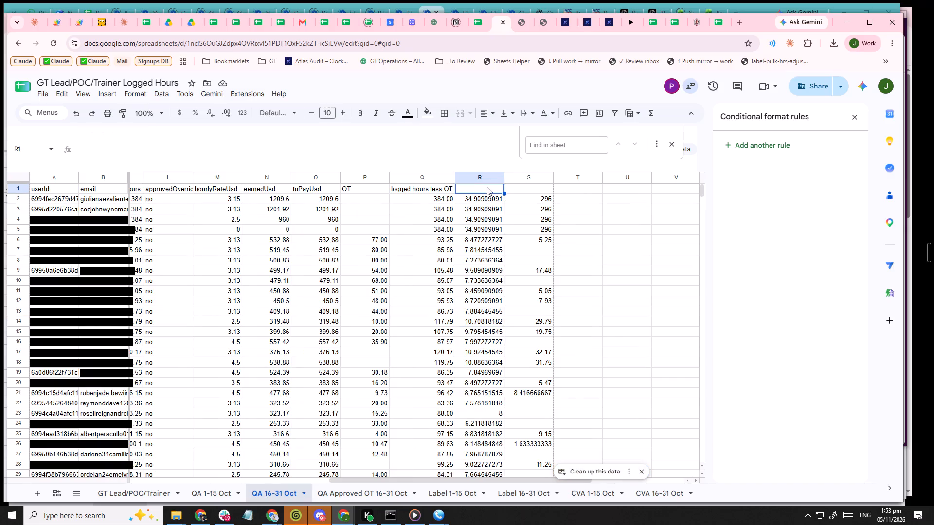
pyautogui.write('Dal')
pyautogui.press('BackSpace')
pyautogui.write('ily')
pyautogui.press('space')
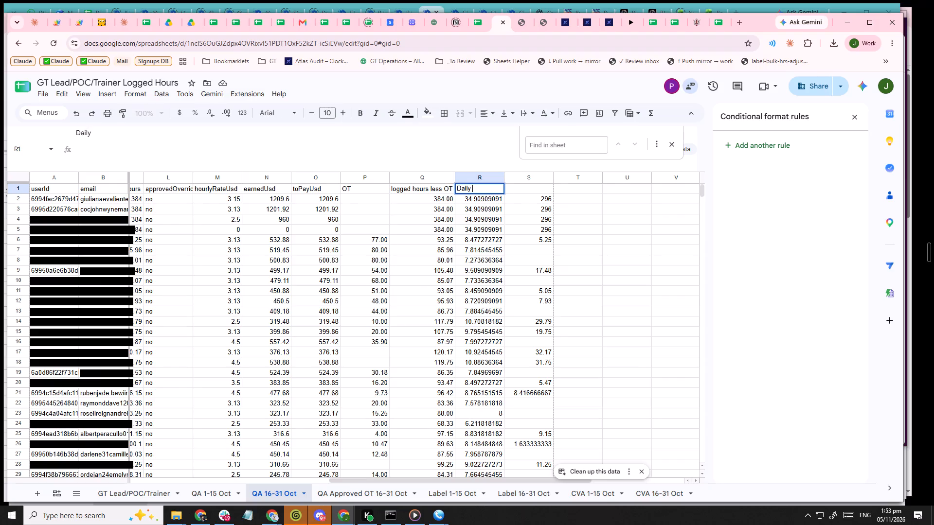
pyautogui.write('hour')
pyautogui.click(219, 219)
# Examine QA Approved OT 16-31 Oct, the roles and logged hours on QA 1-15 Oct, and the approved hours and OT columns on QA 16-31 Oct.
pyautogui.click(341, 487)
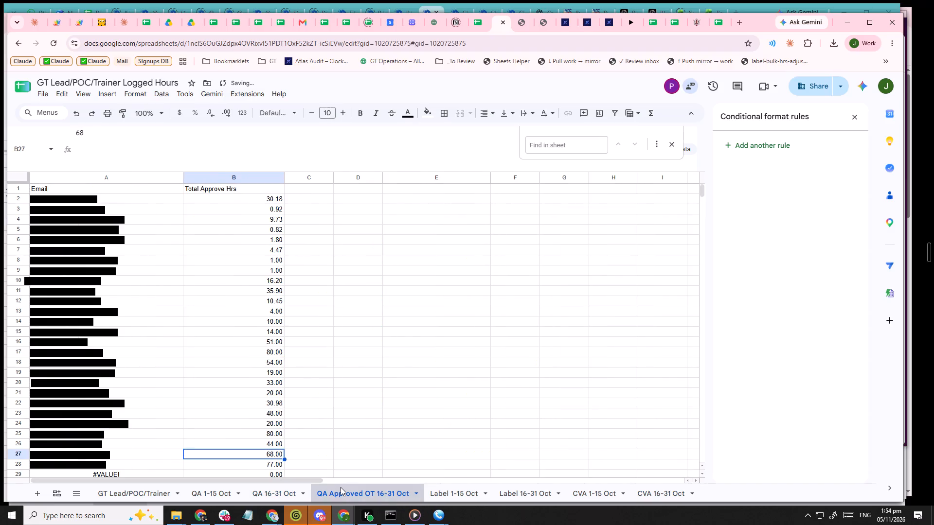
pyautogui.click(288, 487)
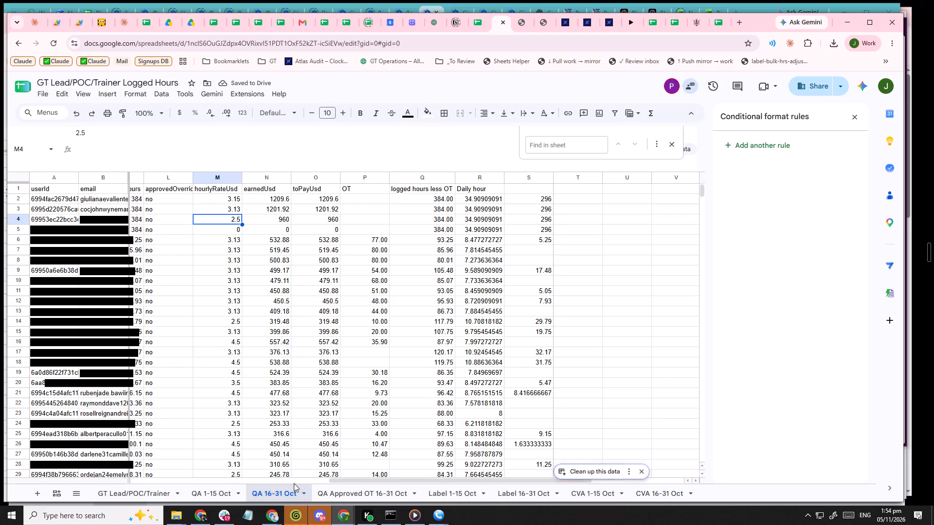
pyautogui.click(216, 489)
pyautogui.keyDown('shift'); pyautogui.scroll(3, 429, 277); pyautogui.keyUp('shift')
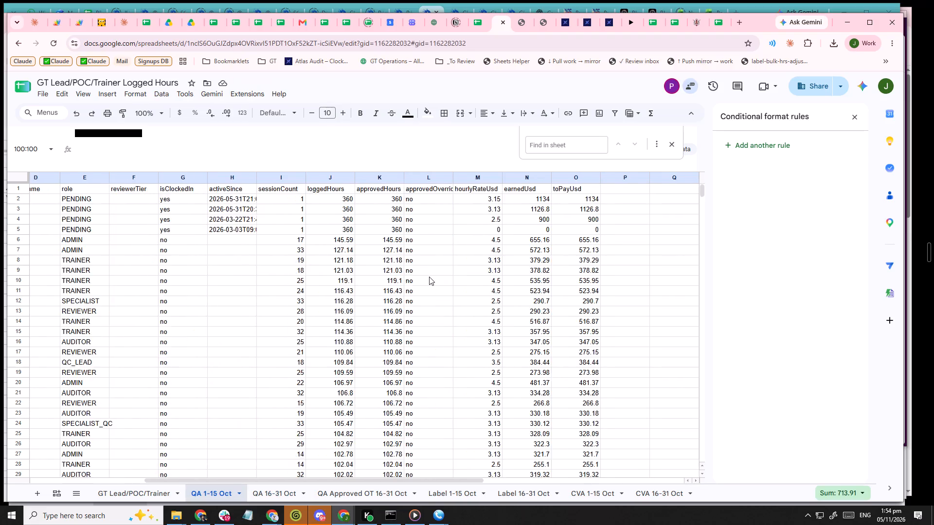
pyautogui.keyDown('shift'); pyautogui.scroll(13, 429, 277); pyautogui.keyUp('shift')
pyautogui.scroll(5, 422, 282)
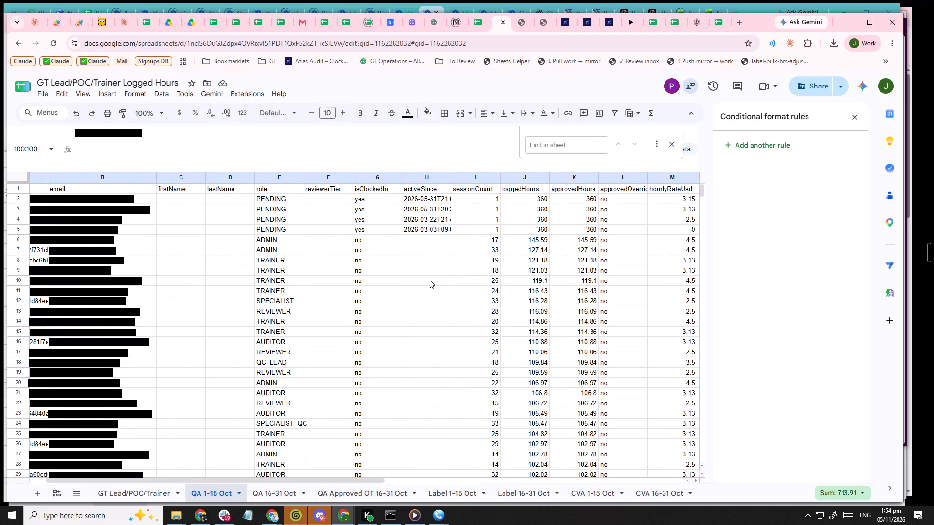
pyautogui.click(277, 492)
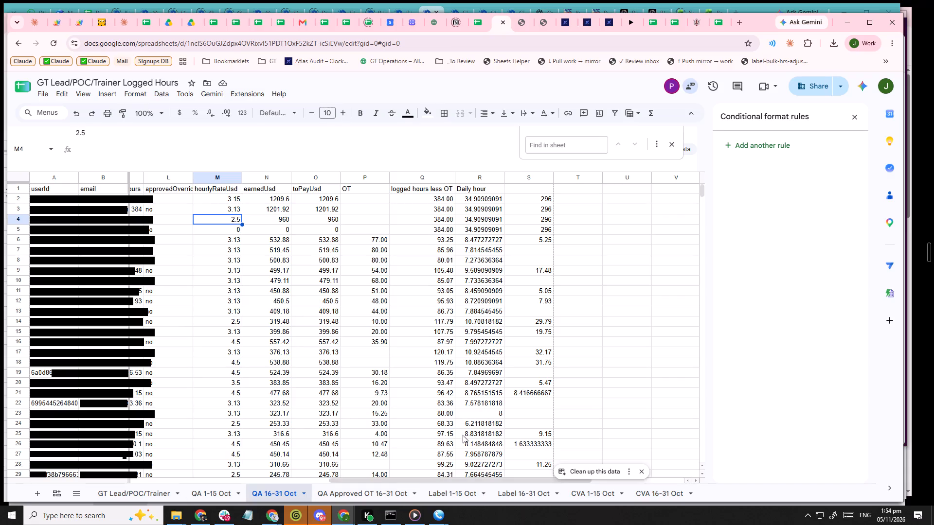
pyautogui.moveTo(445, 481); pyautogui.dragTo(404, 478)
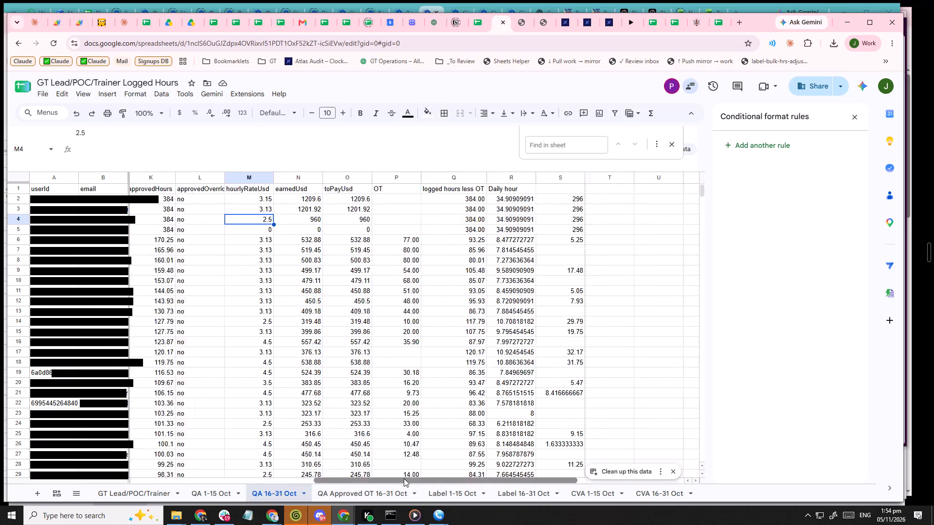
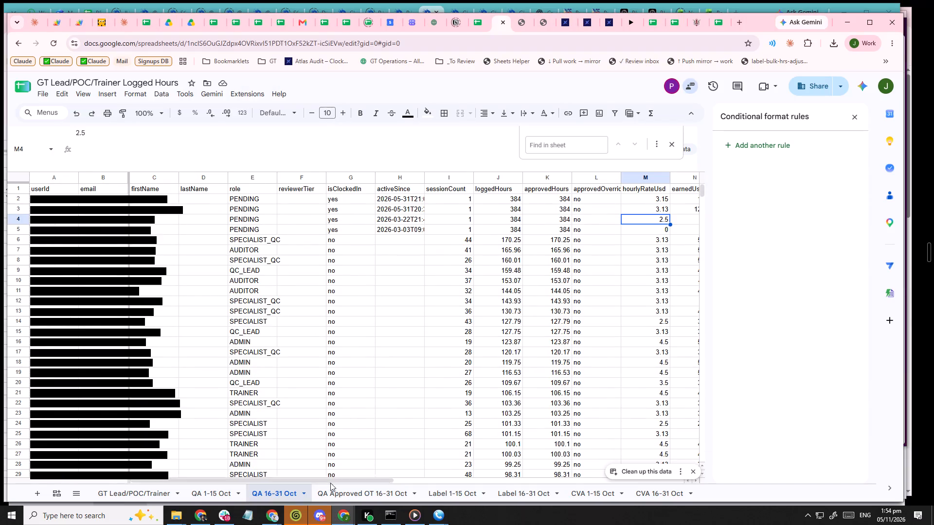
# On QA 16-31 Oct, change the "Daily hour" header in R1 to "Avg Daily logged hour".
pyautogui.moveTo(340, 480); pyautogui.dragTo(523, 472)
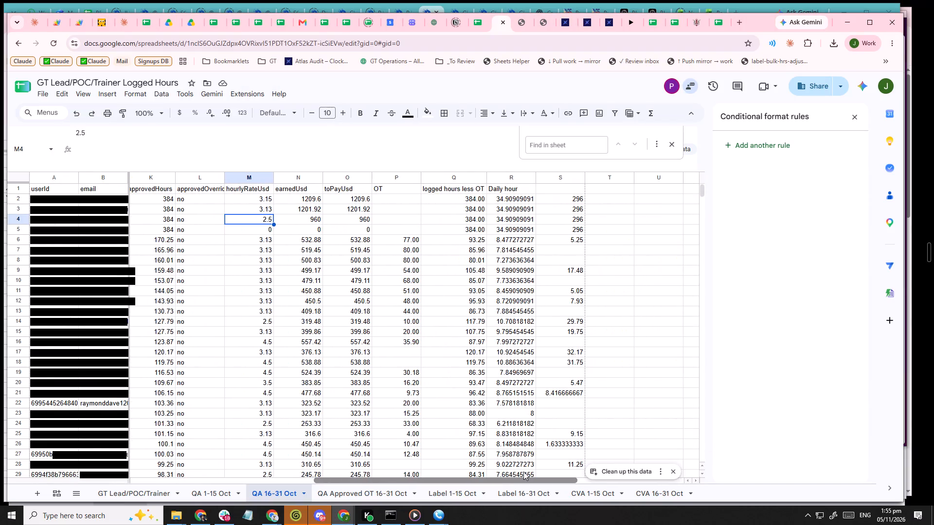
pyautogui.moveTo(523, 472); pyautogui.dragTo(562, 475)
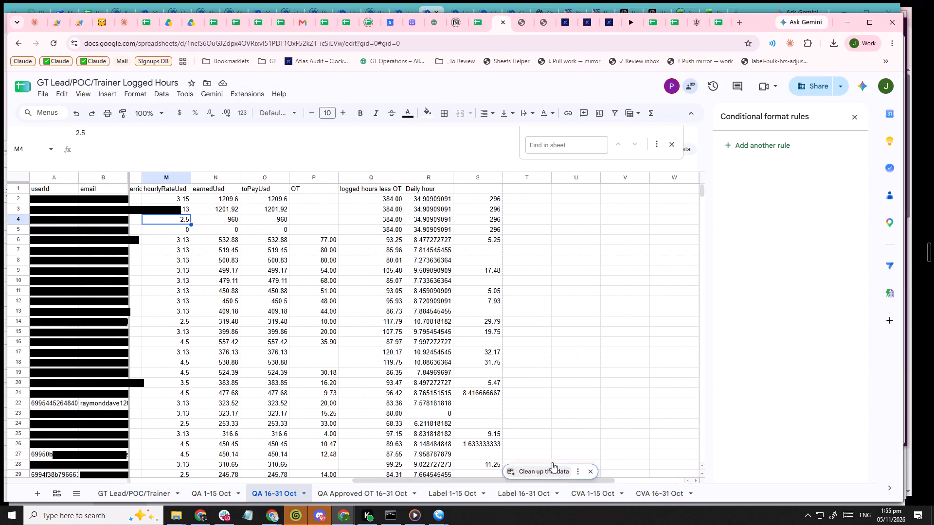
pyautogui.doubleClick(434, 191)
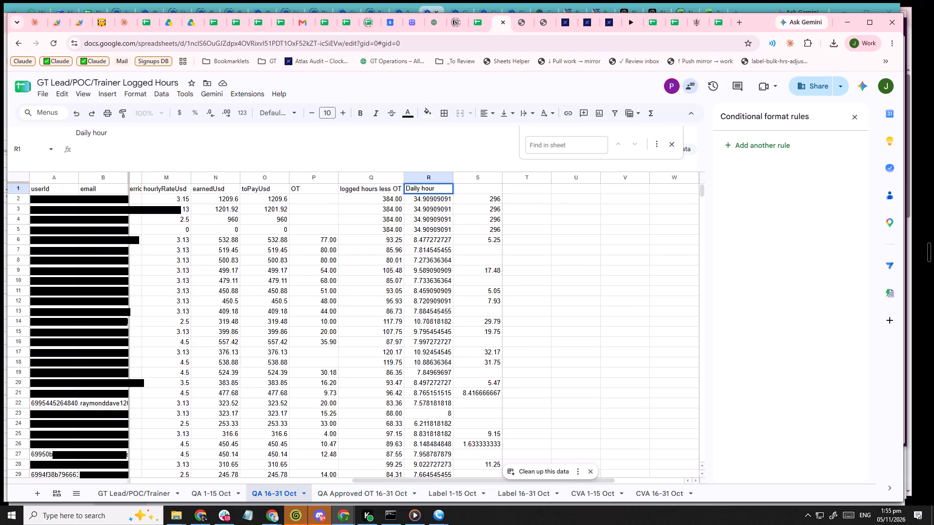
pyautogui.click(430, 195)
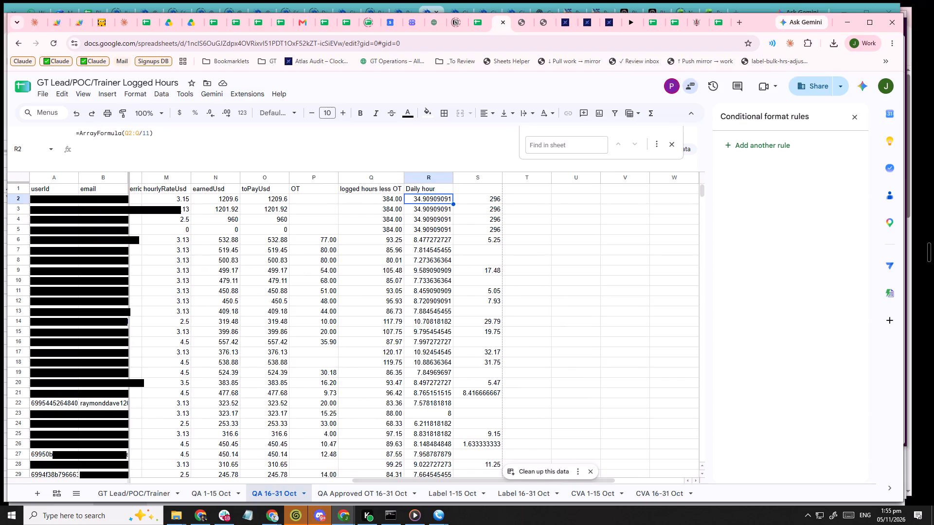
pyautogui.press('Escape')
pyautogui.tripleClick(423, 186)
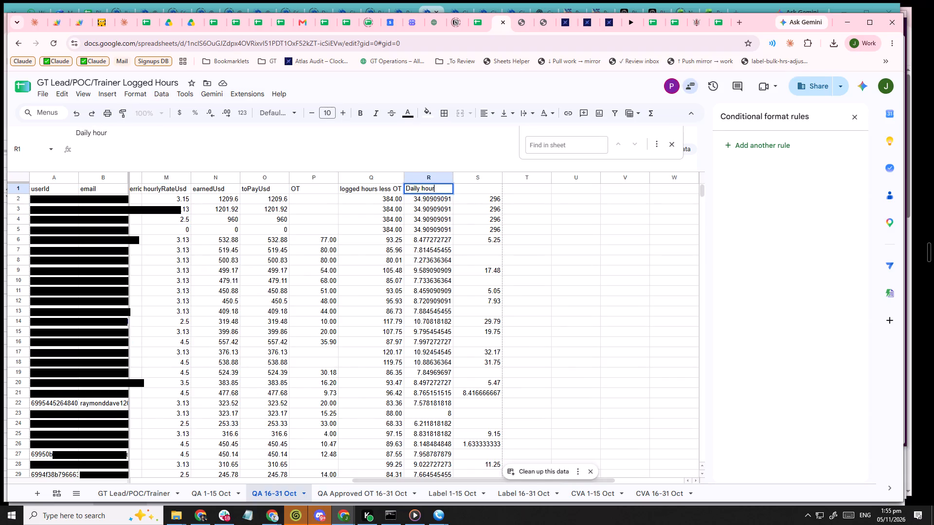
pyautogui.press('Right')
pyautogui.press('Left')
pyautogui.press('Up')
pyautogui.write('AV')
pyautogui.press('BackSpace')
pyautogui.write('vg')
pyautogui.press('space')
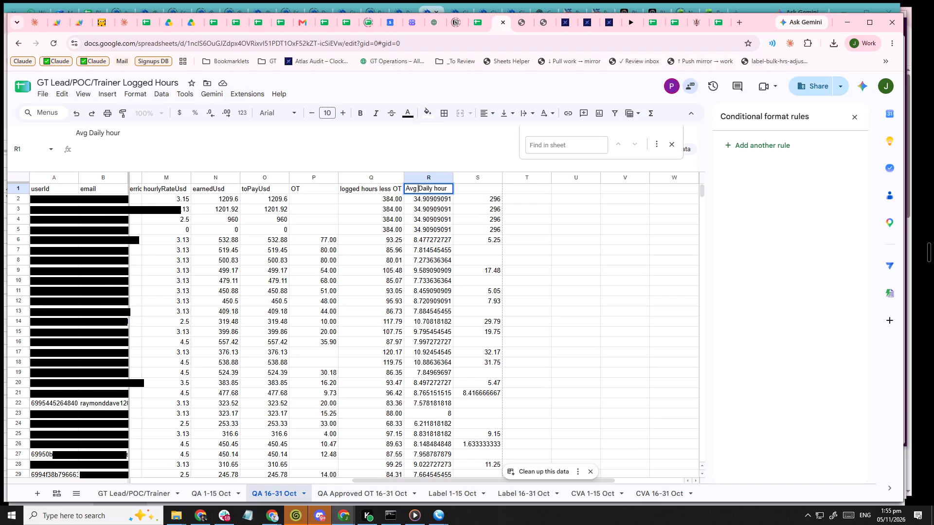
pyautogui.press('Right')
pyautogui.press('Right')
pyautogui.press('Right')
pyautogui.press('Right')
pyautogui.press('Right')
pyautogui.press('Right')
pyautogui.write('loog')
pyautogui.press('BackSpace')
pyautogui.press('BackSpace')
pyautogui.write('gged')
pyautogui.press('space')
pyautogui.press('Tab')
pyautogui.press('Left')
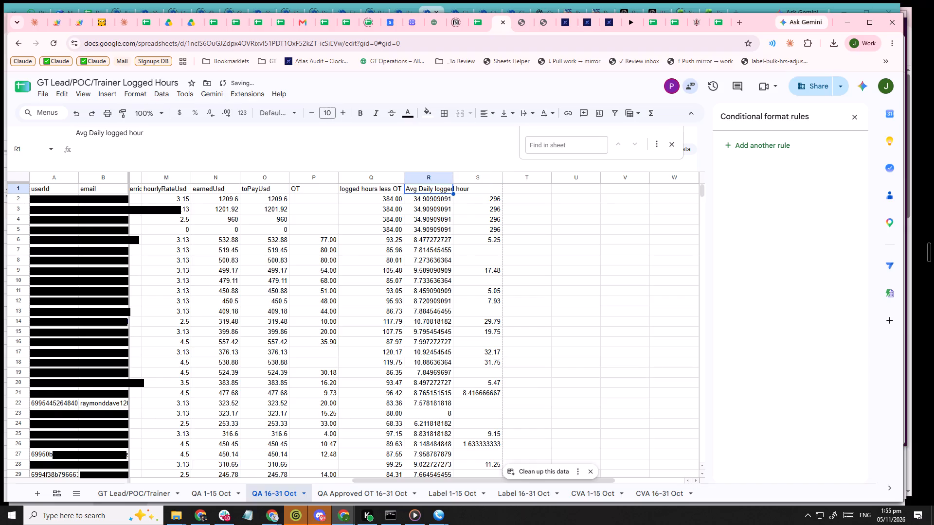
# Copy the "Avg Daily logged hour" header from QA 16-31 Oct into Q1 on Label 1-15 Oct, above the daily averages.
pyautogui.hotkey('ctrl', 'c')
pyautogui.click(215, 493)
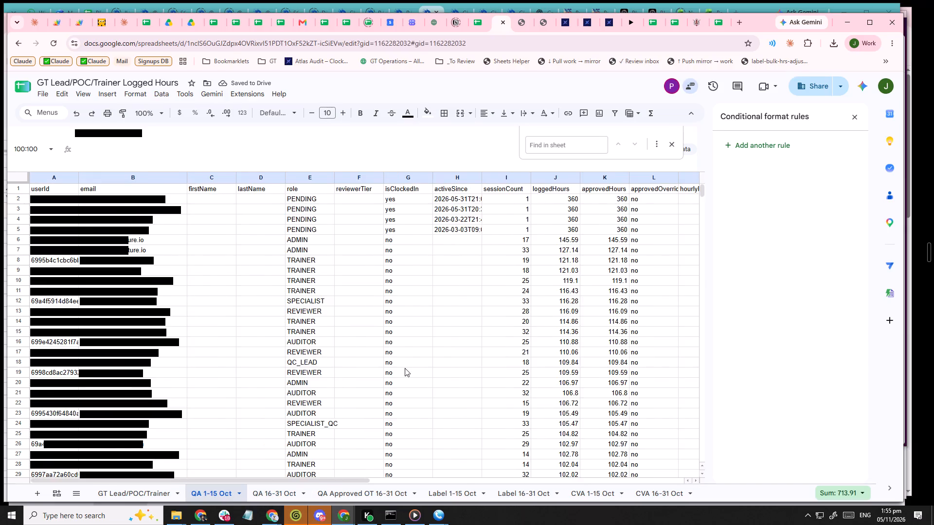
pyautogui.keyDown('shift'); pyautogui.scroll(-8, 482, 339); pyautogui.keyUp('shift')
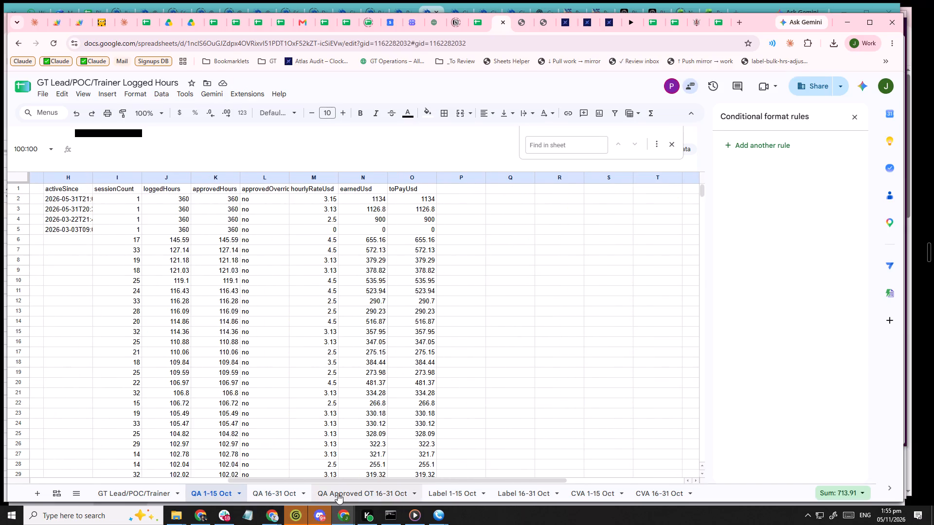
pyautogui.click(338, 493)
pyautogui.scroll(4, 373, 429)
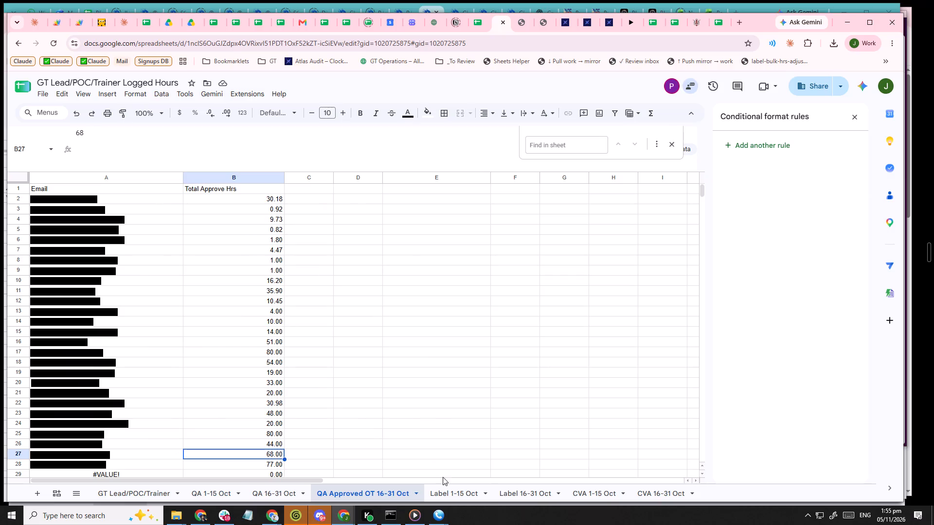
pyautogui.click(455, 489)
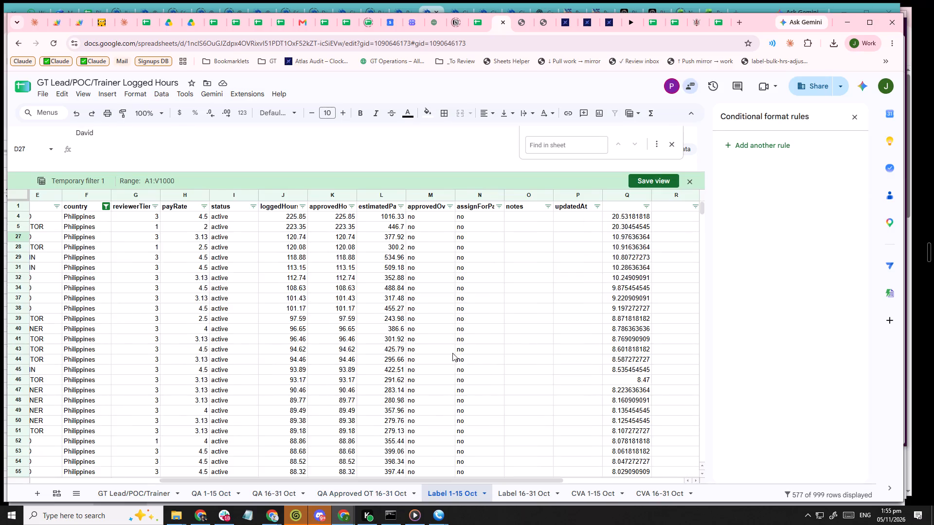
pyautogui.keyDown('shift'); pyautogui.scroll(-9, 452, 318); pyautogui.keyUp('shift')
pyautogui.scroll(5, 440, 312)
pyautogui.doubleClick(427, 208)
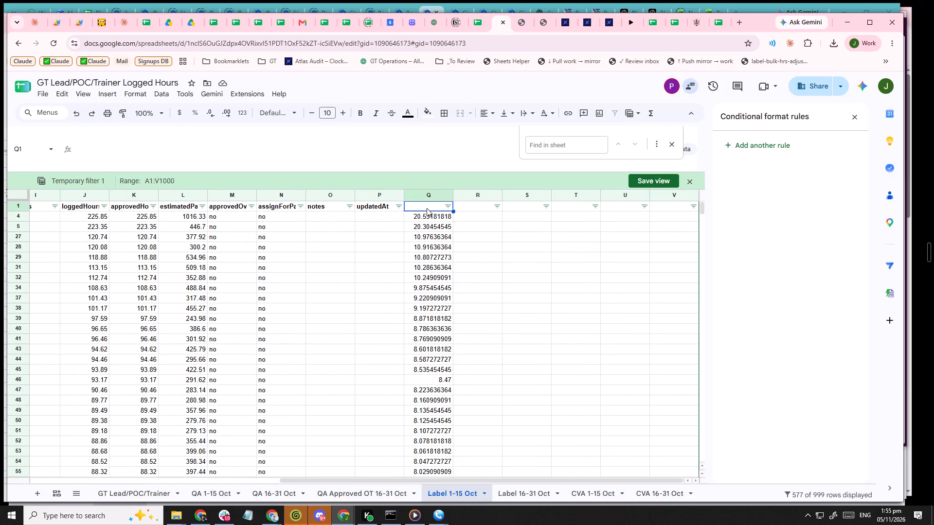
pyautogui.hotkey('ctrl', 'v')
pyautogui.click(499, 274)
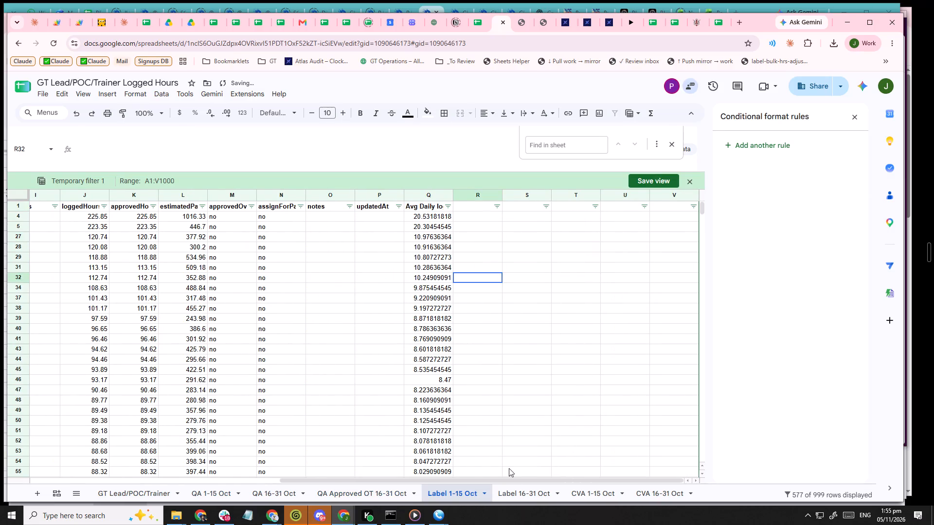
# Paste the "Avg Daily logged hour" header into Q1 on Label 16-31 Oct and check it against Label 1-15 Oct.
pyautogui.click(521, 491)
pyautogui.scroll(4, 526, 163)
pyautogui.doubleClick(627, 190)
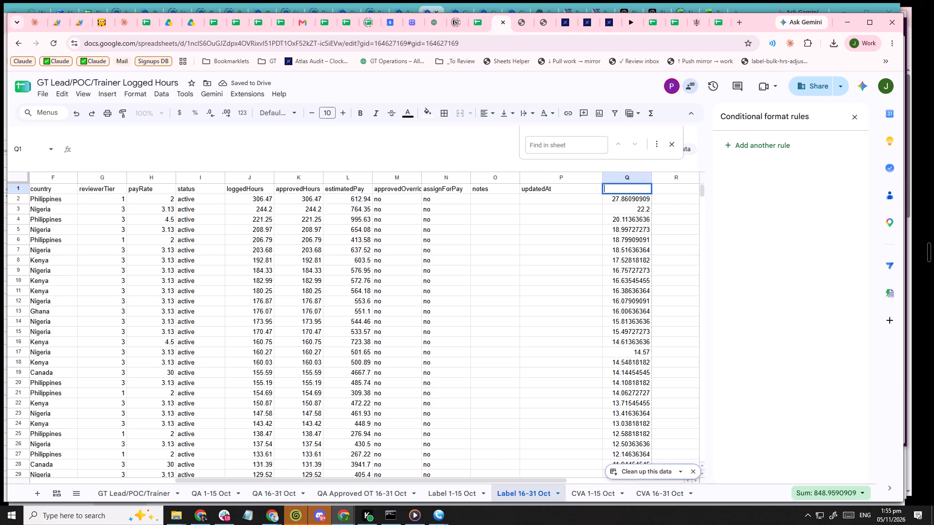
pyautogui.hotkey('ctrl', 'v')
pyautogui.click(554, 287)
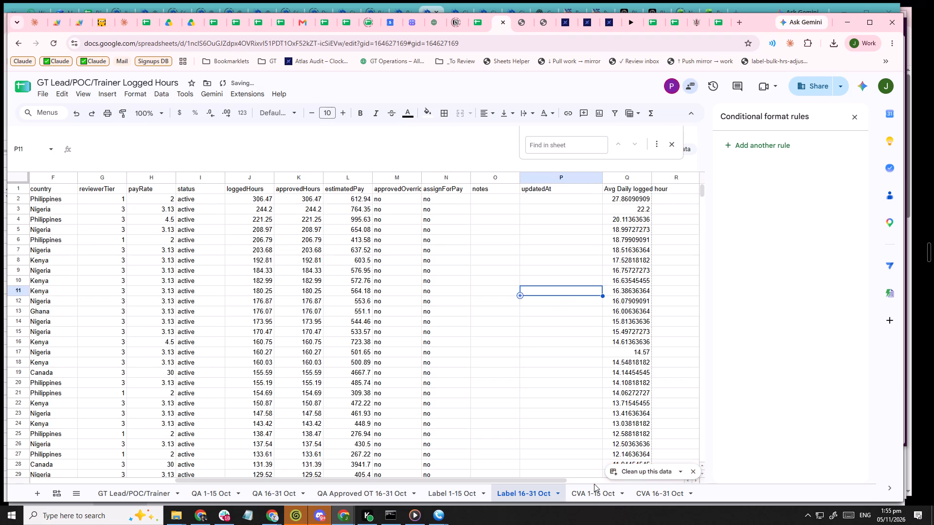
pyautogui.click(594, 484)
pyautogui.click(469, 493)
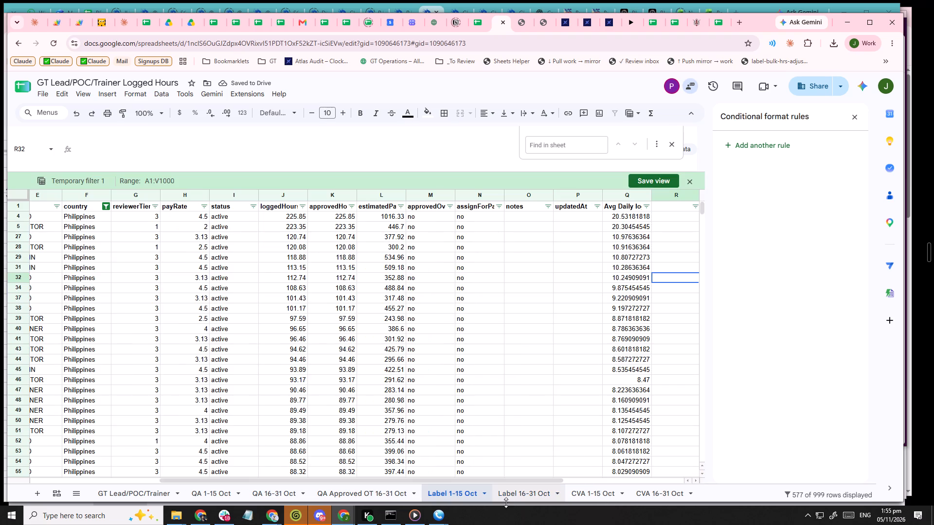
pyautogui.click(517, 502)
pyautogui.click(520, 493)
pyautogui.keyDown('shift'); pyautogui.scroll(-4, 534, 350); pyautogui.keyUp('shift')
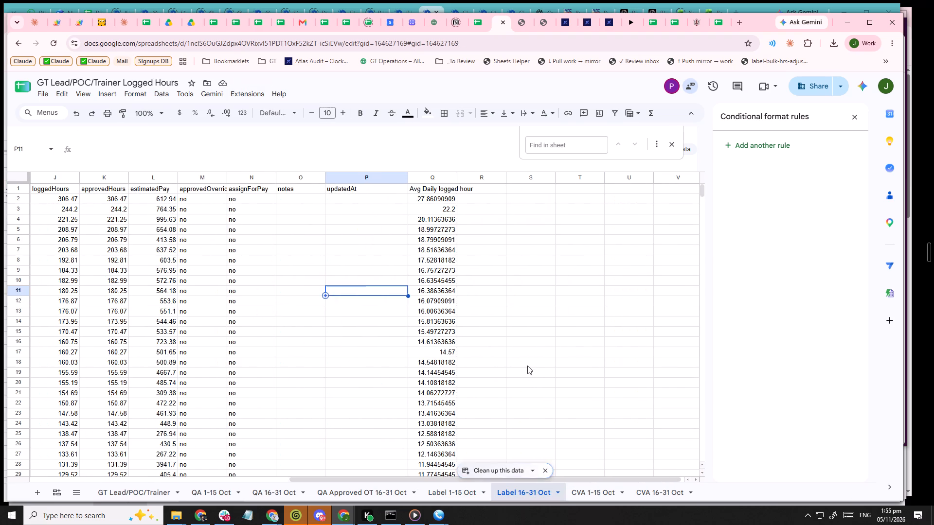
# Paste the "Avg Daily logged hour" header into O1 on CVA 1-15 Oct, beside forgotClockOutDays.
pyautogui.click(586, 495)
pyautogui.scroll(5, 552, 386)
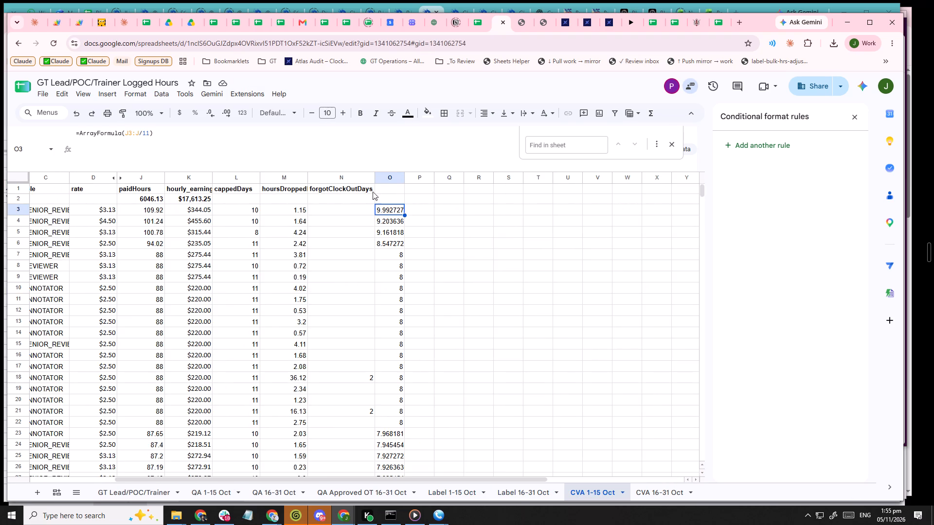
pyautogui.doubleClick(384, 187)
pyautogui.hotkey('ctrl', 'v')
pyautogui.click(506, 301)
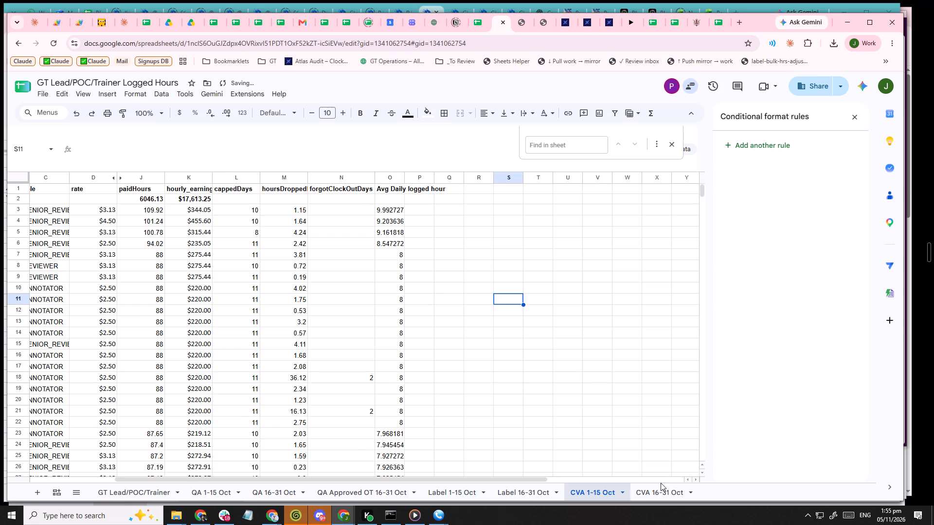
# Paste the "Avg Daily logged hour" header into K1 on CVA 16-31 Oct, beside Logged Hours.
pyautogui.click(663, 484)
pyautogui.scroll(5, 629, 403)
pyautogui.scroll(3, 481, 177)
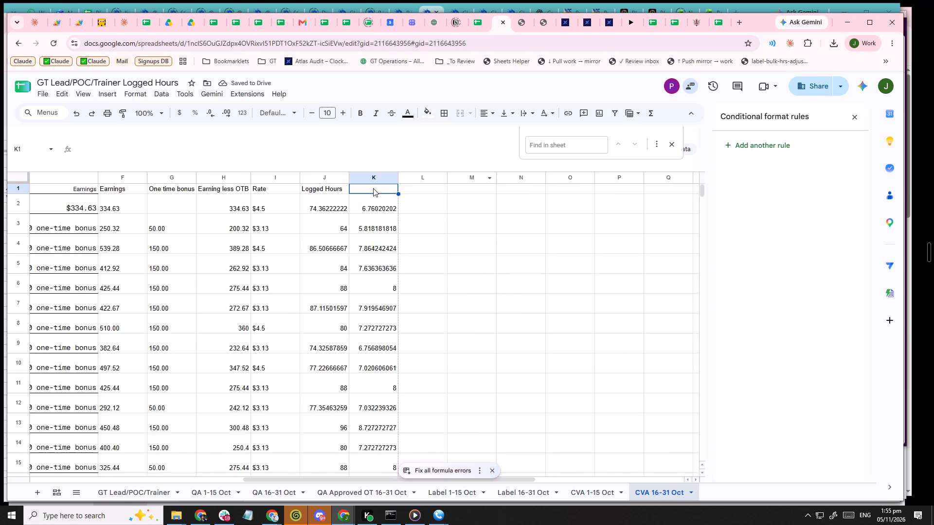
pyautogui.doubleClick(373, 188)
pyautogui.hotkey('ctrl', 'v')
pyautogui.click(516, 312)
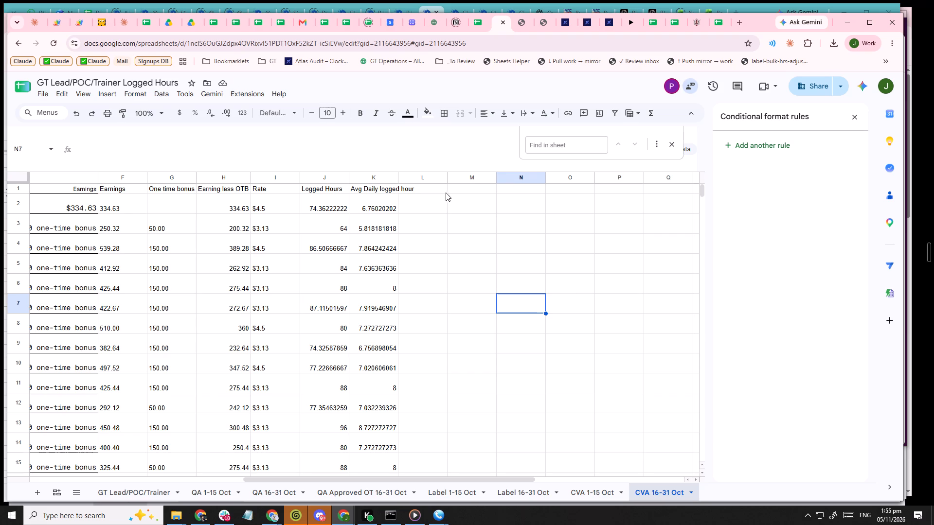
pyautogui.click(387, 193)
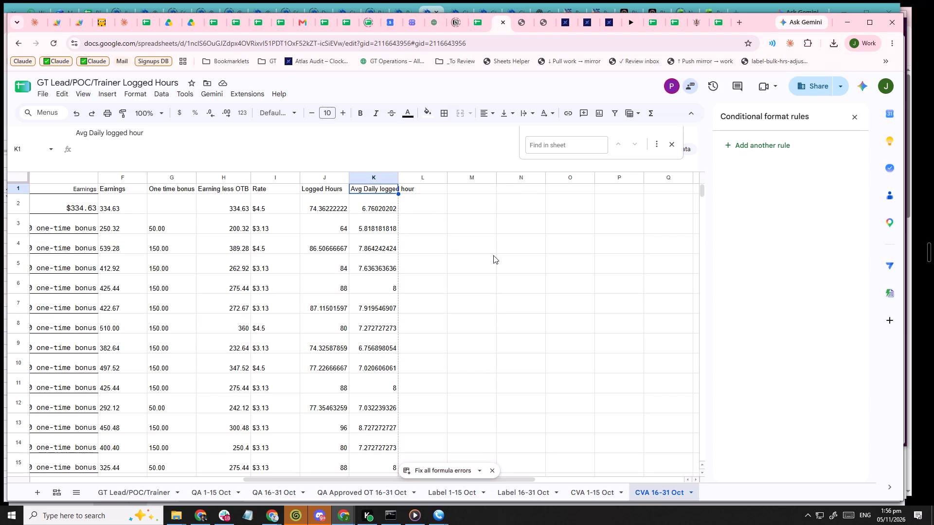
# Review the hours columns and headers across the CVA 1-15, Label and QA sheets, including OT and average daily hours on QA 16-31 Oct.
pyautogui.click(599, 494)
pyautogui.click(533, 491)
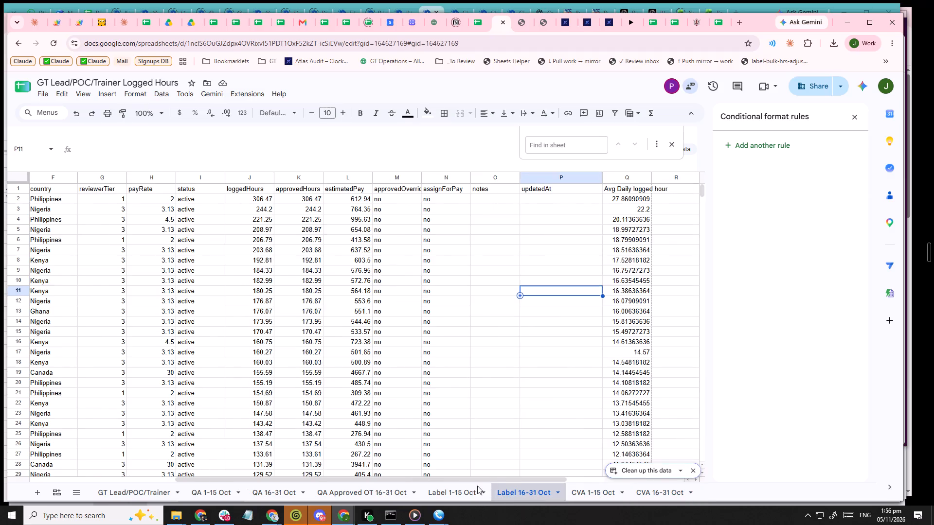
pyautogui.click(466, 487)
pyautogui.click(362, 492)
pyautogui.click(288, 491)
pyautogui.click(213, 491)
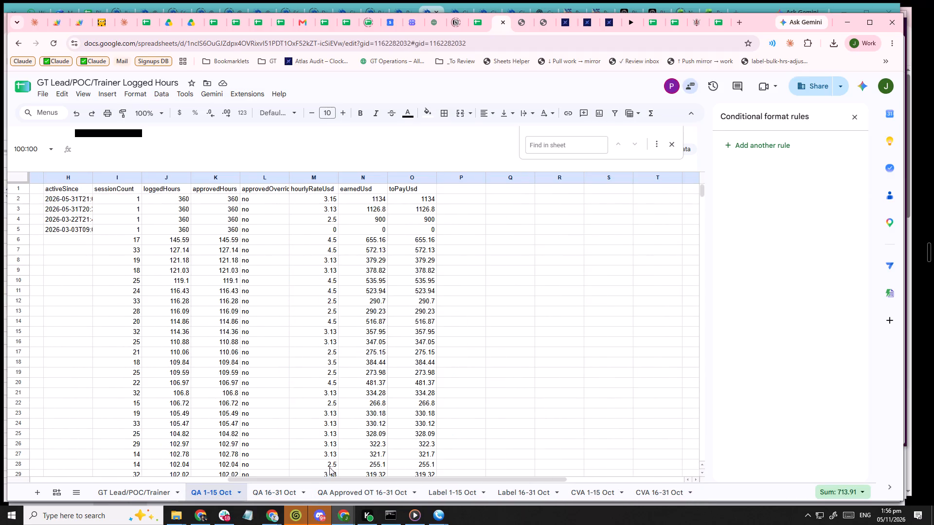
pyautogui.click(286, 493)
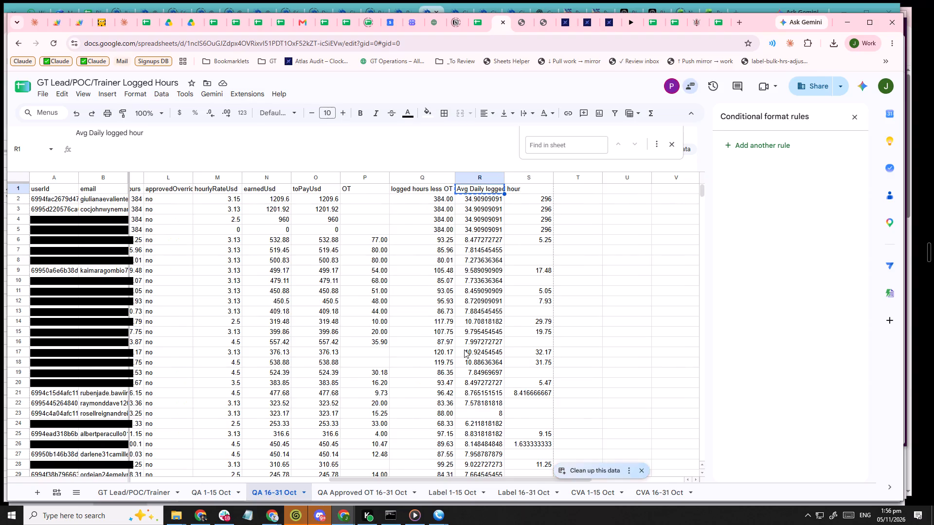
pyautogui.keyDown('shift'); pyautogui.scroll(16, 455, 348); pyautogui.keyUp('shift')
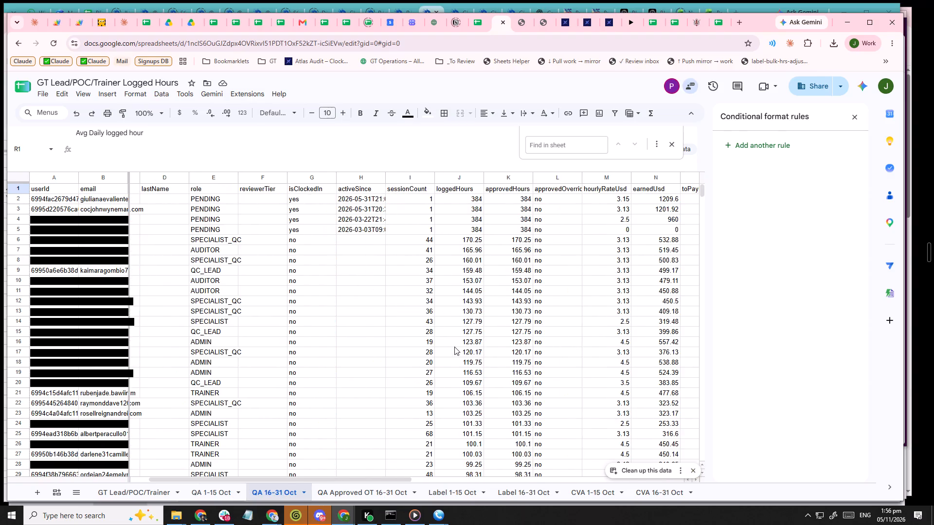
pyautogui.keyDown('shift'); pyautogui.scroll(-12, 454, 347); pyautogui.keyUp('shift')
pyautogui.click(486, 325)
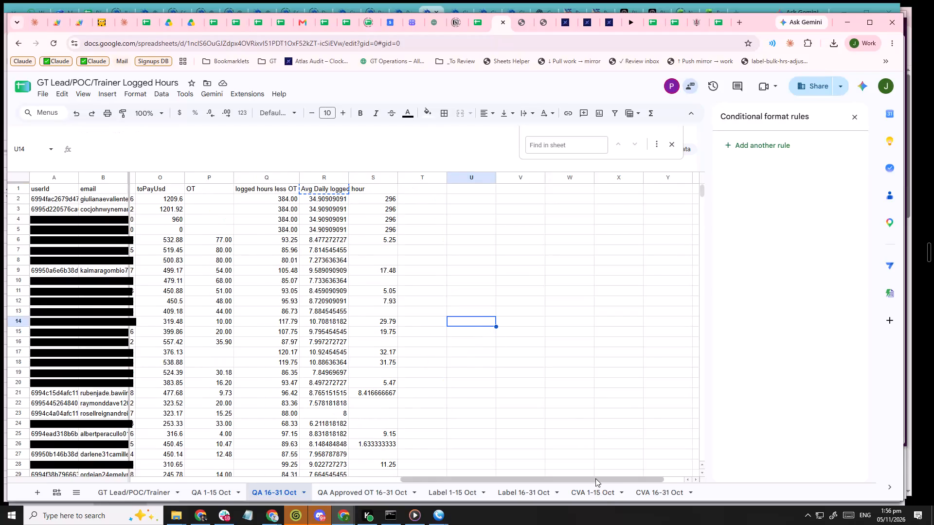
pyautogui.scroll(-10, 607, 490)
# Select the Avg Daily logged hour column K and column B on CVA 16-31 Oct, and insert a pivot table on a new sheet.
pyautogui.click(647, 486)
pyautogui.keyDown('shift'); pyautogui.scroll(-3, 564, 346); pyautogui.keyUp('shift')
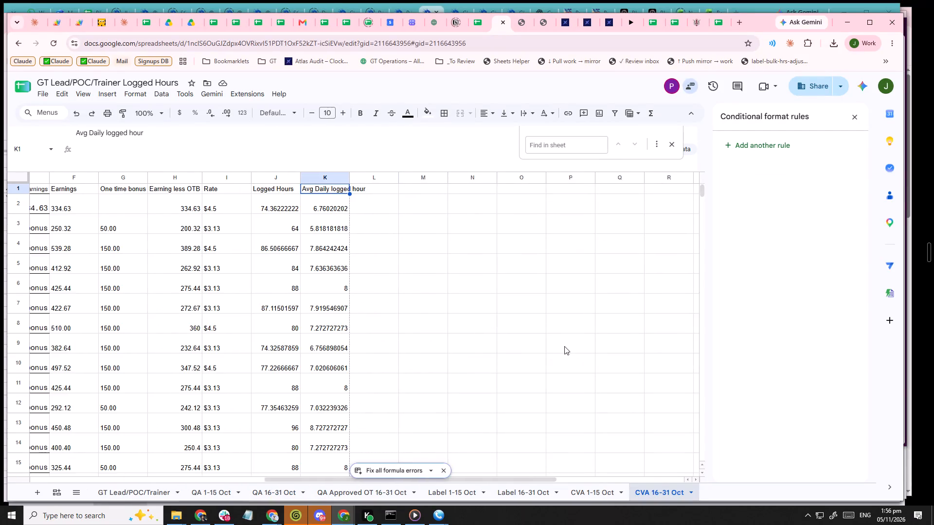
pyautogui.keyDown('shift'); pyautogui.scroll(-3, 564, 346); pyautogui.keyUp('shift')
pyautogui.keyDown('shift'); pyautogui.scroll(6, 551, 347); pyautogui.keyUp('shift')
pyautogui.scroll(5, 385, 190)
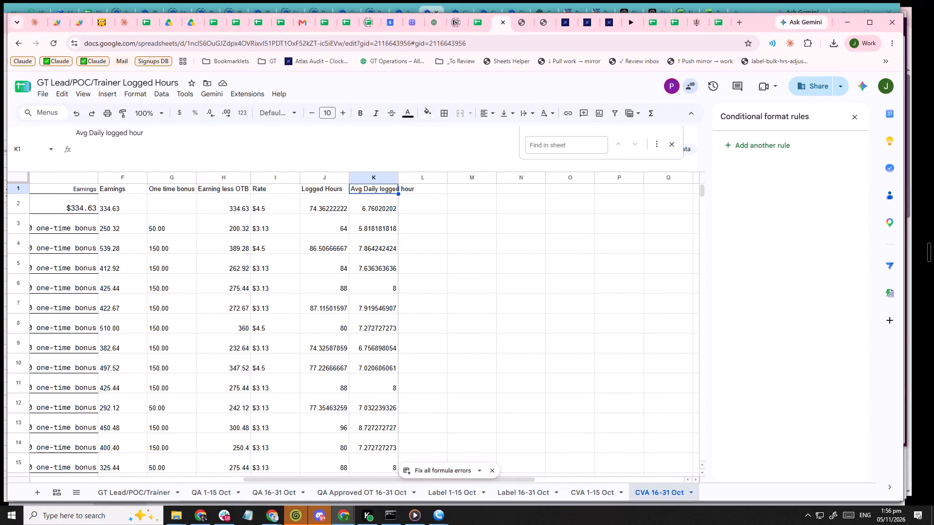
pyautogui.click(374, 175)
pyautogui.keyDown('shift'); pyautogui.scroll(4, 382, 200); pyautogui.keyUp('shift')
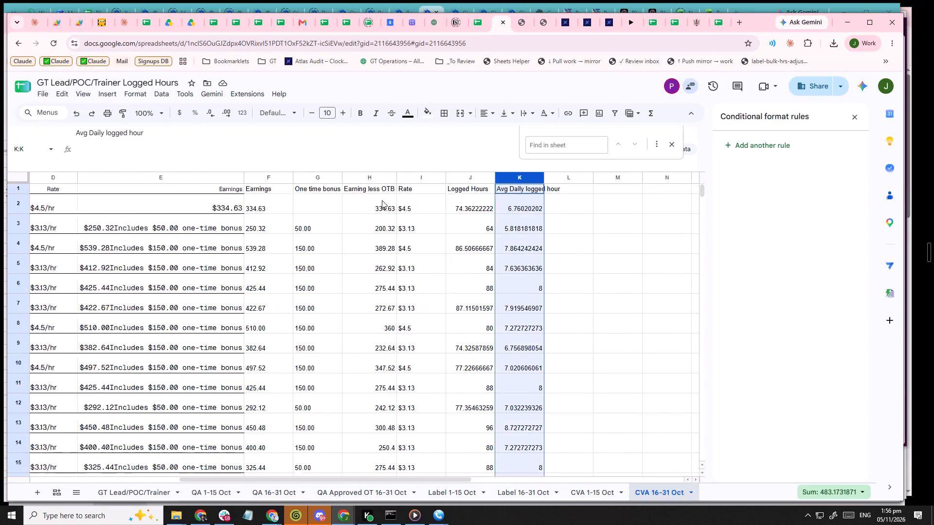
pyautogui.keyDown('shift'); pyautogui.scroll(11, 382, 200); pyautogui.keyUp('shift')
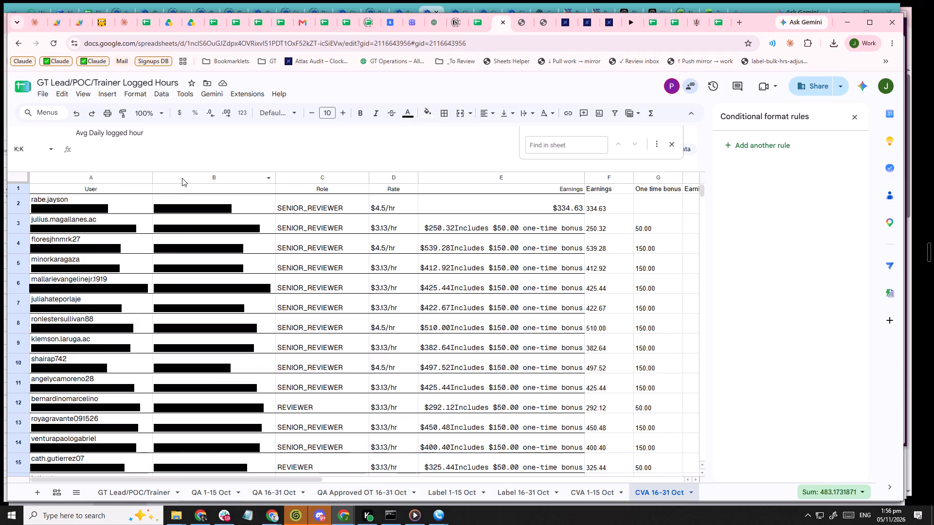
pyautogui.keyDown('ctrl'); pyautogui.click(182, 178); pyautogui.keyUp('ctrl')
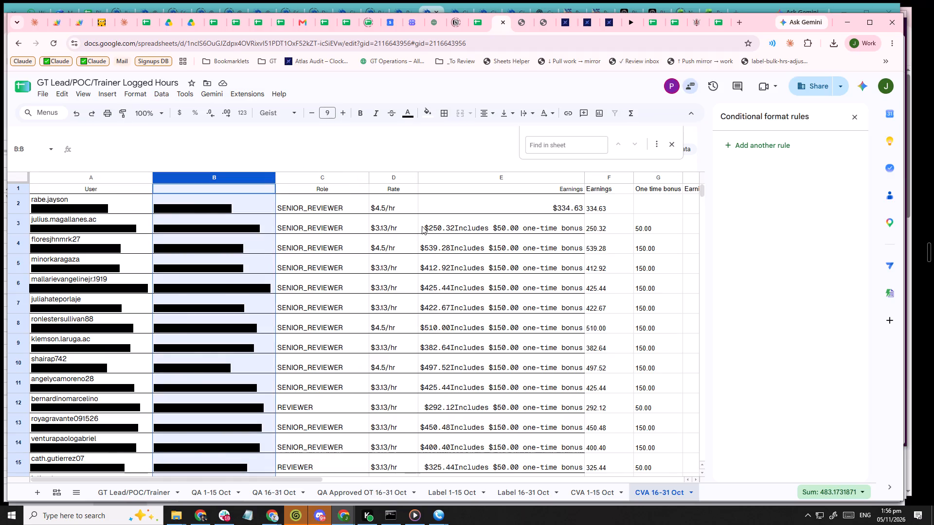
pyautogui.keyDown('shift'); pyautogui.scroll(-10, 395, 230); pyautogui.keyUp('shift')
pyautogui.keyDown('shift'); pyautogui.scroll(3, 394, 230); pyautogui.keyUp('shift')
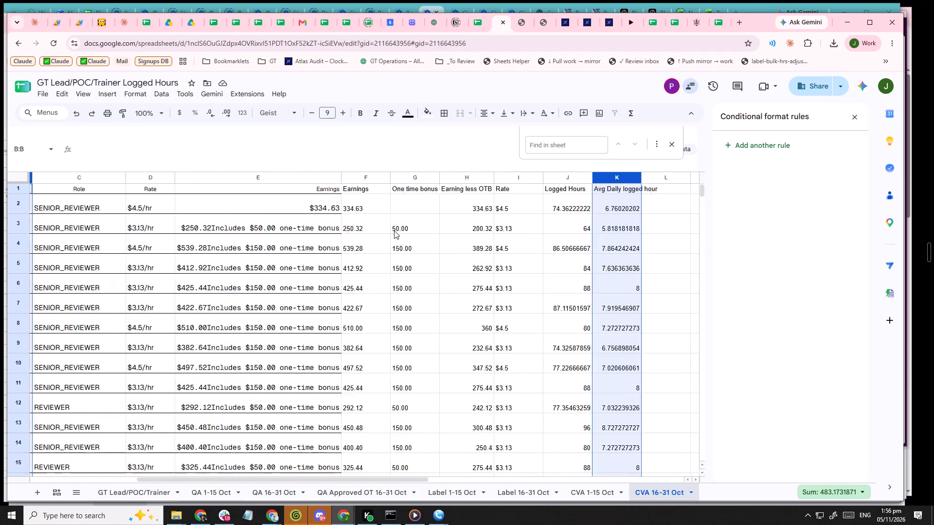
pyautogui.keyDown('shift'); pyautogui.scroll(7, 394, 230); pyautogui.keyUp('shift')
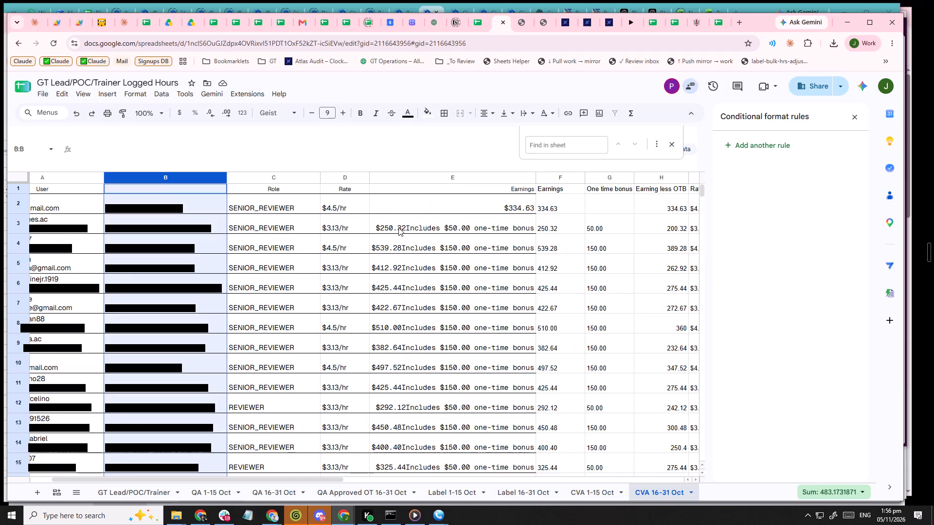
pyautogui.keyDown('shift'); pyautogui.scroll(-6, 448, 295); pyautogui.keyUp('shift')
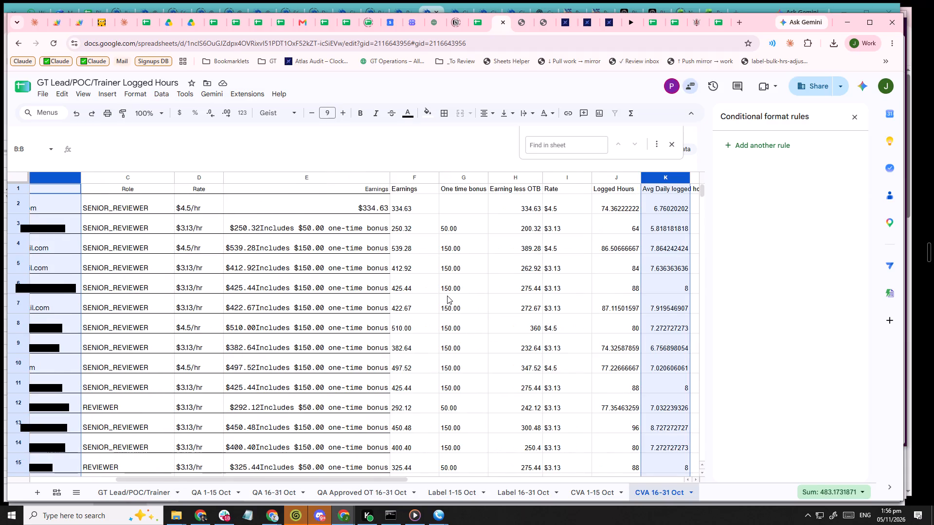
pyautogui.keyDown('shift'); pyautogui.scroll(9, 447, 296); pyautogui.keyUp('shift')
pyautogui.keyDown('shift'); pyautogui.scroll(-5, 447, 296); pyautogui.keyUp('shift')
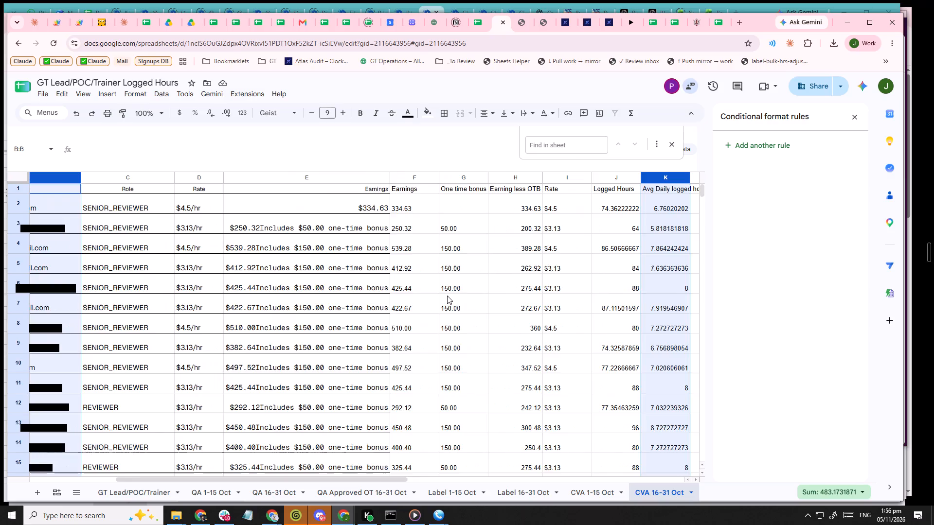
pyautogui.keyDown('shift'); pyautogui.scroll(7, 528, 295); pyautogui.keyUp('shift')
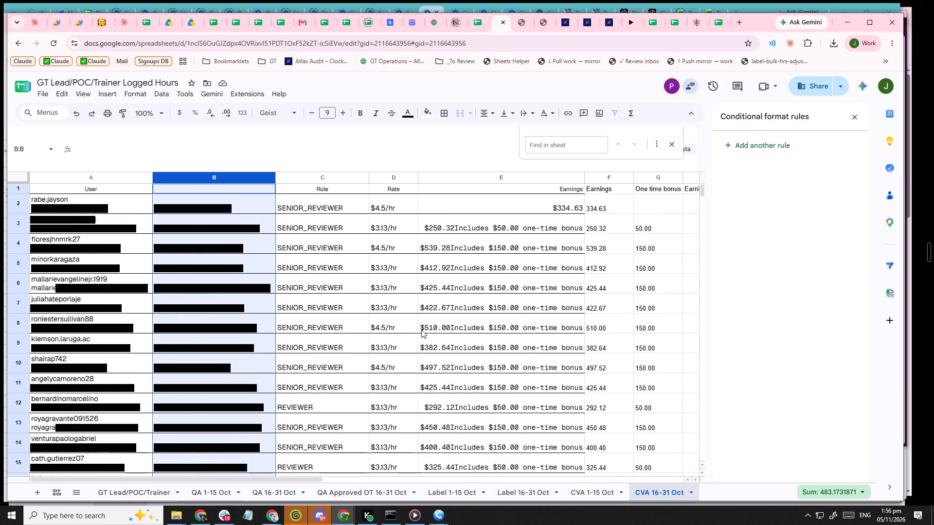
pyautogui.click(109, 93)
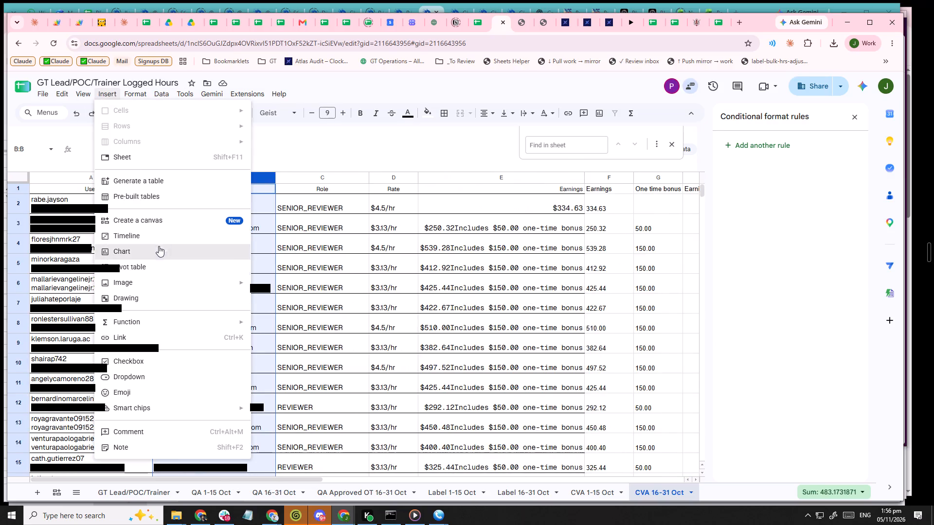
pyautogui.click(154, 271)
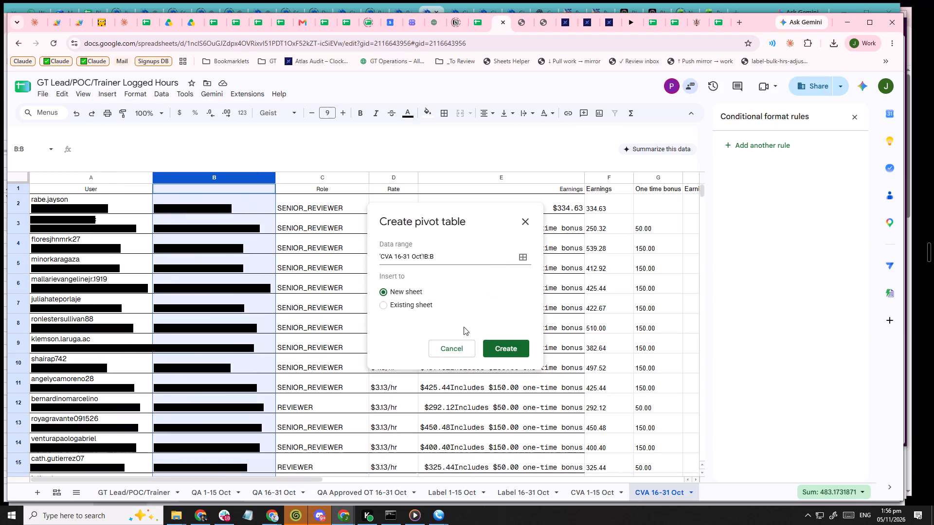
pyautogui.click(511, 344)
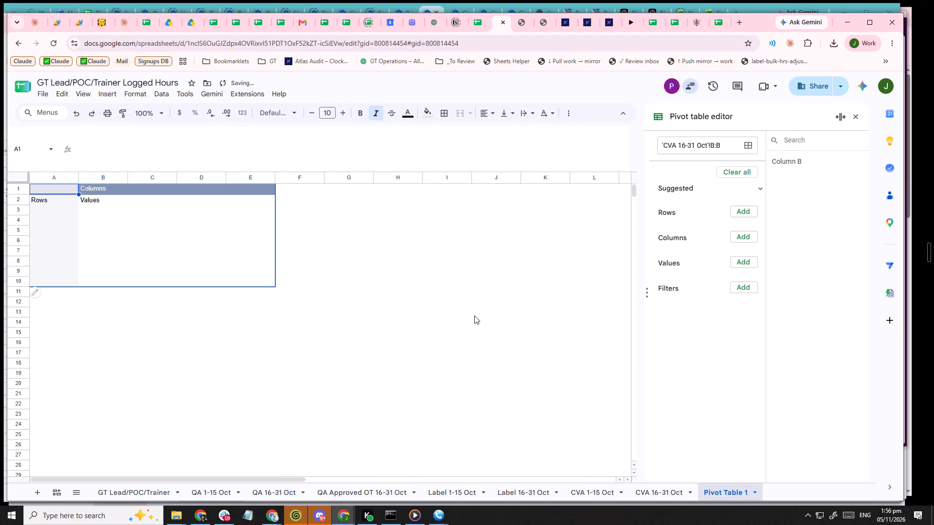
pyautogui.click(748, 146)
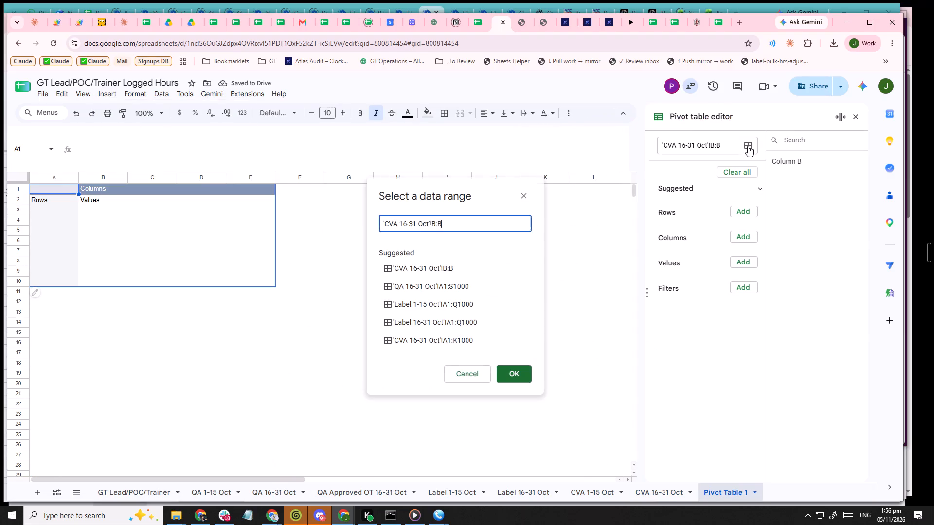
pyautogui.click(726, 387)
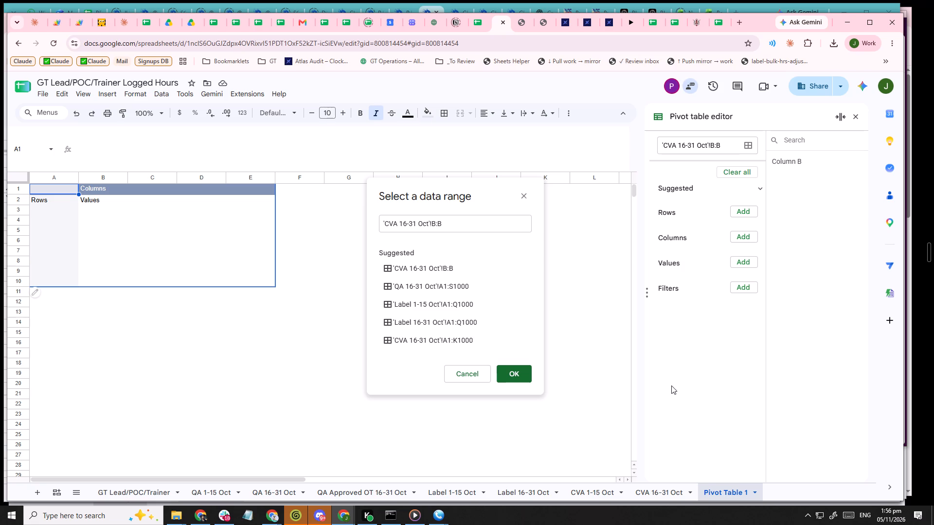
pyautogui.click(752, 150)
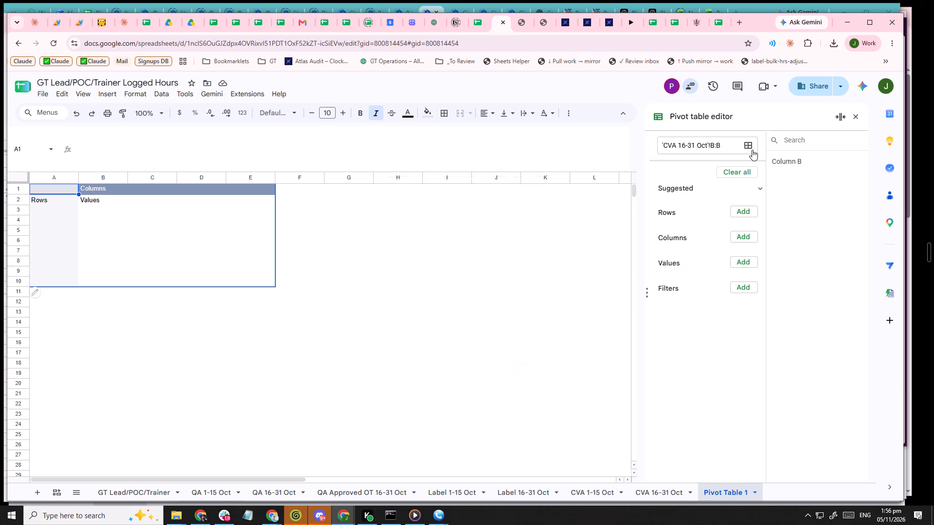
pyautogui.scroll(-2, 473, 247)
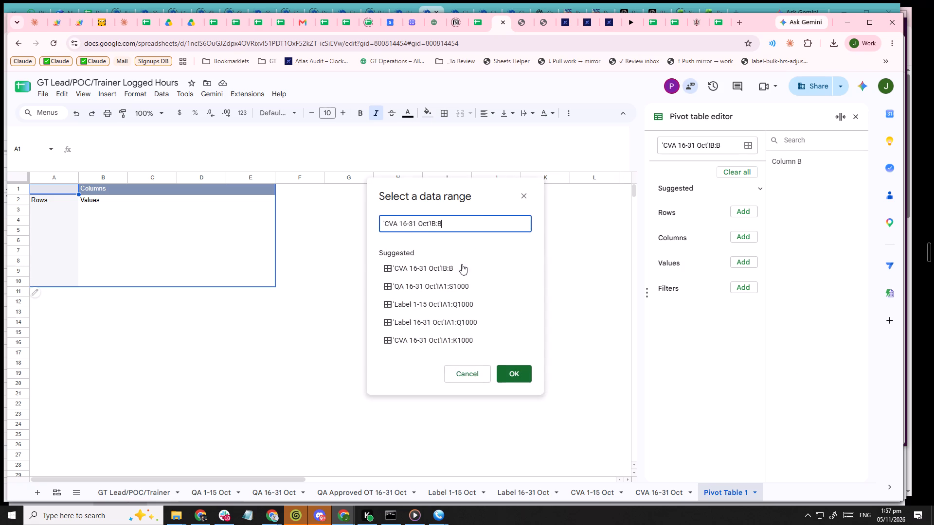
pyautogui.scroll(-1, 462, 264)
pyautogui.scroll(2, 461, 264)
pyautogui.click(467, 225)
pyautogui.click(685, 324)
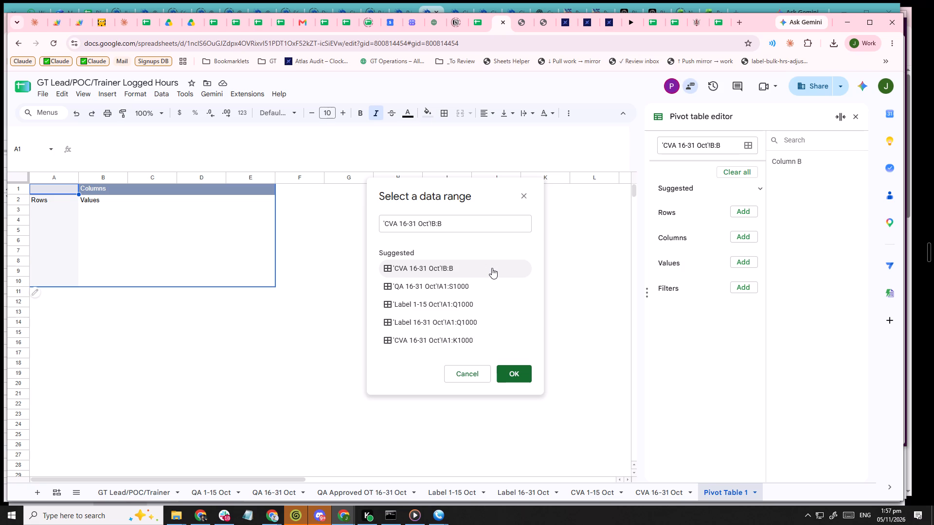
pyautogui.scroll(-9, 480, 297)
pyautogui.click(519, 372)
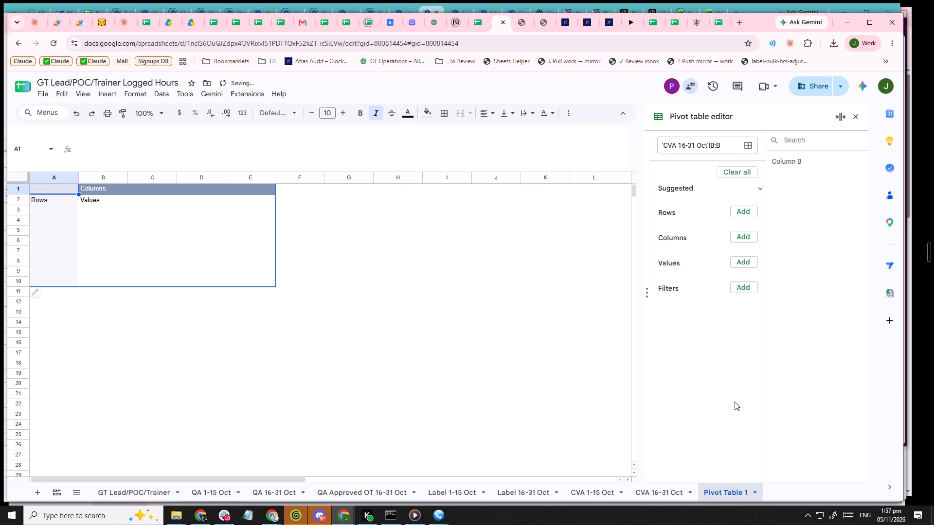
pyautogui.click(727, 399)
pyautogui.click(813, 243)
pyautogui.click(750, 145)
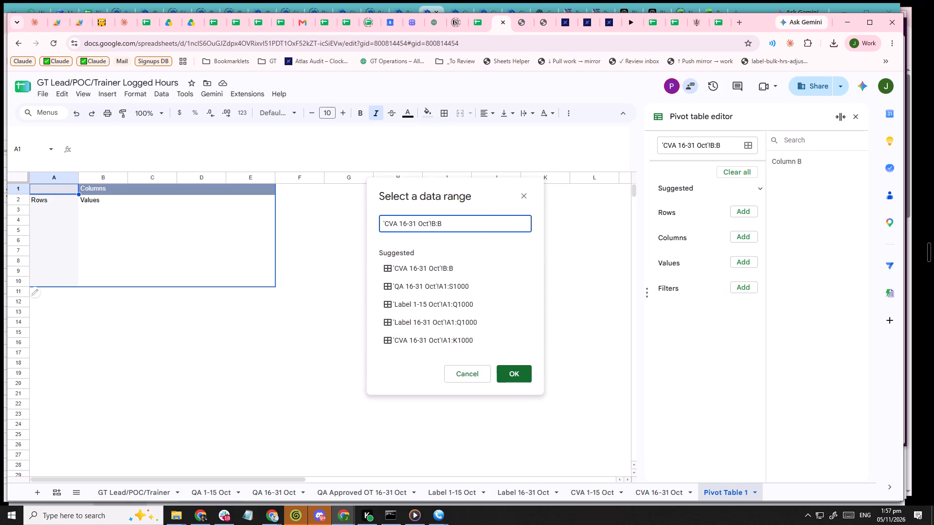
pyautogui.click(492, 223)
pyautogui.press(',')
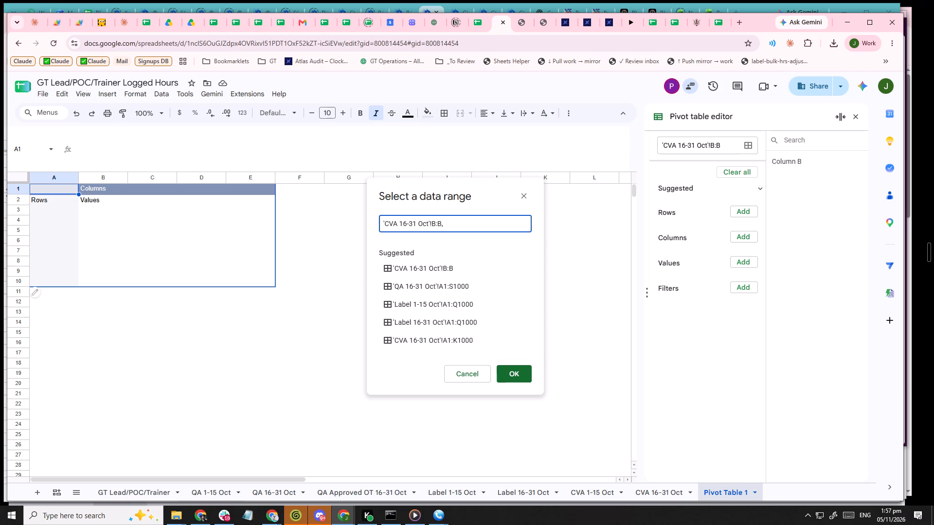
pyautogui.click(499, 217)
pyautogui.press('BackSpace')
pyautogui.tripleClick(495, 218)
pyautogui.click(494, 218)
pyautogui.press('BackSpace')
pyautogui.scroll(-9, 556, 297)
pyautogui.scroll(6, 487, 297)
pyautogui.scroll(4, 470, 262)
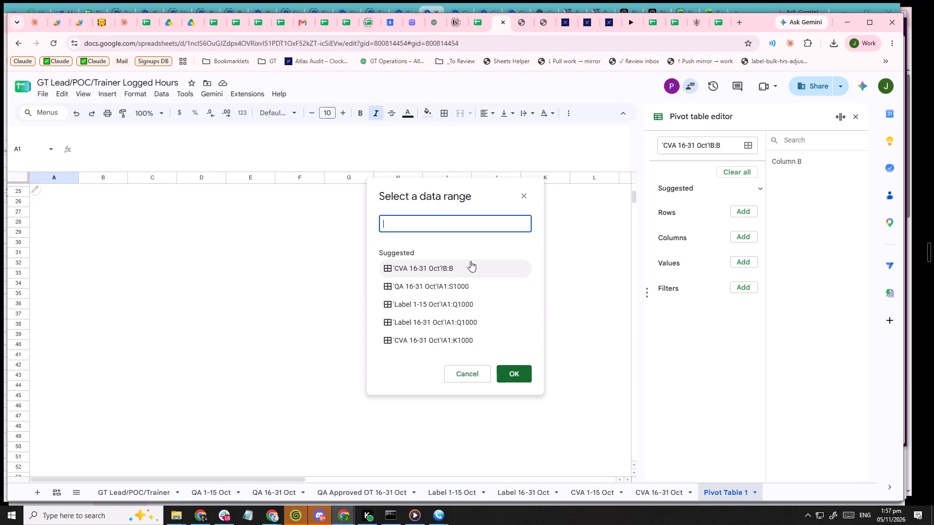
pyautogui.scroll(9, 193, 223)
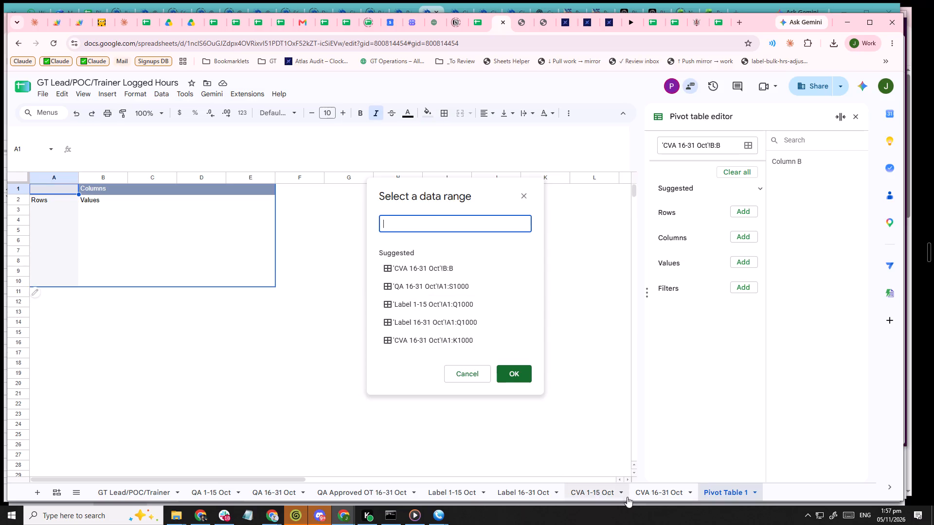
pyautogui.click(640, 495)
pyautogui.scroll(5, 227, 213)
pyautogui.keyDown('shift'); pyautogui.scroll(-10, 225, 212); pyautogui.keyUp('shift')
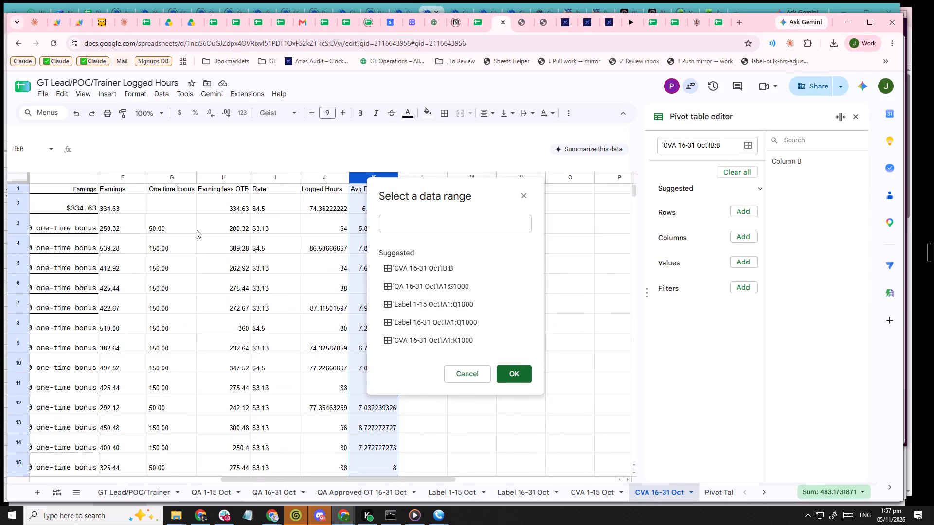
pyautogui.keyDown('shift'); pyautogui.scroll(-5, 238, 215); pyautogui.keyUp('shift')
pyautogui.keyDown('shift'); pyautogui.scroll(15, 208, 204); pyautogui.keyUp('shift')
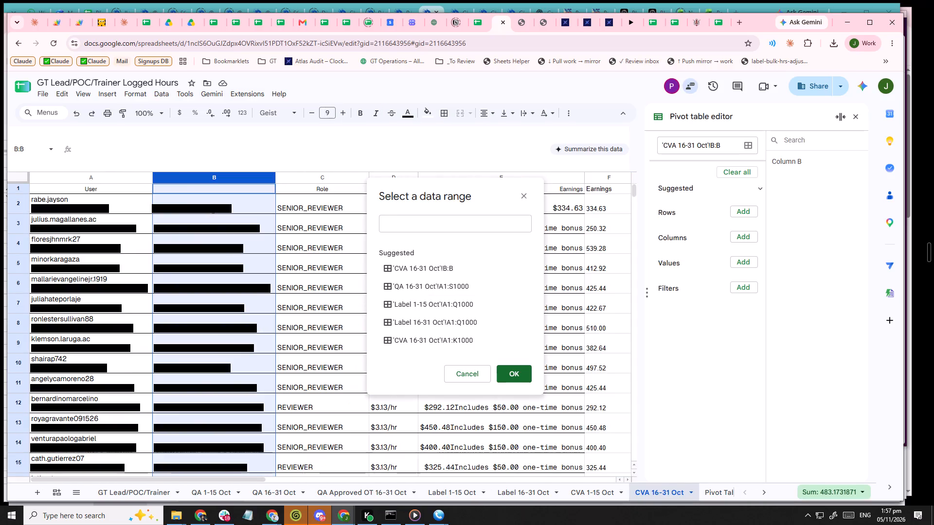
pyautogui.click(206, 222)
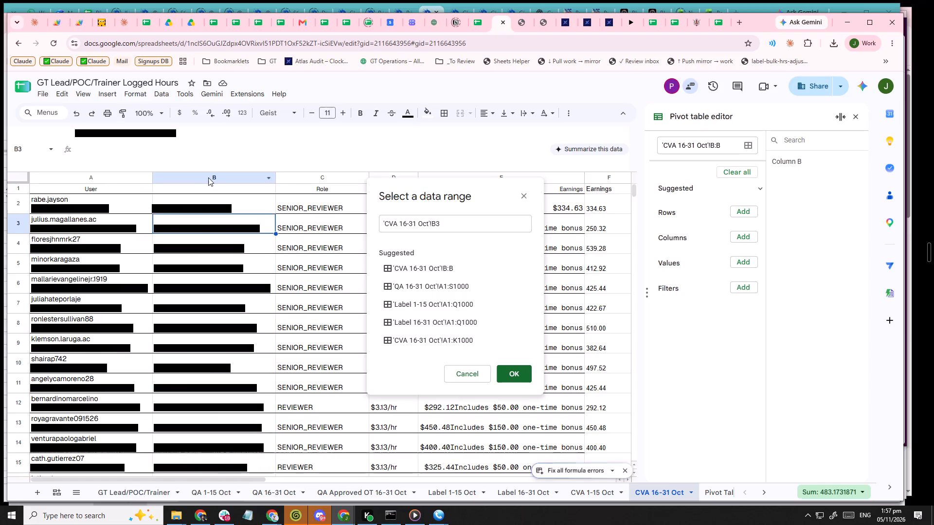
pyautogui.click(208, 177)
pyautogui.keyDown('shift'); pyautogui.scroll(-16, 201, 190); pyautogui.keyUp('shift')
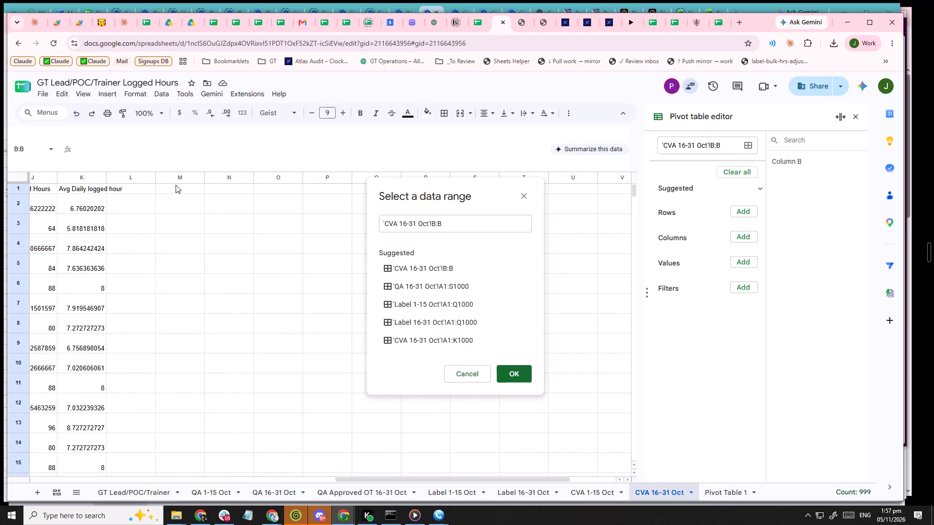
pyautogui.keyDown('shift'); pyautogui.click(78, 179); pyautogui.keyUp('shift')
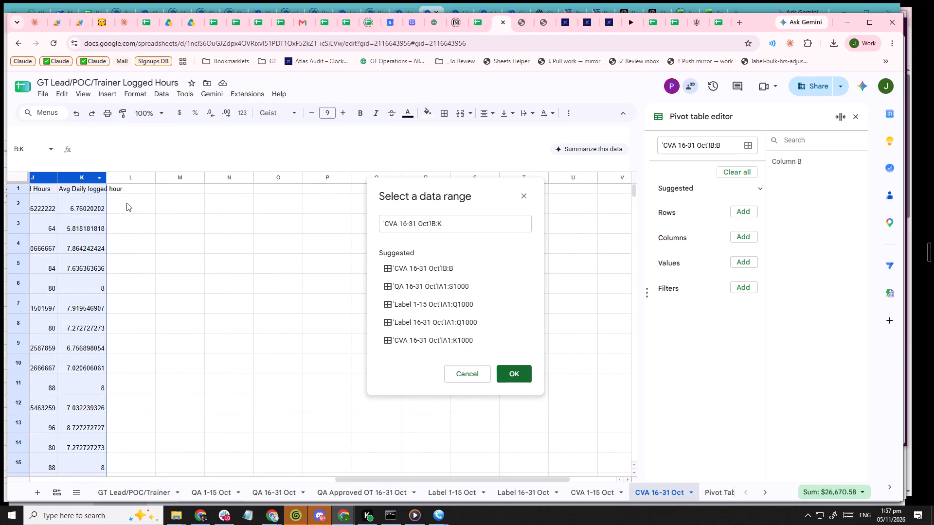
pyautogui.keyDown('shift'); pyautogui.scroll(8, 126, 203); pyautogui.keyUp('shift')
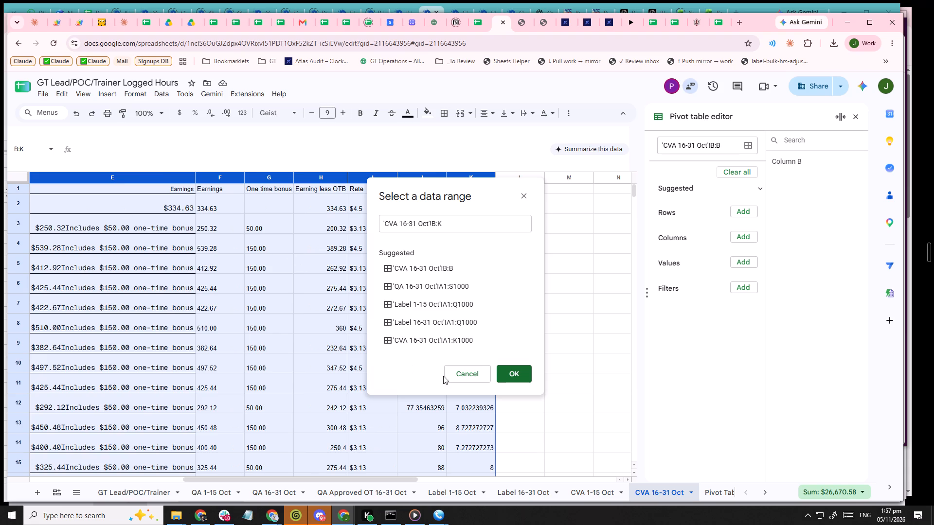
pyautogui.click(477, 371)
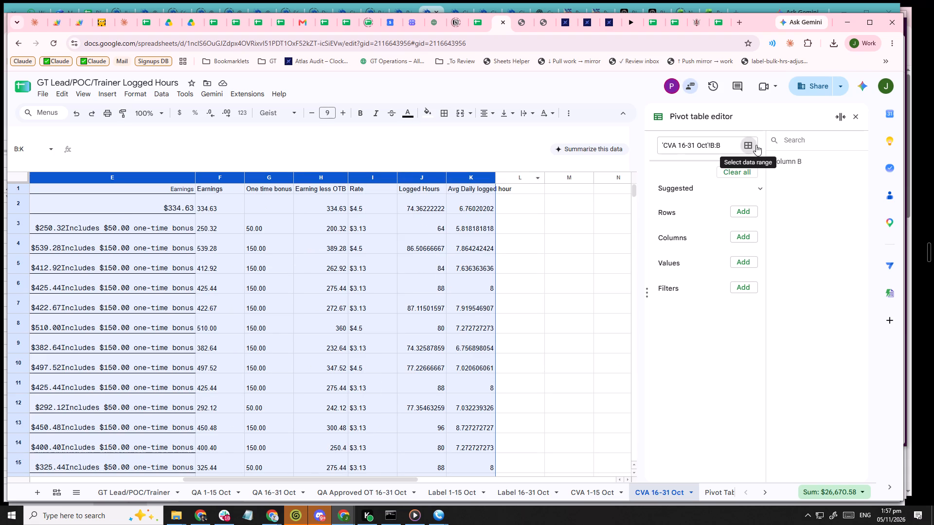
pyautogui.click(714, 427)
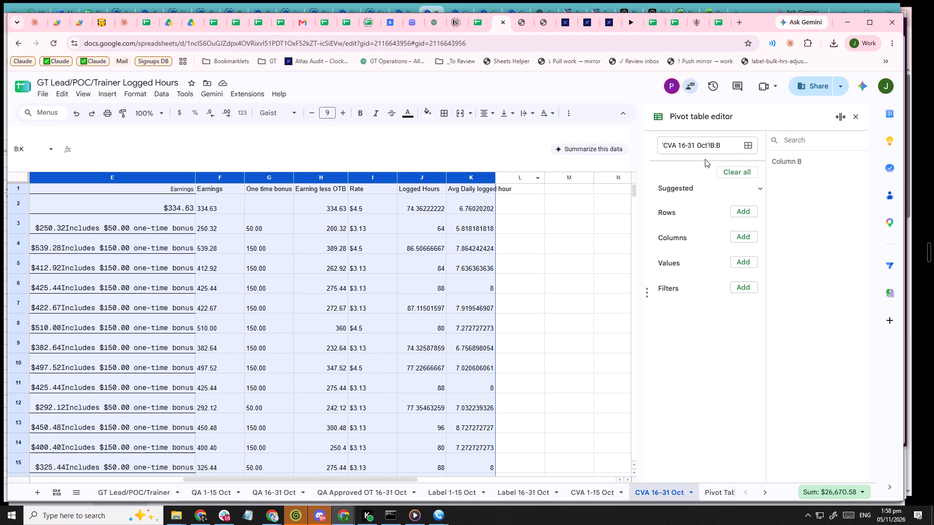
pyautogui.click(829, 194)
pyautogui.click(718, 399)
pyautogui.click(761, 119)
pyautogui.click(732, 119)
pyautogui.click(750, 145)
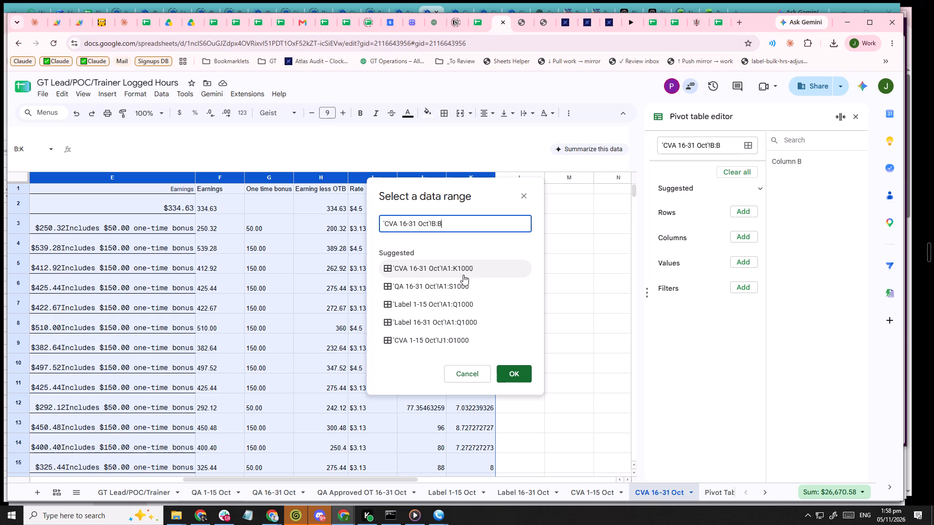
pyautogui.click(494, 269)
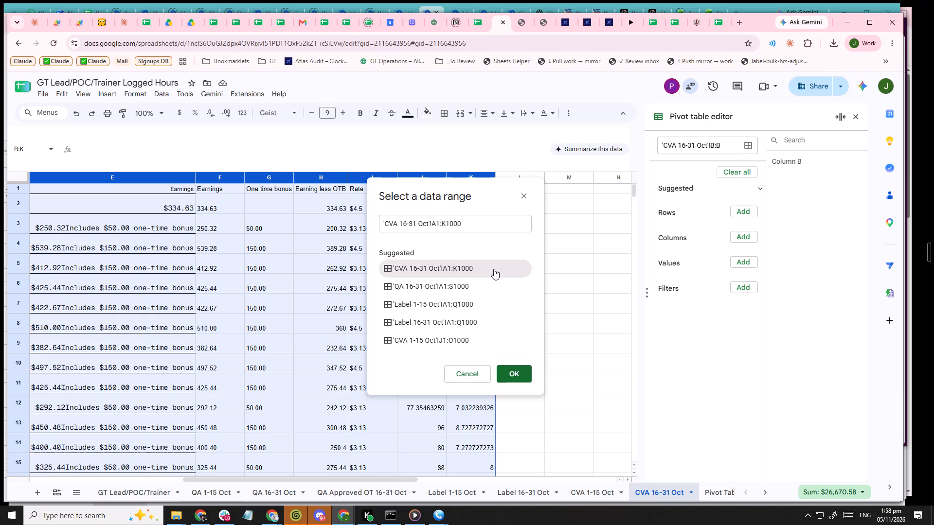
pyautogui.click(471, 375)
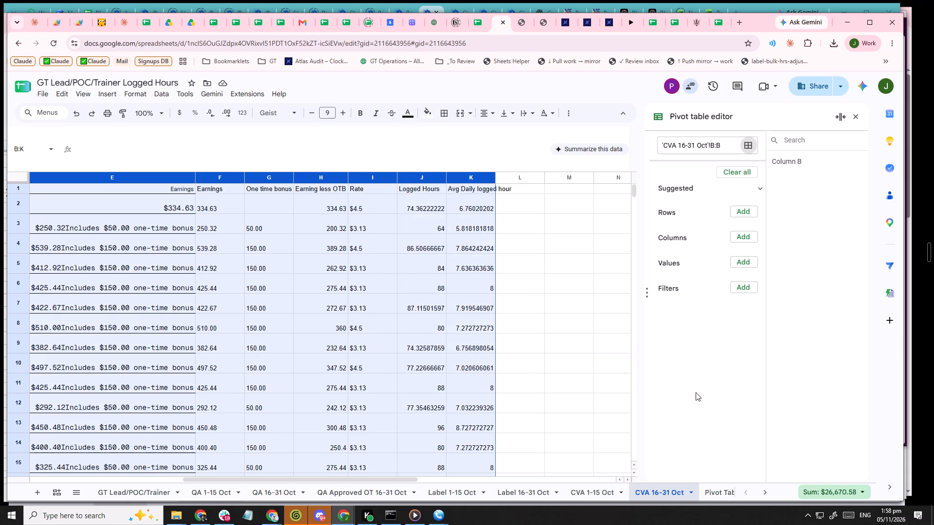
# Set the pivot table's data range to 'CVA 16-31 Oct'!B:K.
pyautogui.click(748, 148)
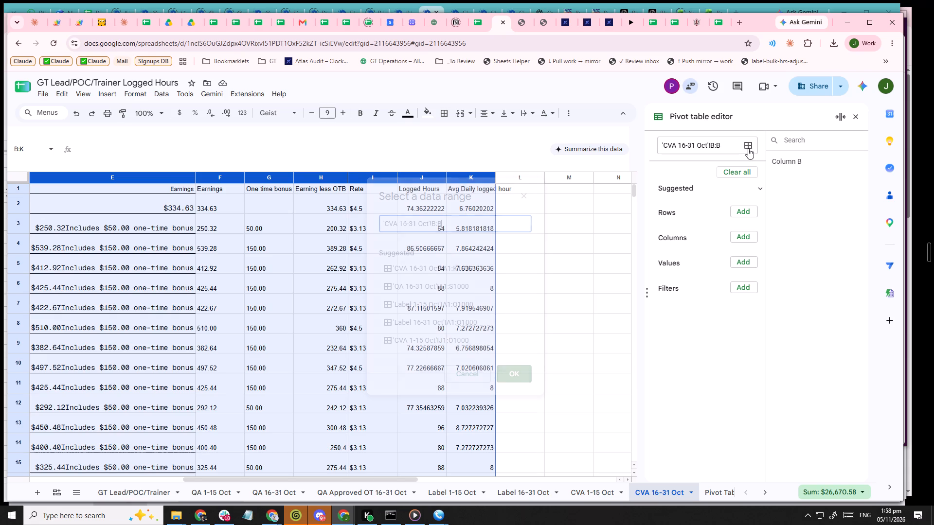
pyautogui.scroll(-4, 441, 297)
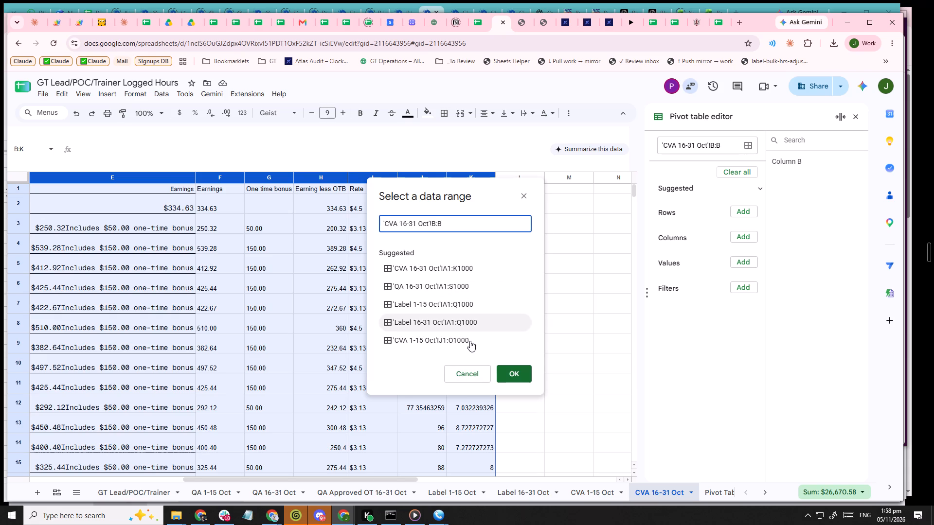
pyautogui.click(473, 224)
pyautogui.hotkey('shift', 'Left')
pyautogui.hotkey('shift', 'k')
pyautogui.click(523, 373)
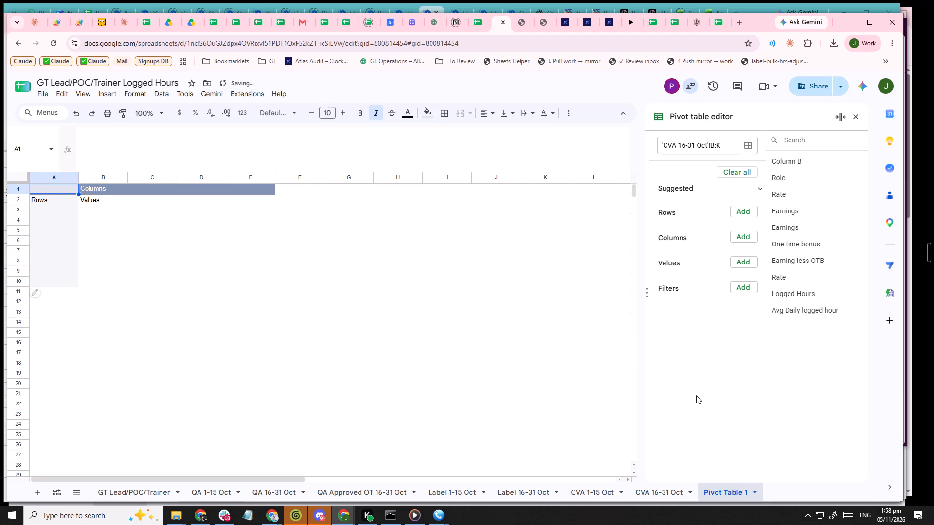
# Add the Avg Daily logged hour field to the pivot table's Values.
pyautogui.scroll(9, 445, 311)
pyautogui.moveTo(796, 310); pyautogui.dragTo(735, 273)
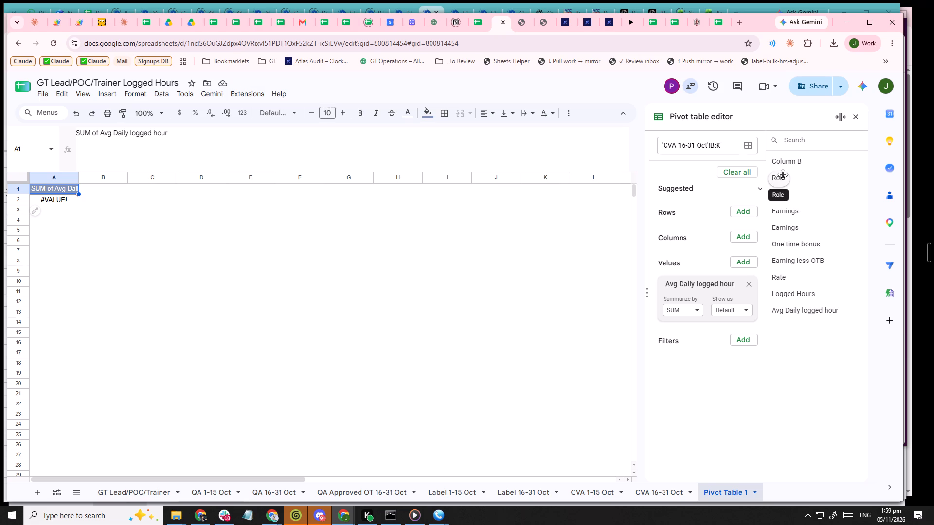
pyautogui.scroll(3, 778, 401)
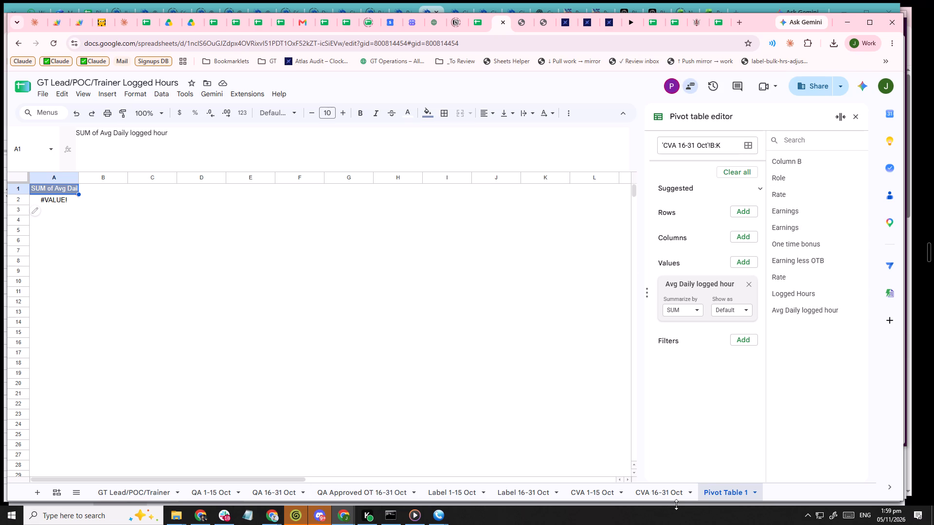
# Check the source columns on CVA 16-31 Oct, and drill into the pivot's Avg Daily logged hour value to list its source rows on a new sheet.
pyautogui.click(670, 491)
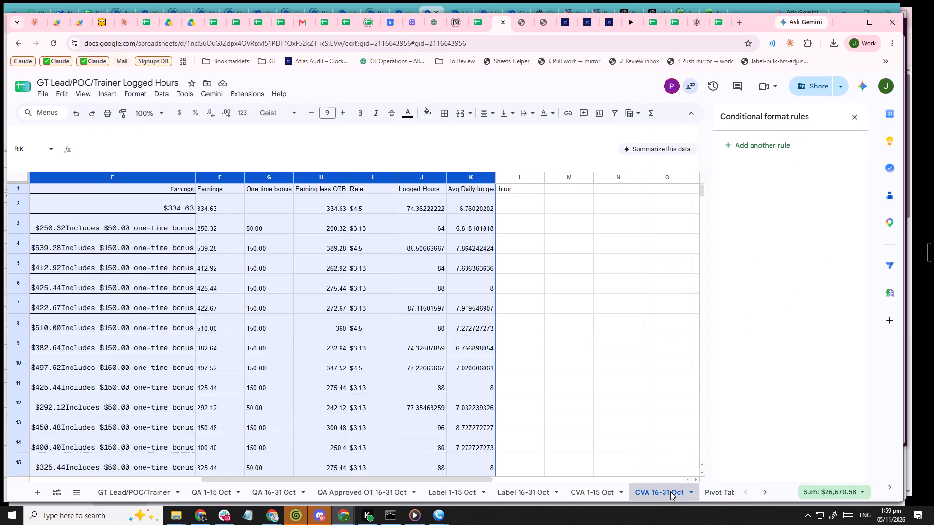
pyautogui.keyDown('shift'); pyautogui.scroll(4, 324, 301); pyautogui.keyUp('shift')
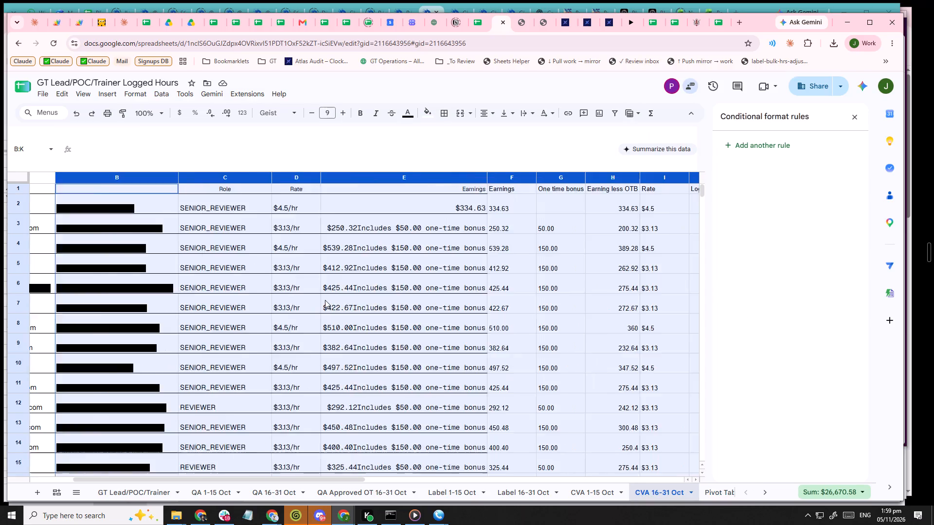
pyautogui.keyDown('shift'); pyautogui.scroll(13, 325, 300); pyautogui.keyUp('shift')
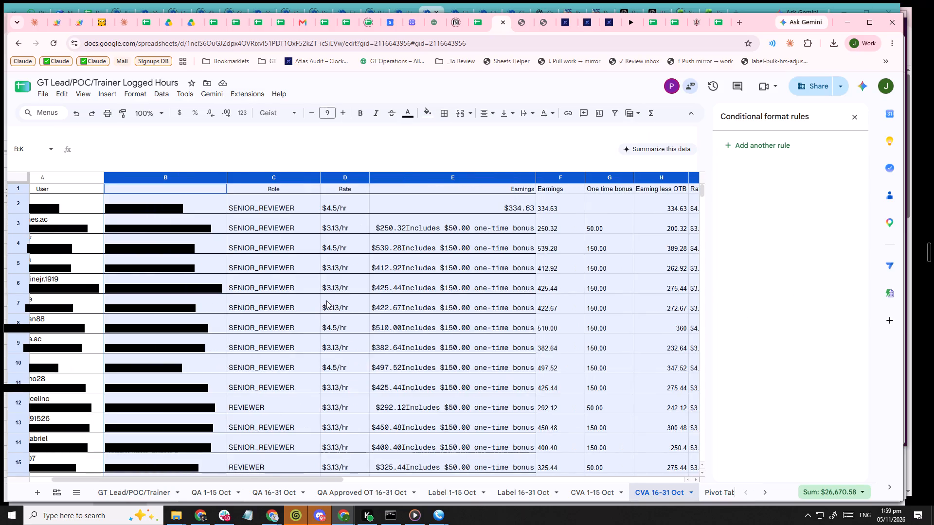
pyautogui.click(713, 496)
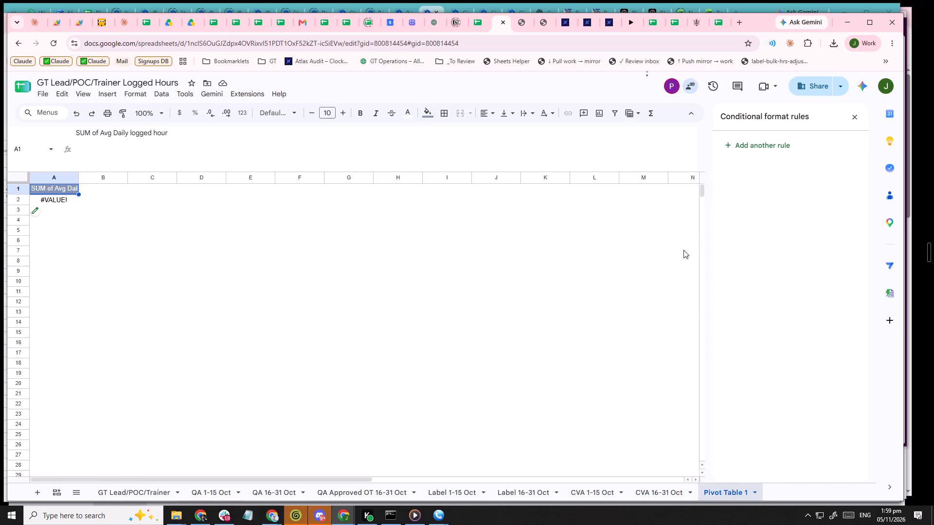
pyautogui.doubleClick(56, 187)
pyautogui.click(95, 230)
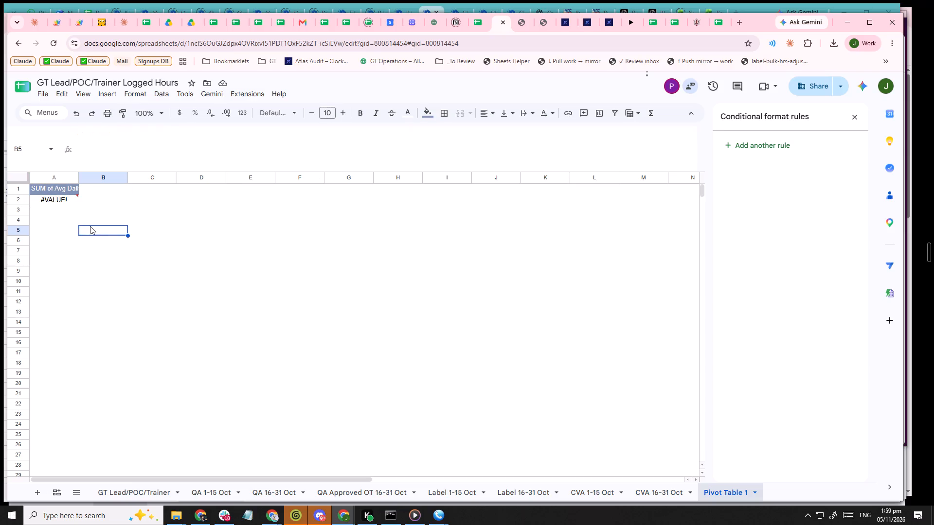
pyautogui.doubleClick(63, 203)
pyautogui.click(33, 210)
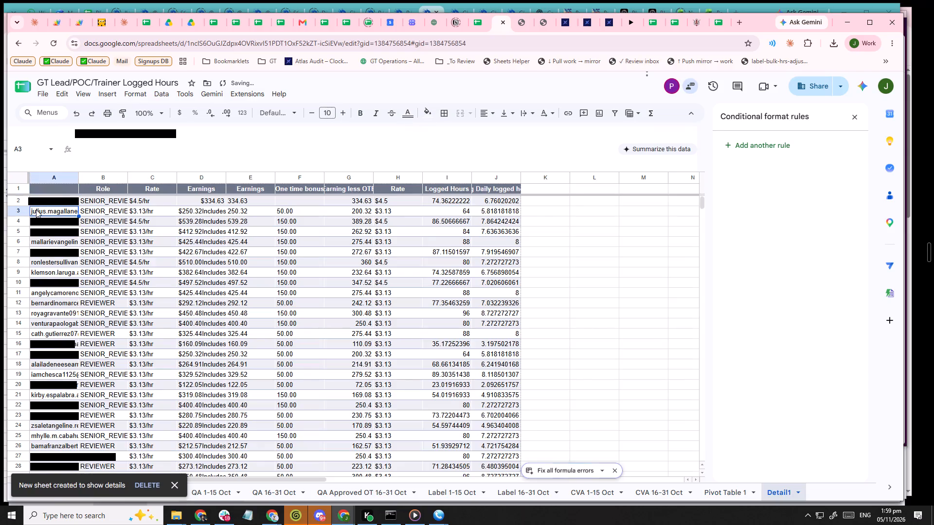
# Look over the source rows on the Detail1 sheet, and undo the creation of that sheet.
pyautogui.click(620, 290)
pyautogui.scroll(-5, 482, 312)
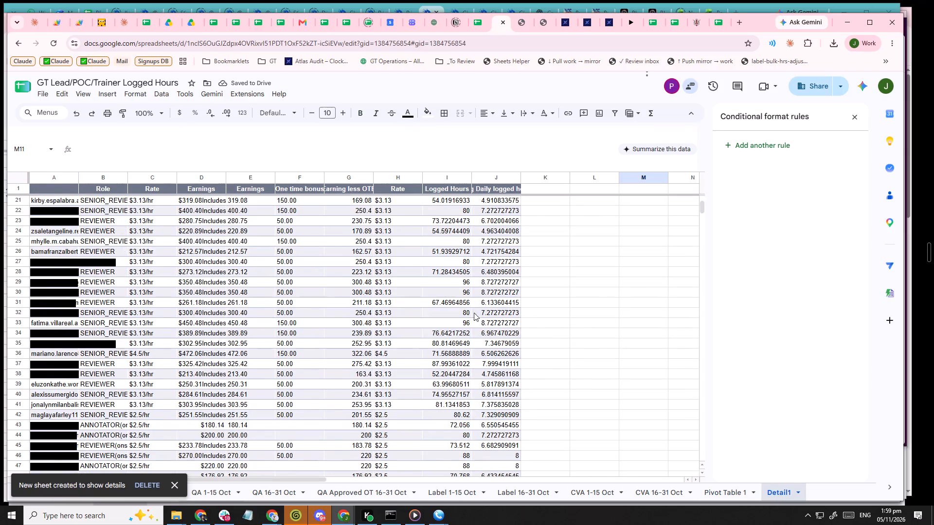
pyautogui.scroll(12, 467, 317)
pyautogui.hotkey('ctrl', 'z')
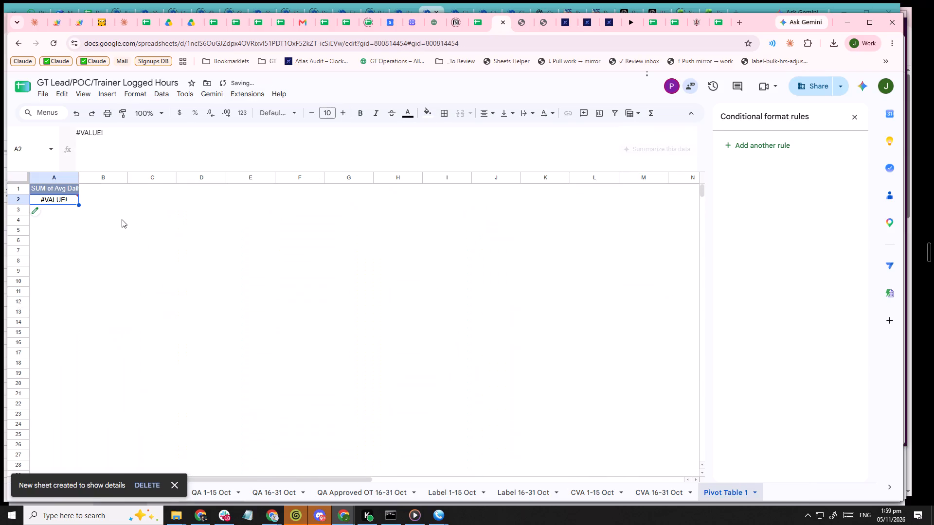
# Reopen the pivot table for editing and add Column B to its Rows.
pyautogui.click(46, 212)
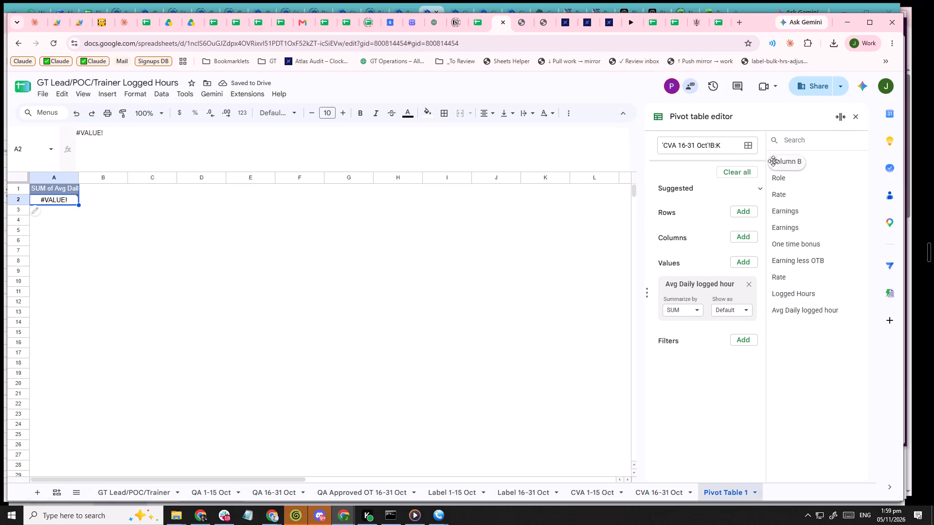
pyautogui.moveTo(777, 159); pyautogui.dragTo(702, 219)
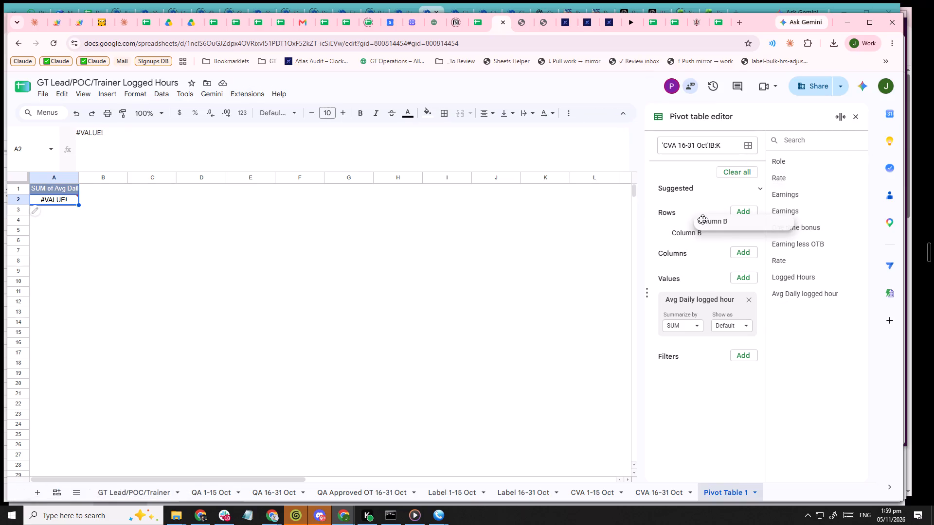
pyautogui.moveTo(702, 219); pyautogui.dragTo(666, 234)
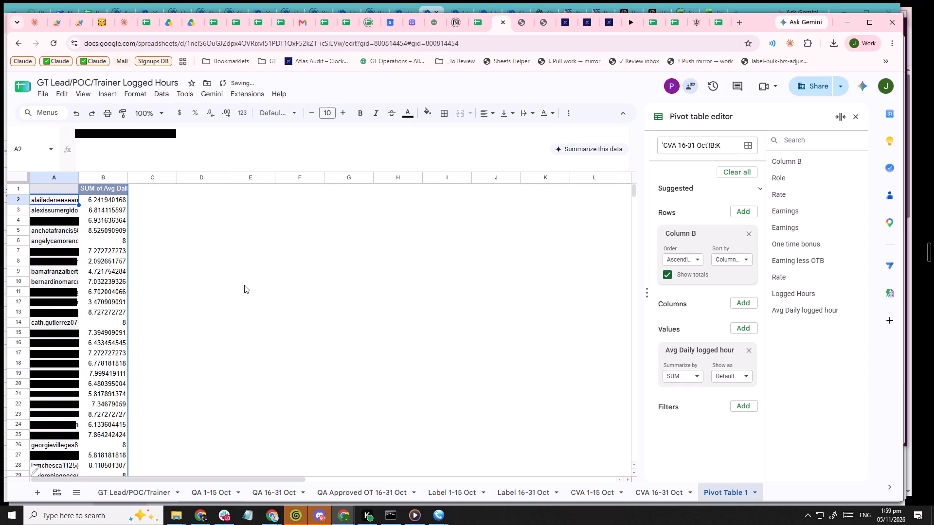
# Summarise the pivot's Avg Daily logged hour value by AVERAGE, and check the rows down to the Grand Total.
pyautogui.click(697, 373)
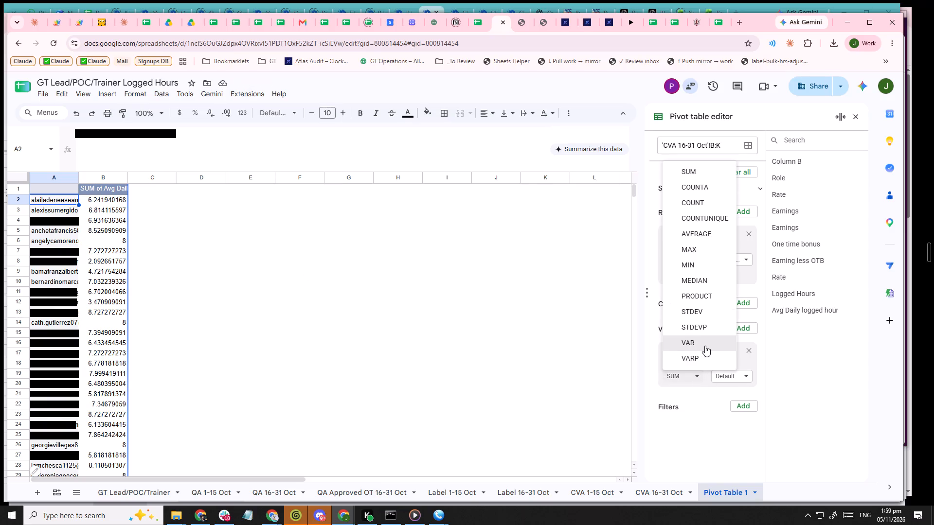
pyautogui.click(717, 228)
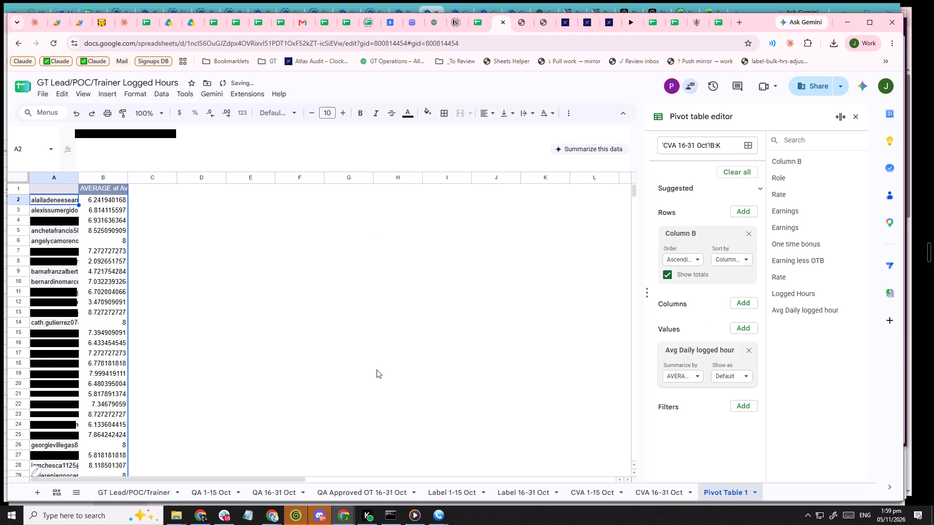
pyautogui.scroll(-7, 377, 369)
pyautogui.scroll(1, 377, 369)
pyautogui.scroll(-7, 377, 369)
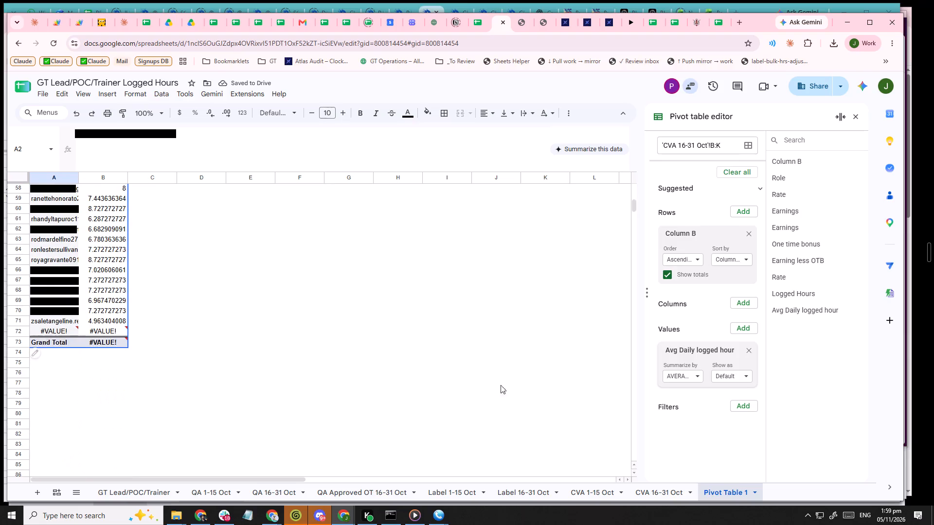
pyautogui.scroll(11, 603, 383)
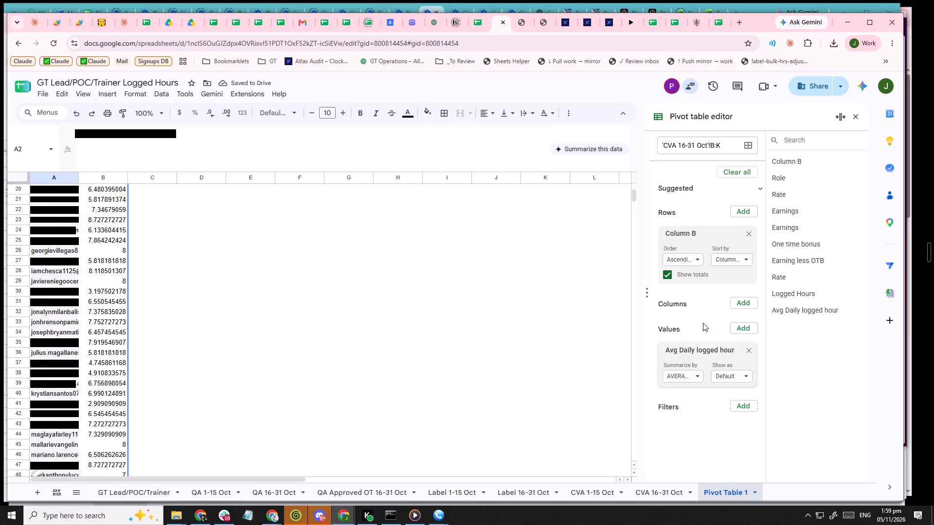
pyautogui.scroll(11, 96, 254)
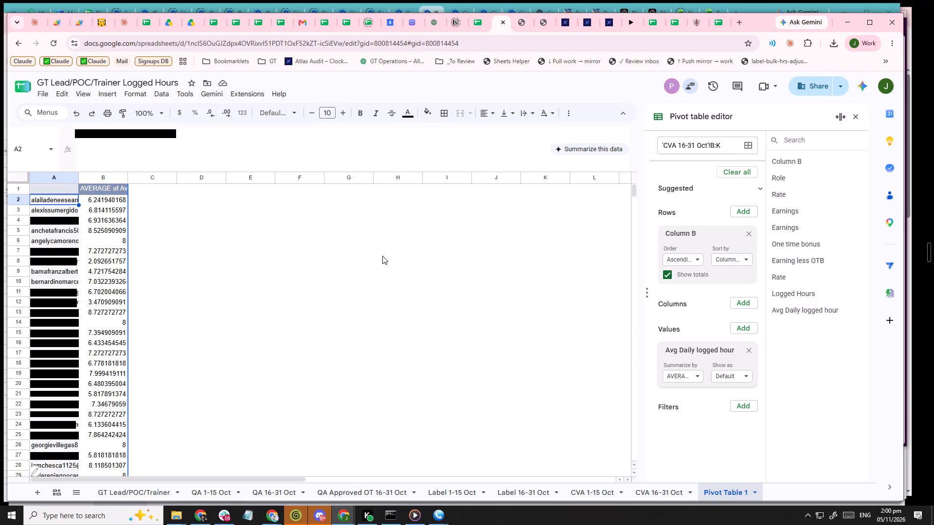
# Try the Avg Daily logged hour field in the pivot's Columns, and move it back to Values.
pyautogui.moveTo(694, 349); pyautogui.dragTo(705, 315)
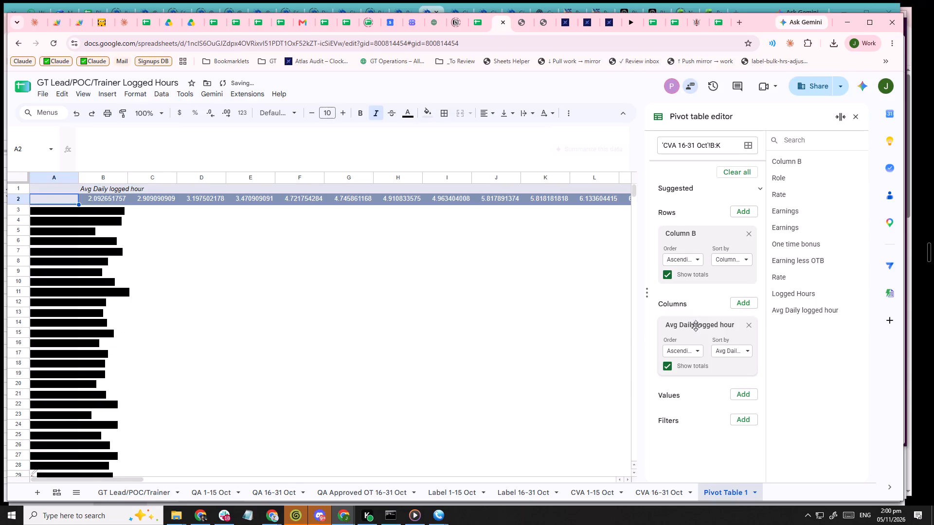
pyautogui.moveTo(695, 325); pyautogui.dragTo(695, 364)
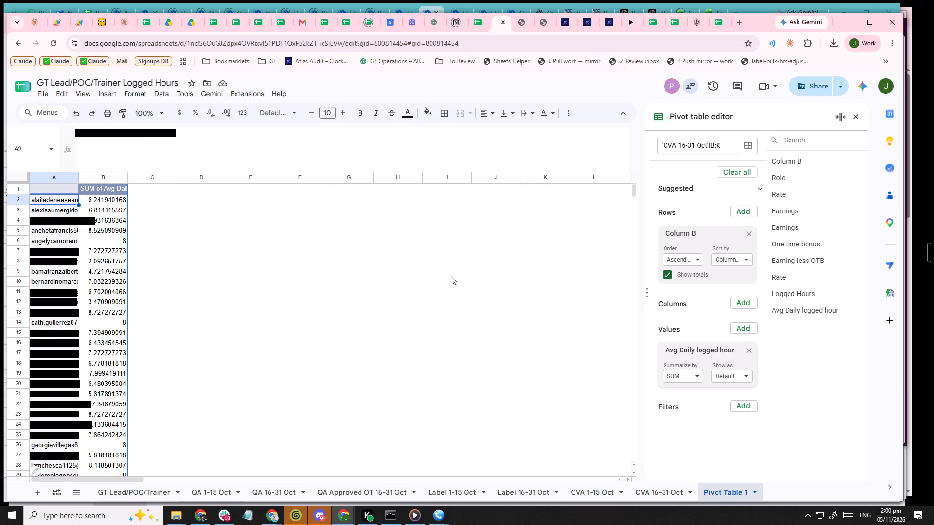
# Review the pivot's summed Avg Daily logged hour per person down to the Grand Total, and close the pivot table editor.
pyautogui.scroll(-11, 450, 277)
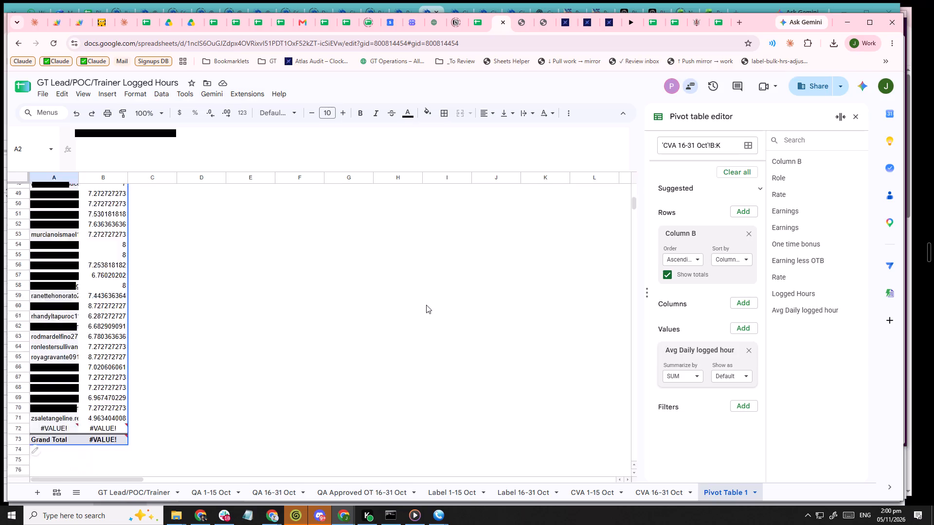
pyautogui.scroll(-3, 426, 305)
pyautogui.scroll(3, 426, 305)
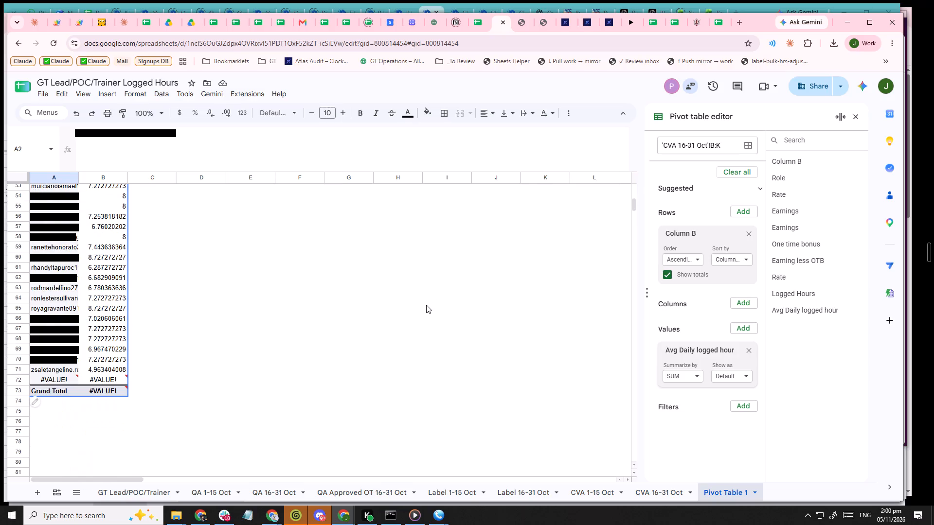
pyautogui.scroll(12, 425, 307)
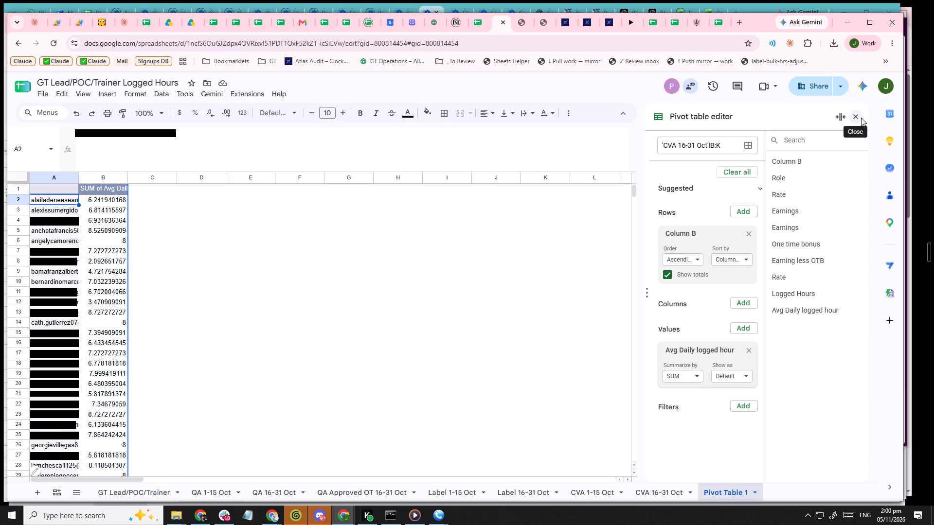
pyautogui.click(861, 118)
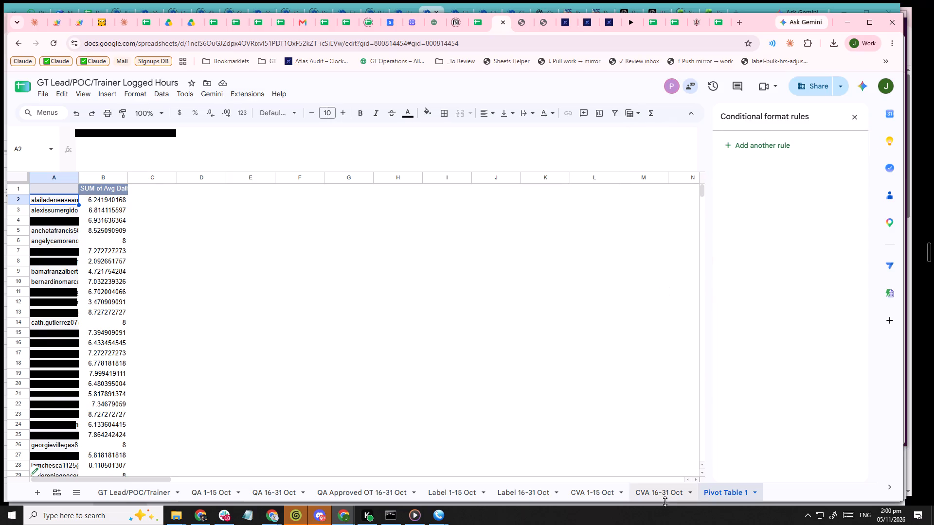
# Examine the Logged Hours and Avg Daily logged hour columns on the CVA 16-31 Oct sheet.
pyautogui.click(663, 495)
pyautogui.keyDown('shift'); pyautogui.scroll(-7, 510, 396); pyautogui.keyUp('shift')
pyautogui.keyDown('shift'); pyautogui.scroll(1, 507, 396); pyautogui.keyUp('shift')
pyautogui.keyDown('shift'); pyautogui.scroll(-2, 507, 396); pyautogui.keyUp('shift')
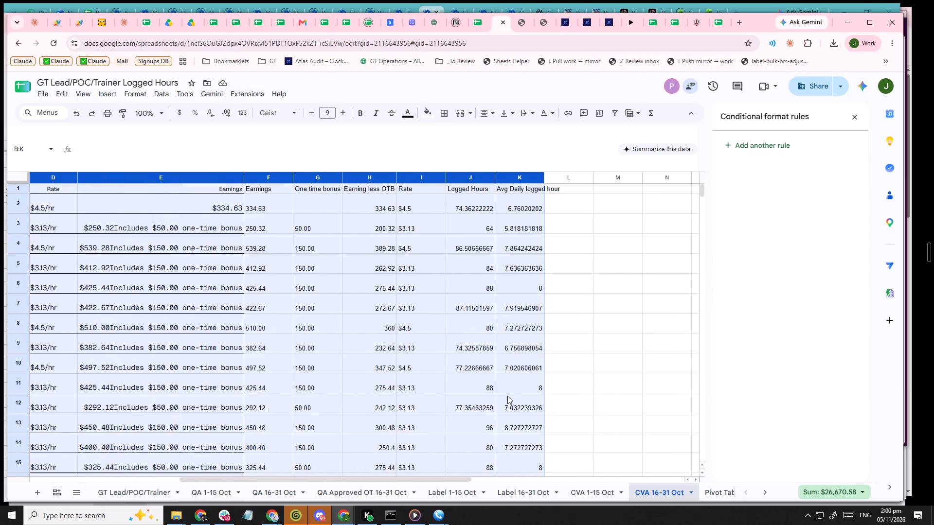
pyautogui.keyDown('shift'); pyautogui.scroll(3, 507, 396); pyautogui.keyUp('shift')
pyautogui.keyDown('shift'); pyautogui.scroll(-5, 499, 396); pyautogui.keyUp('shift')
pyautogui.moveTo(513, 378); pyautogui.dragTo(503, 383)
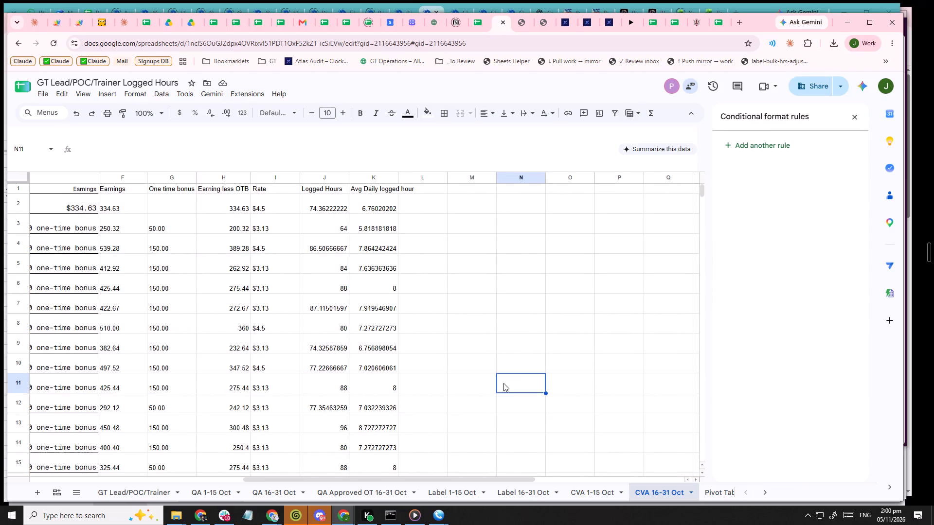
pyautogui.rightClick(657, 491)
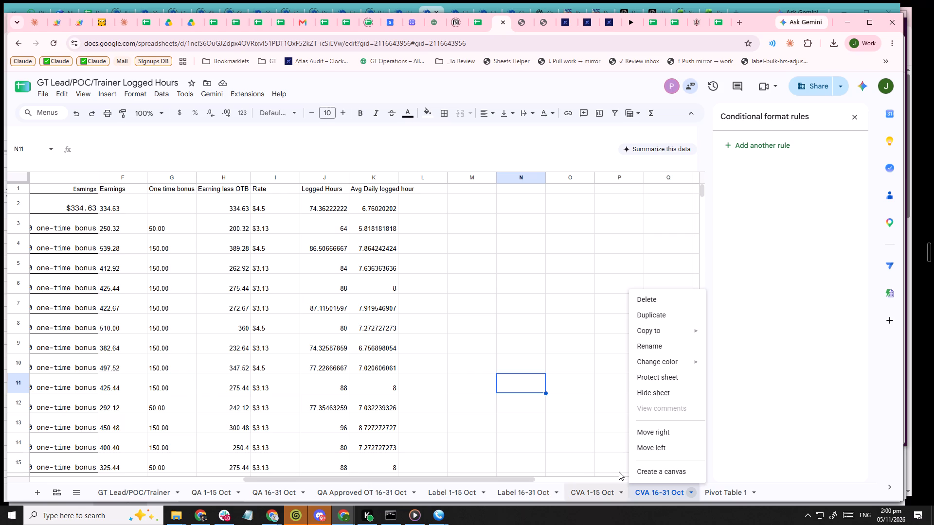
# Add a new blank sheet after CVA 16-31 Oct.
pyautogui.click(37, 490)
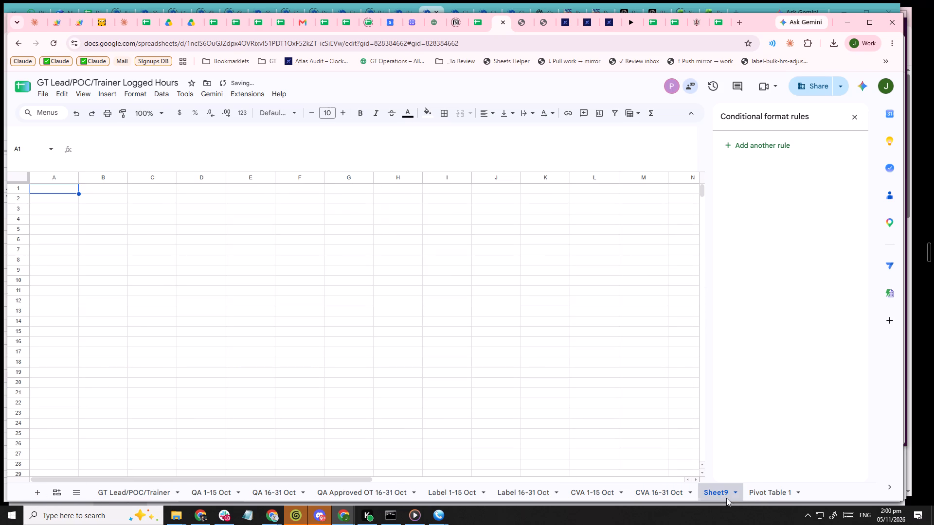
pyautogui.keyDown('shift'); pyautogui.scroll(15, 425, 260); pyautogui.keyUp('shift')
pyautogui.scroll(-7, 430, 262)
pyautogui.scroll(12, 429, 262)
# Shrink the formula bar and start an array formula in A1 of the new sheet with 'QA 16-31 Oct'!B:B as its first range.
pyautogui.moveTo(114, 170); pyautogui.dragTo(122, 146)
pyautogui.click(134, 132)
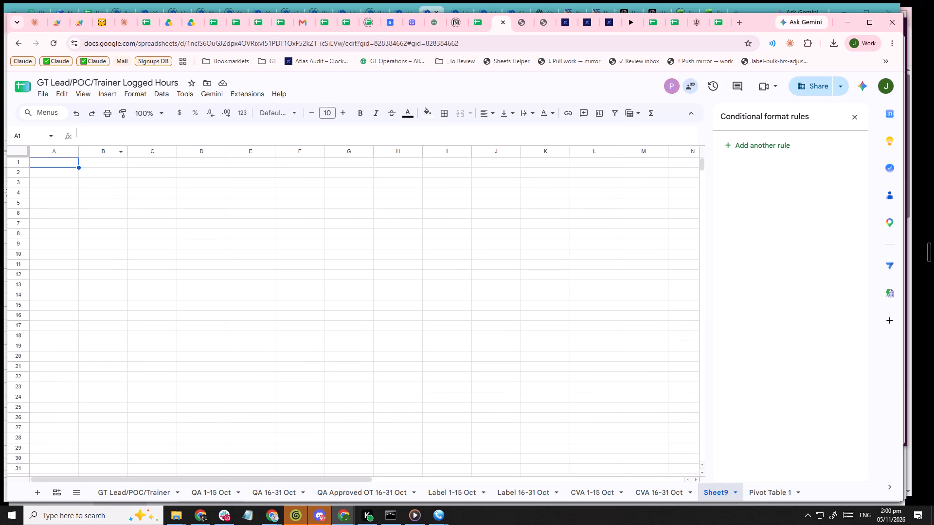
pyautogui.press('=')
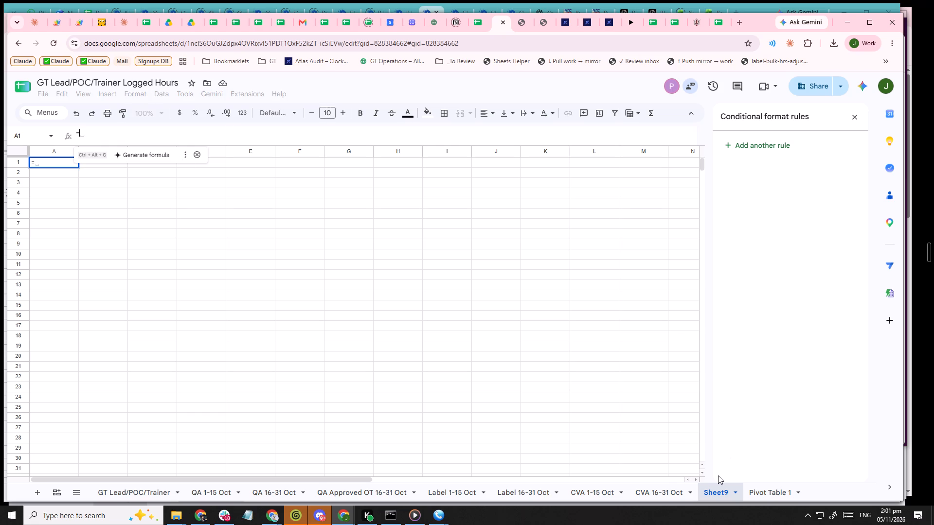
pyautogui.hotkey('shift', '{')
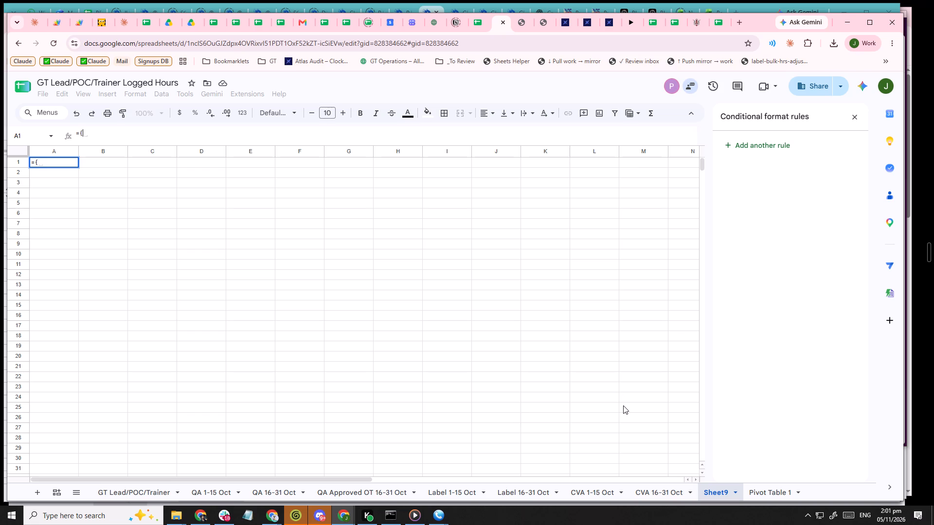
pyautogui.click(275, 492)
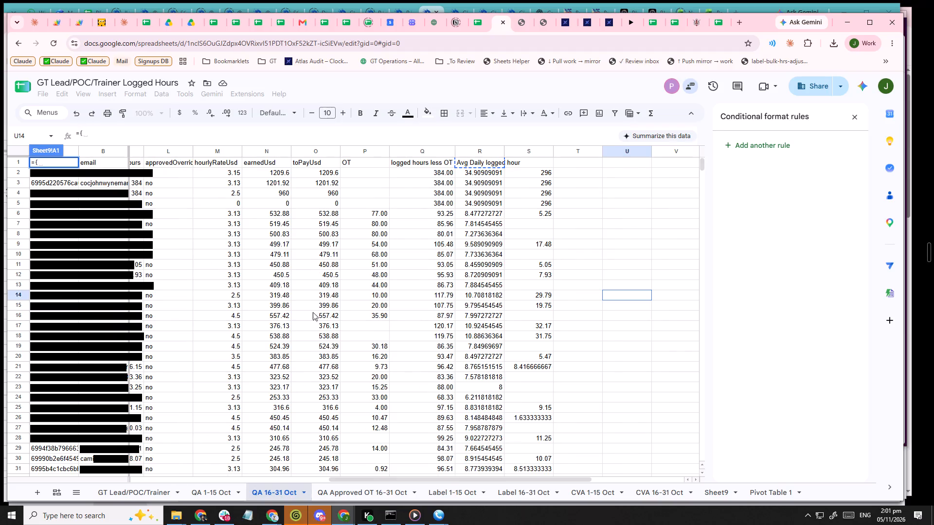
pyautogui.keyDown('shift'); pyautogui.scroll(11, 315, 310); pyautogui.keyUp('shift')
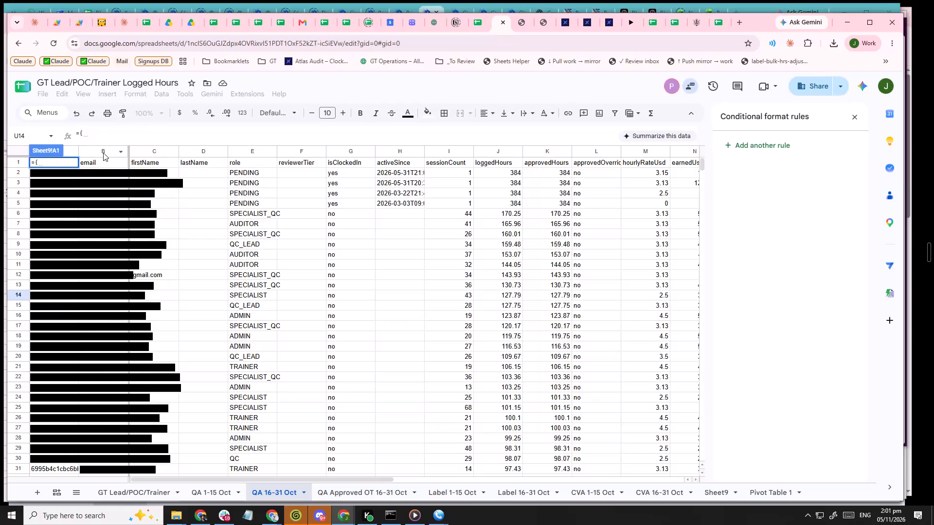
pyautogui.click(103, 153)
pyautogui.press(',')
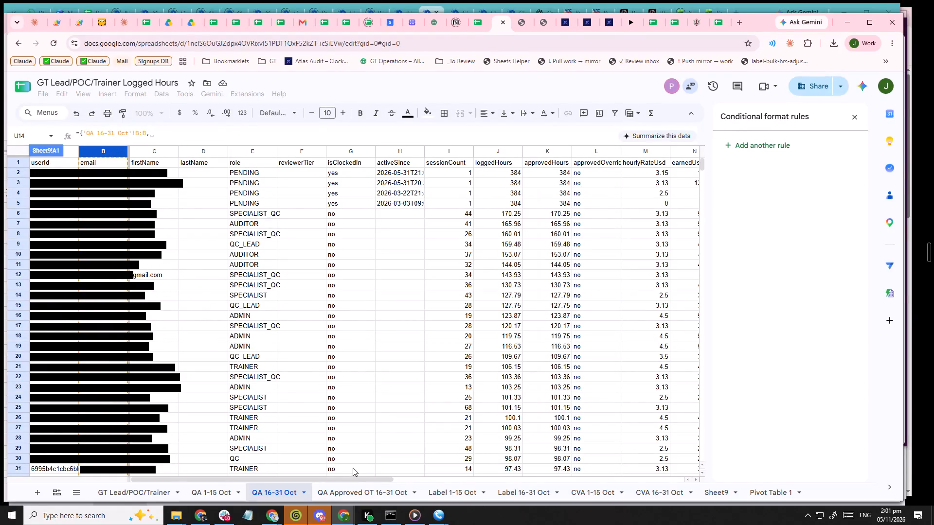
# Add the email column 'Label 16-31 Oct'!B:B as the second range of the array formula.
pyautogui.click(514, 486)
pyautogui.keyDown('shift'); pyautogui.scroll(10, 47, 166); pyautogui.keyUp('shift')
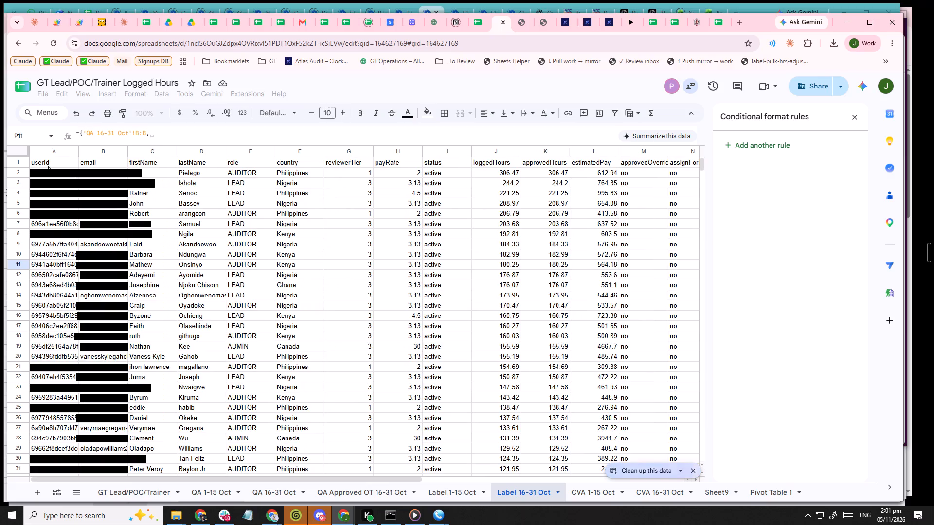
pyautogui.keyDown('shift'); pyautogui.scroll(1, 48, 166); pyautogui.keyUp('shift')
pyautogui.click(93, 151)
pyautogui.press(',')
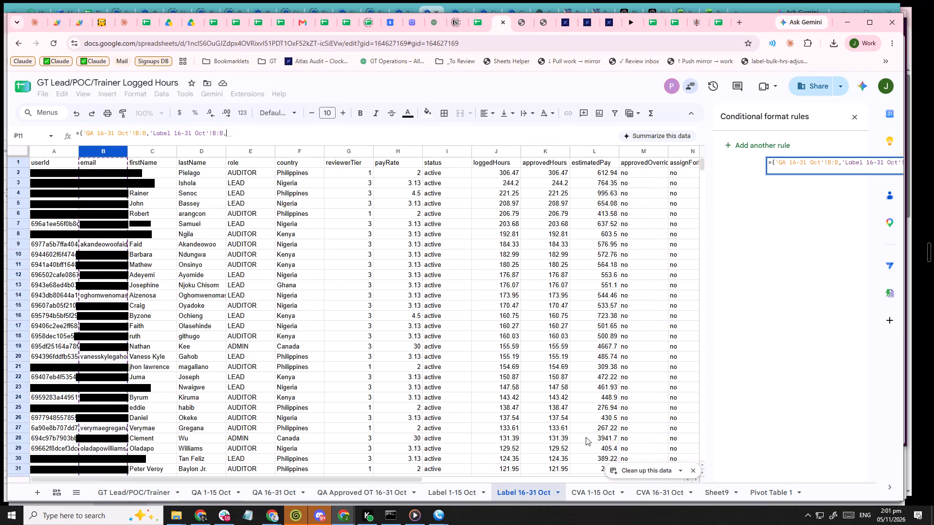
# Add 'CVA 16-31 Oct'!B:B as the third range, complete the array formula, and check its output on the new sheet.
pyautogui.click(673, 496)
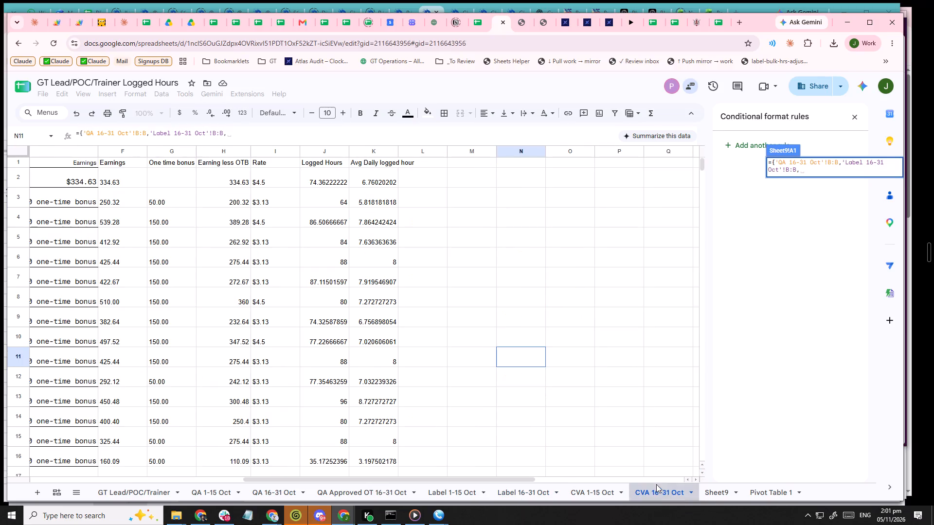
pyautogui.keyDown('shift'); pyautogui.scroll(9, 145, 194); pyautogui.keyUp('shift')
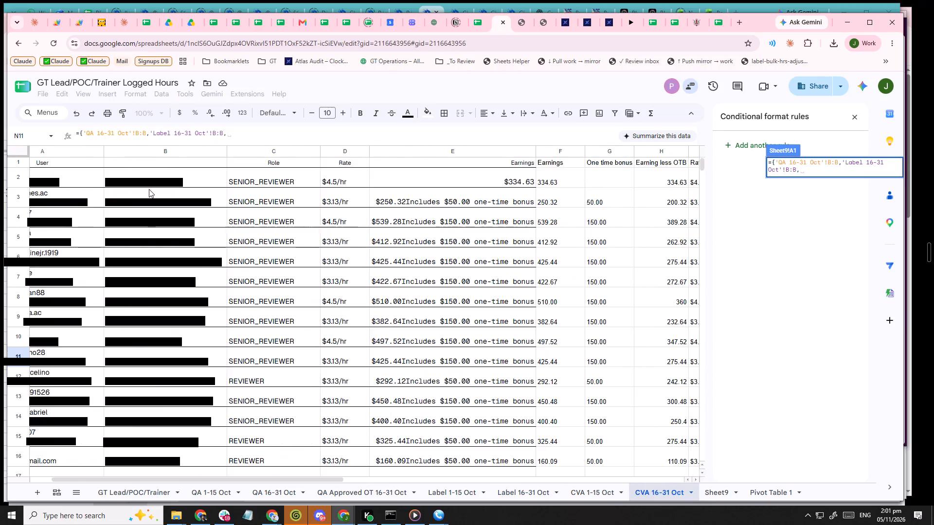
pyautogui.keyDown('shift'); pyautogui.scroll(2, 149, 189); pyautogui.keyUp('shift')
pyautogui.click(180, 150)
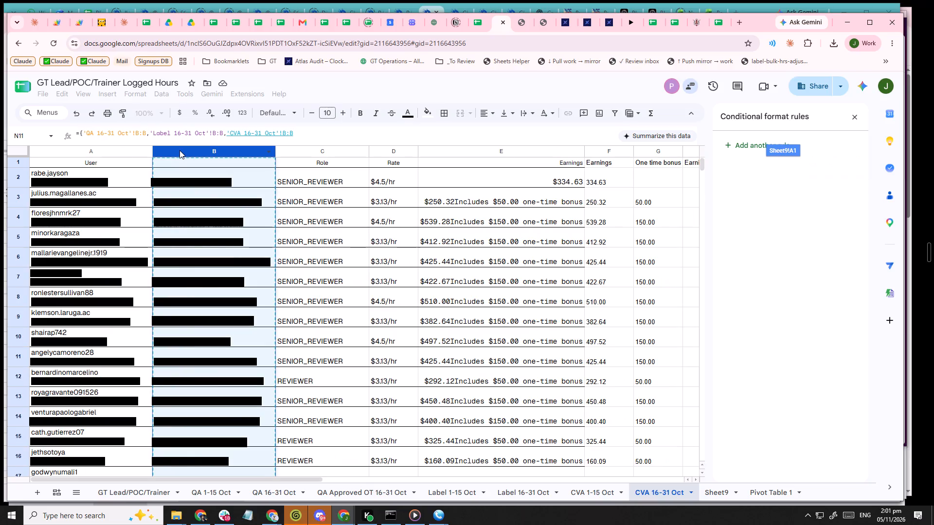
pyautogui.hotkey('shift', '}')
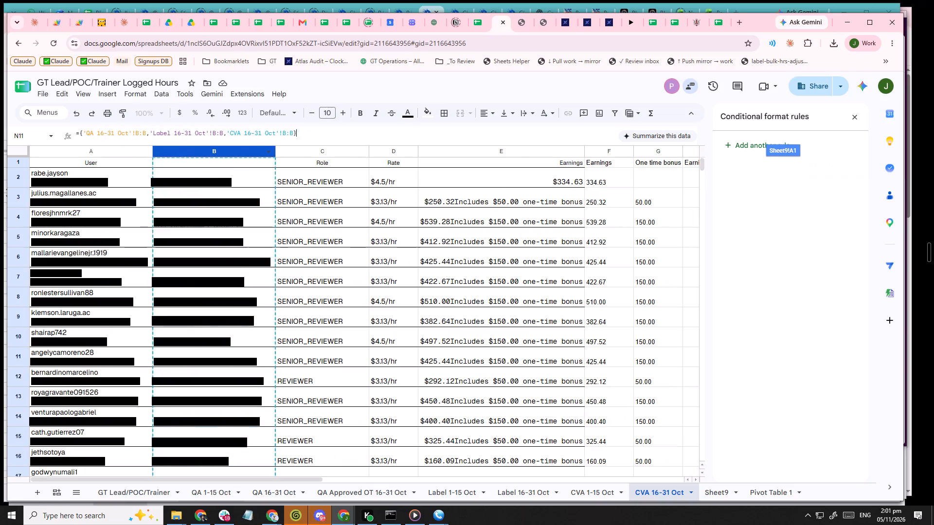
pyautogui.press('Tab')
pyautogui.scroll(-12, 173, 190)
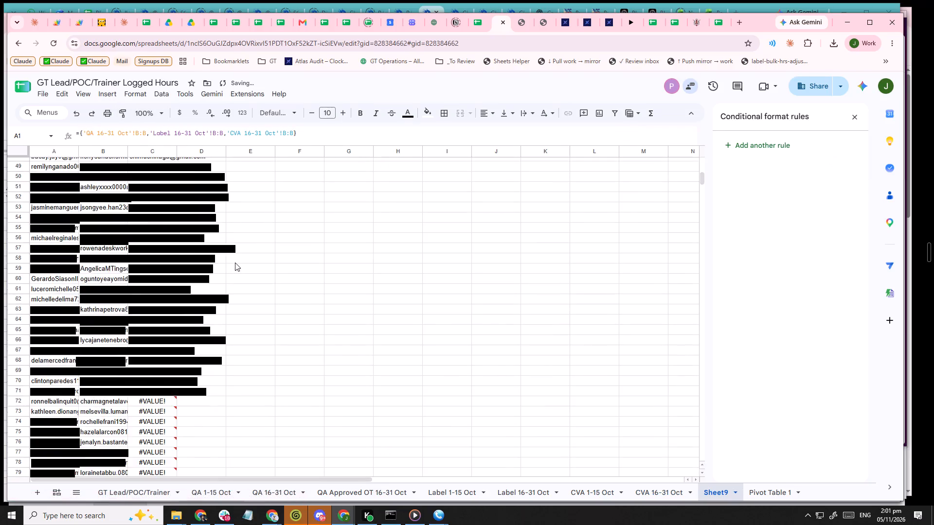
# Replace both commas between the ranges in A1's array formula with semicolons to stack the three email columns vertically.
pyautogui.scroll(-8, 235, 262)
pyautogui.scroll(20, 226, 269)
pyautogui.scroll(4, 226, 269)
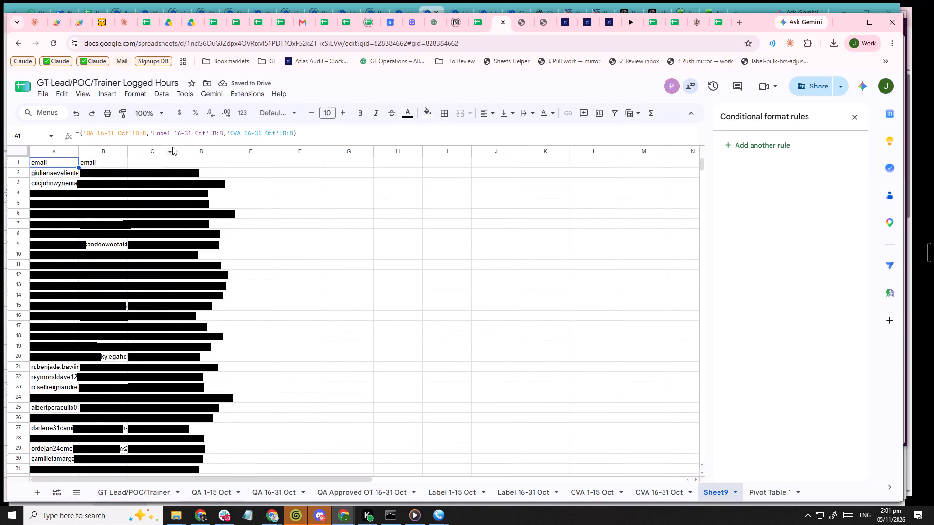
pyautogui.click(147, 134)
pyautogui.hotkey('shift', 'Right')
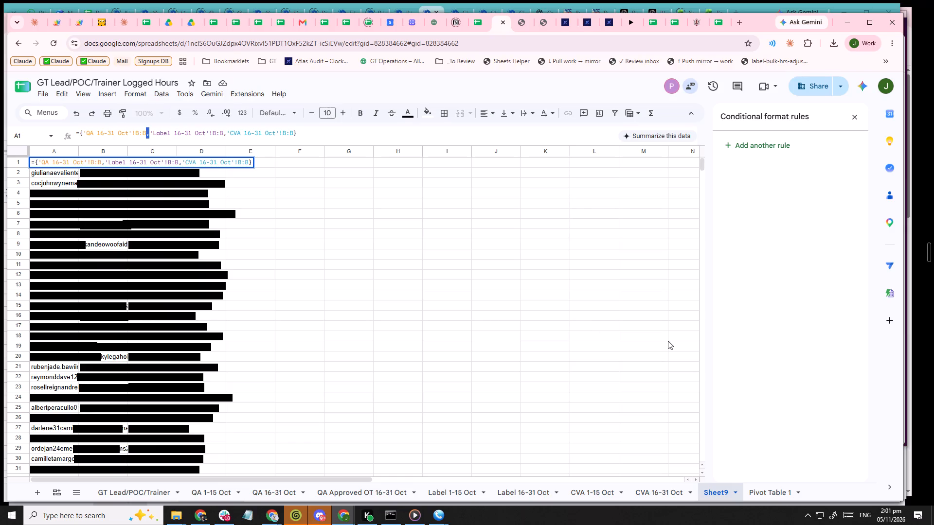
pyautogui.press(';')
pyautogui.press('Right')
pyautogui.press('Right')
pyautogui.press('Right')
pyautogui.press('Right')
pyautogui.press('Right')
pyautogui.press('Right')
pyautogui.press('Right')
pyautogui.press('Right')
pyautogui.press('Right')
pyautogui.press('Right')
pyautogui.press('Right')
pyautogui.press('Right')
pyautogui.press('Right')
pyautogui.press('Right')
pyautogui.press('Right')
pyautogui.press('Right')
pyautogui.press('Right')
pyautogui.press('Right')
pyautogui.press('Right')
pyautogui.press('Right')
pyautogui.press('Right')
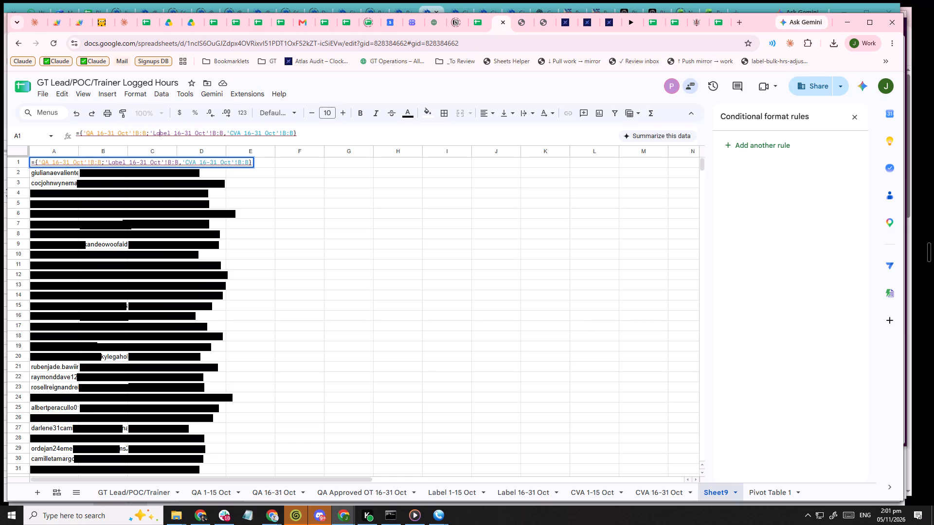
pyautogui.hotkey('shift', 'Right')
pyautogui.press(';')
pyautogui.press('Tab')
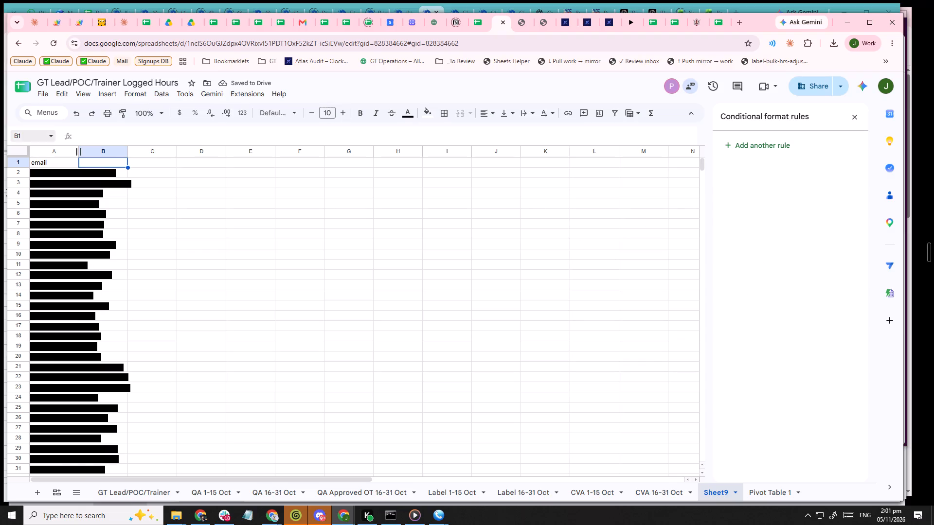
# Fit the width of column A to its contents.
pyautogui.doubleClick(78, 154)
# Examine the stacked email list in column A, looking for where the entries end and blank rows begin.
pyautogui.scroll(-11, 212, 254)
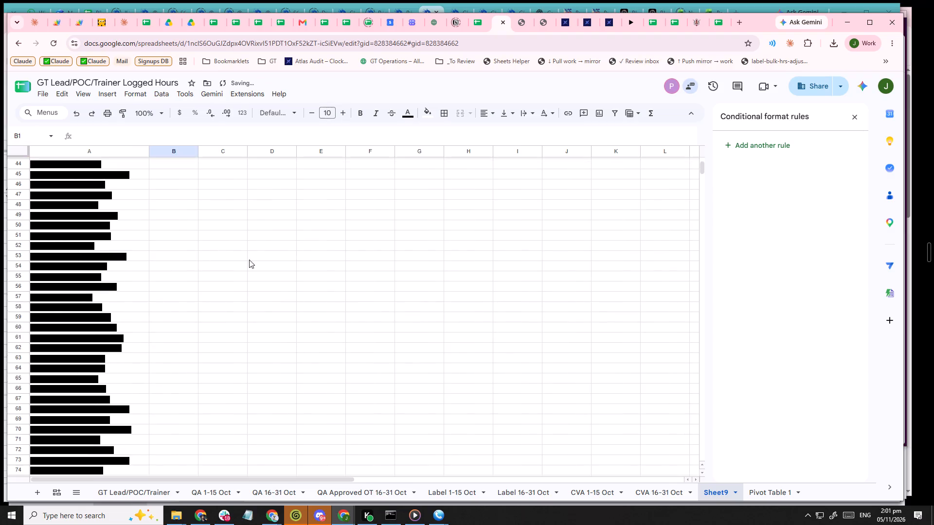
pyautogui.scroll(-20, 249, 260)
pyautogui.scroll(-4, 249, 260)
pyautogui.scroll(6, 258, 275)
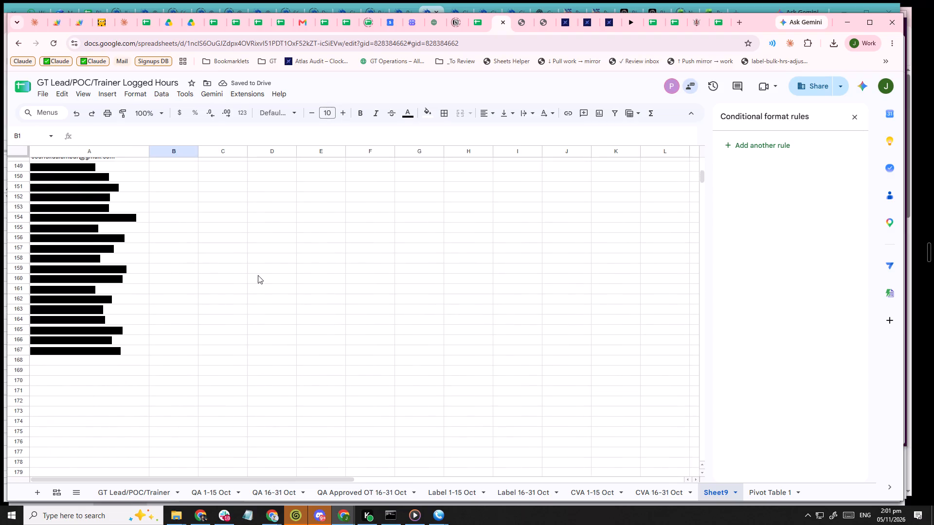
pyautogui.scroll(13, 258, 275)
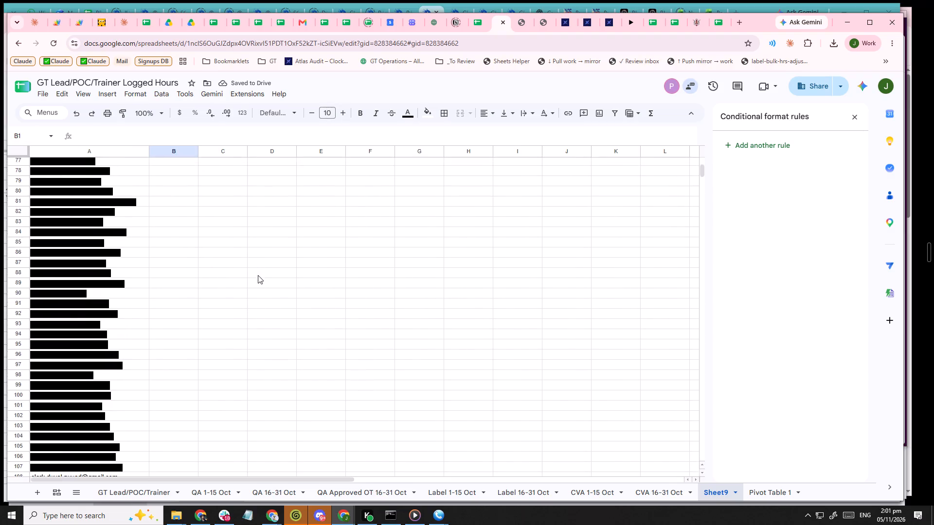
pyautogui.scroll(16, 258, 275)
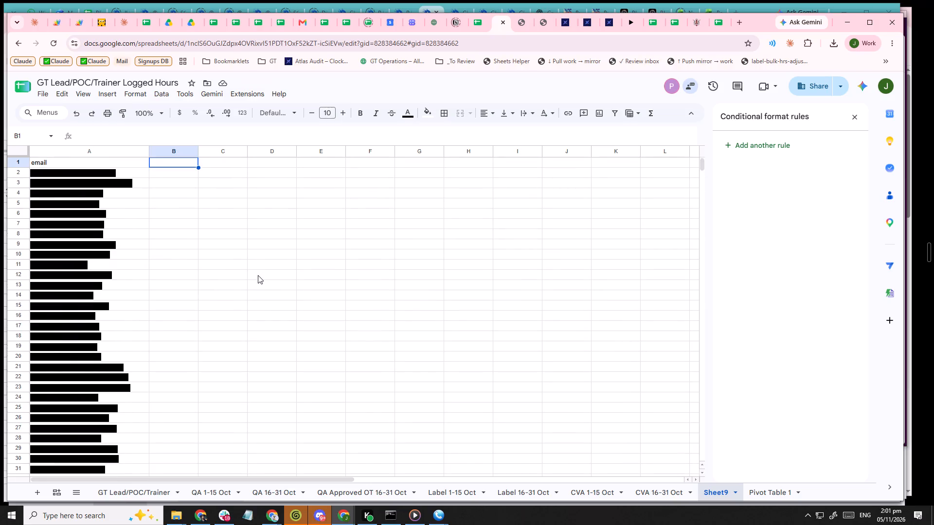
pyautogui.scroll(3, 258, 275)
# Search the new sheet for the header text email and examine the blank rows between the stacked lists.
pyautogui.click(106, 166)
pyautogui.hotkey('ctrl', 'c')
pyautogui.hotkey('ctrl', 'f')
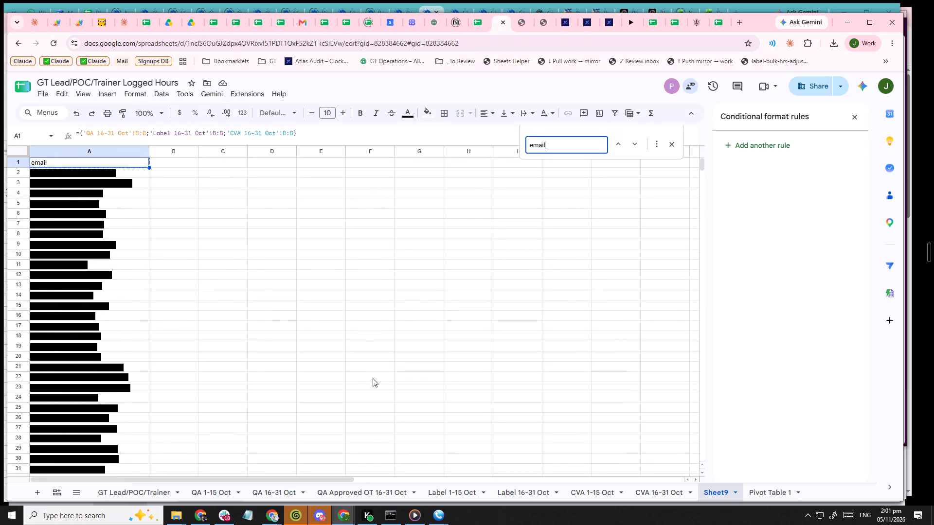
pyautogui.hotkey('ctrl', 'v')
pyautogui.click(636, 149)
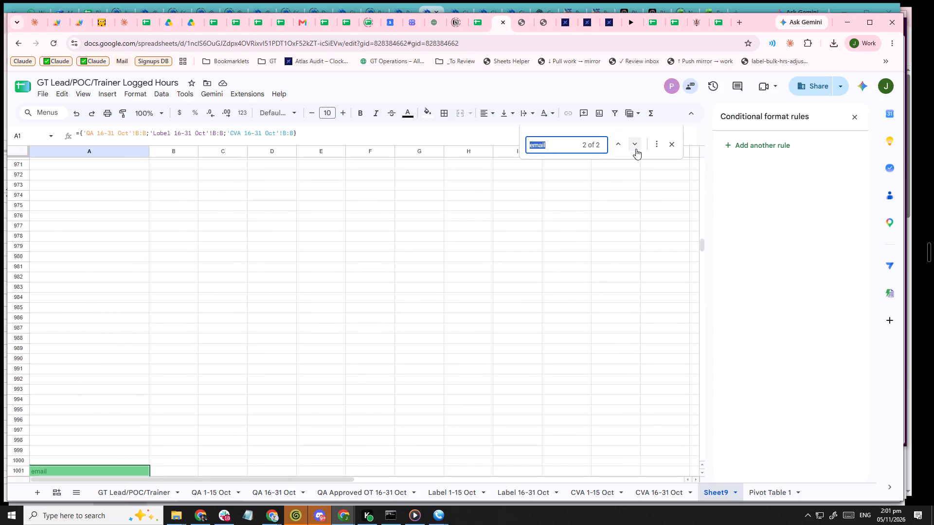
pyautogui.scroll(-6, 170, 229)
pyautogui.scroll(-10, 244, 275)
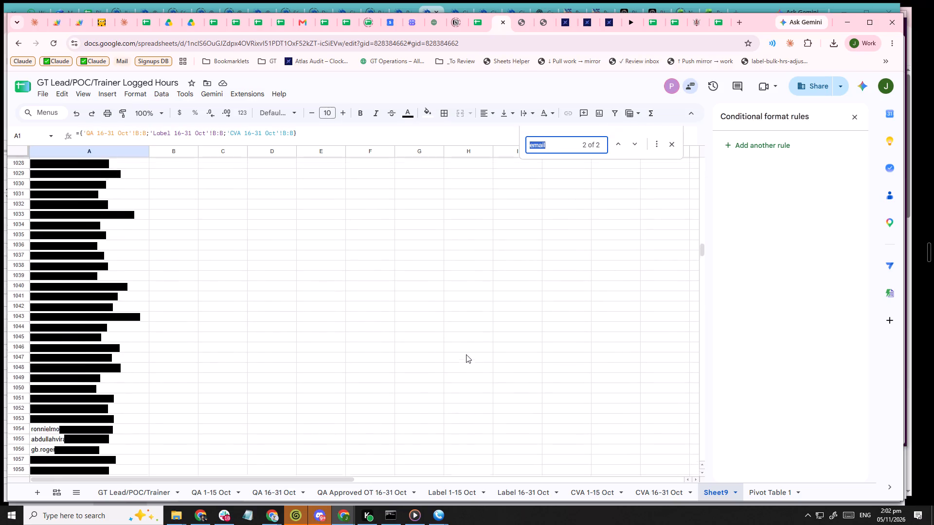
pyautogui.scroll(-20, 466, 354)
pyautogui.scroll(-11, 466, 354)
pyautogui.scroll(-7, 486, 320)
pyautogui.scroll(-4, 527, 221)
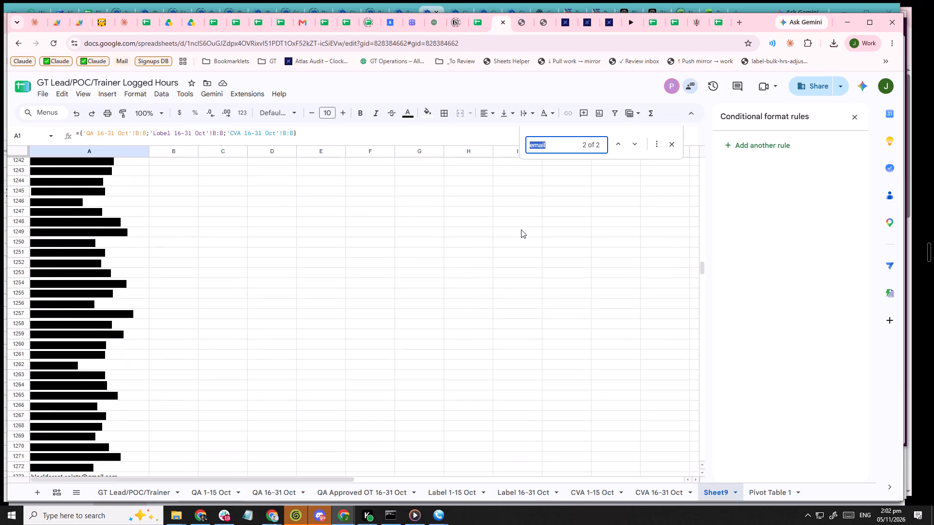
pyautogui.scroll(-8, 521, 229)
pyautogui.click(640, 144)
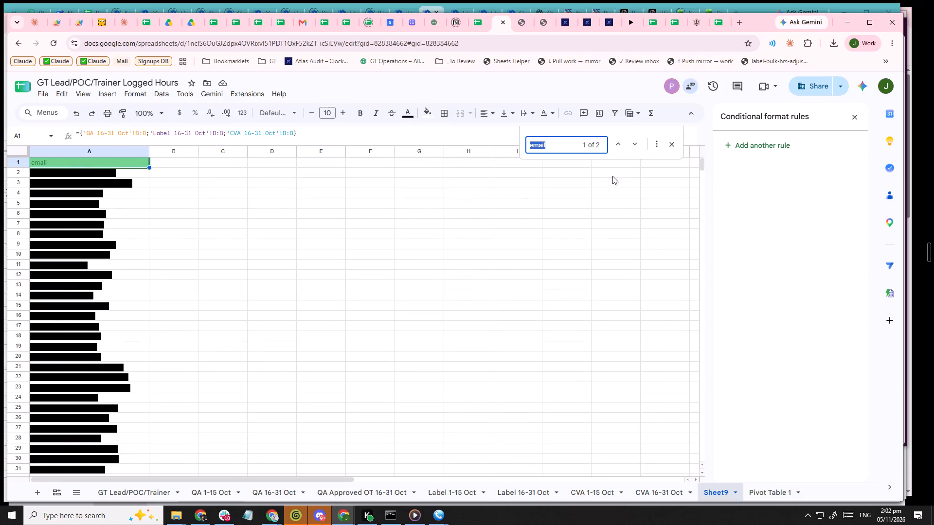
pyautogui.scroll(-13, 556, 239)
pyautogui.scroll(10, 534, 268)
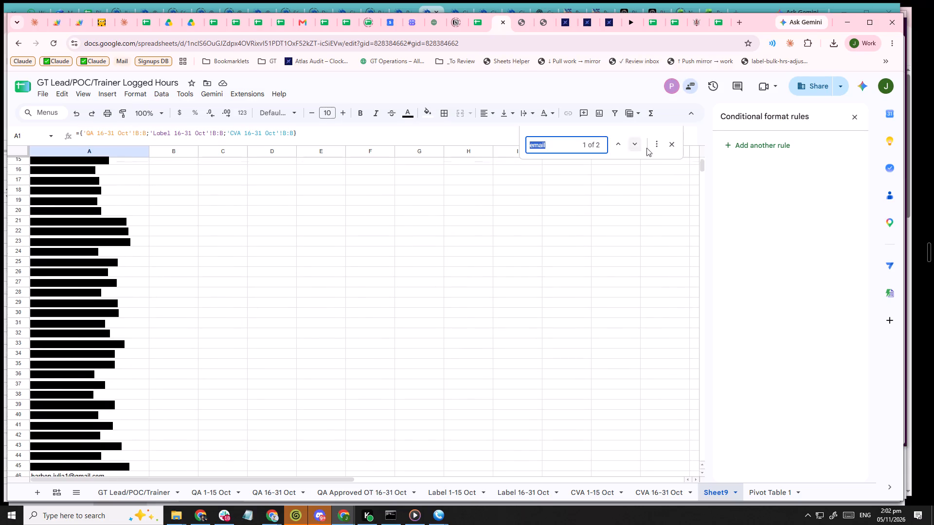
pyautogui.moveTo(704, 167); pyautogui.dragTo(706, 200)
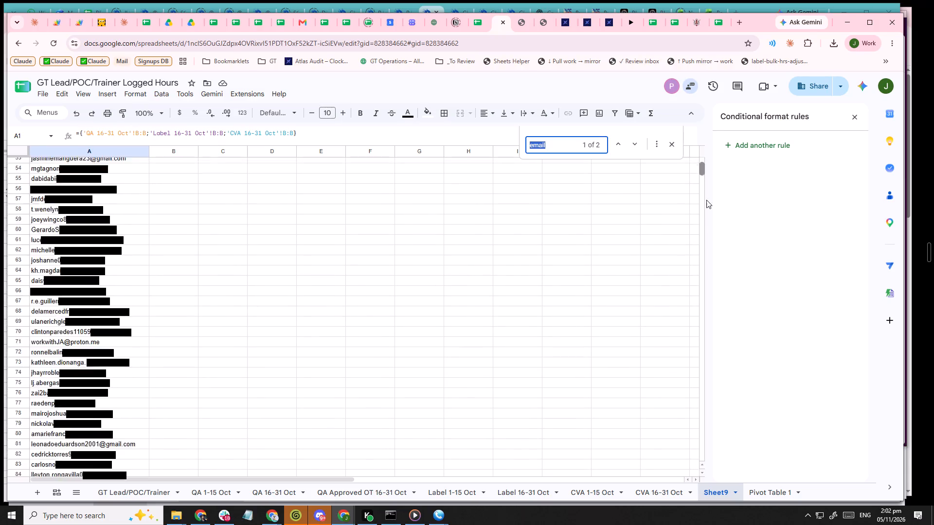
pyautogui.moveTo(706, 200); pyautogui.dragTo(693, 433)
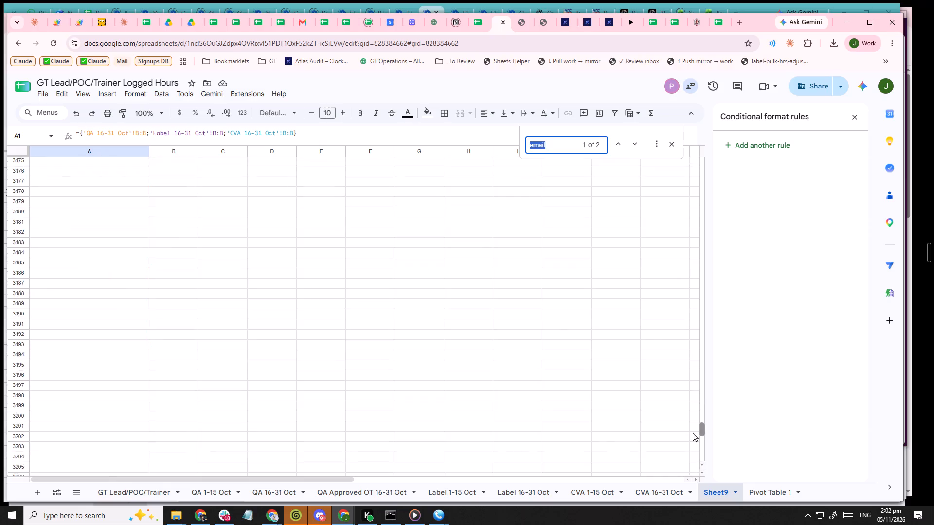
pyautogui.moveTo(693, 433); pyautogui.dragTo(699, 139)
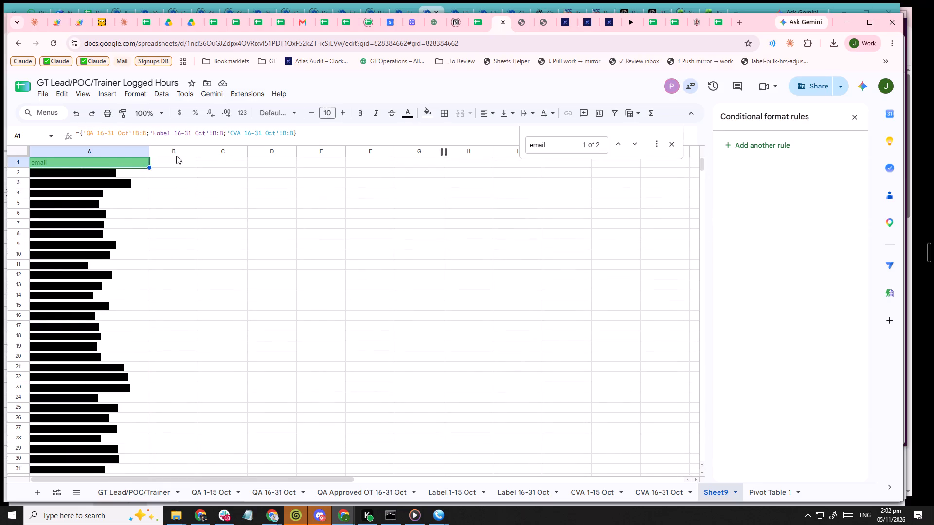
# Wrap the QA range in A1's array formula in a FILTER function with the condition 'QA 16-31 Oct'!B:B<>"".
pyautogui.click(80, 130)
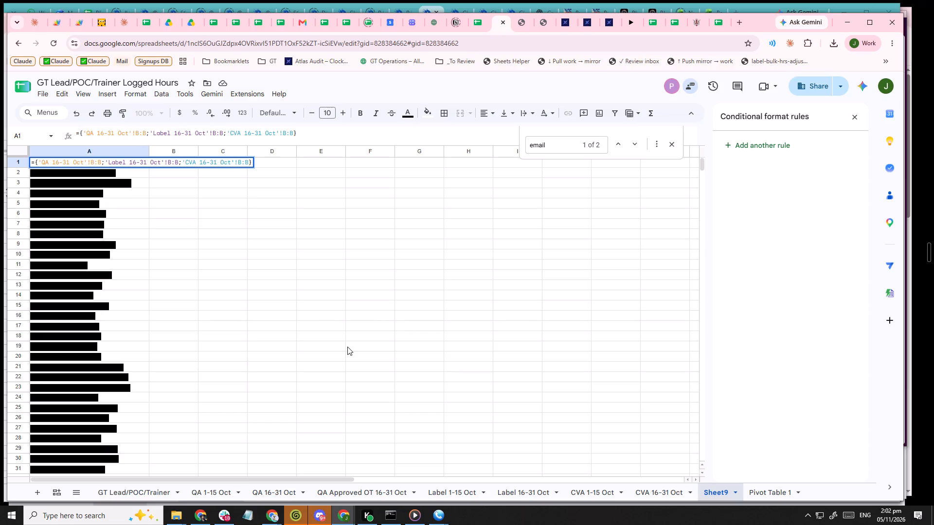
pyautogui.press('Right')
pyautogui.write('fin')
pyautogui.press('BackSpace')
pyautogui.press('l')
pyautogui.press('Tab')
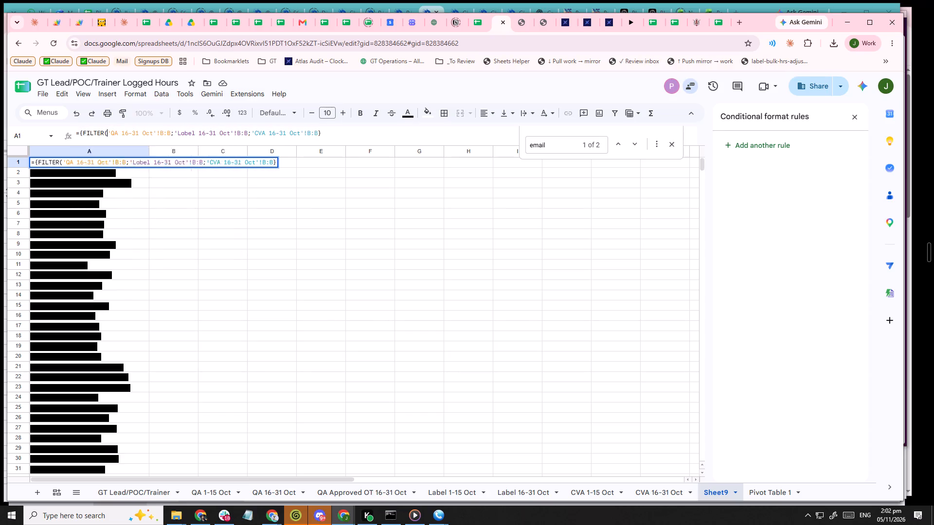
pyautogui.press('Right')
pyautogui.press('Right')
pyautogui.press('Left')
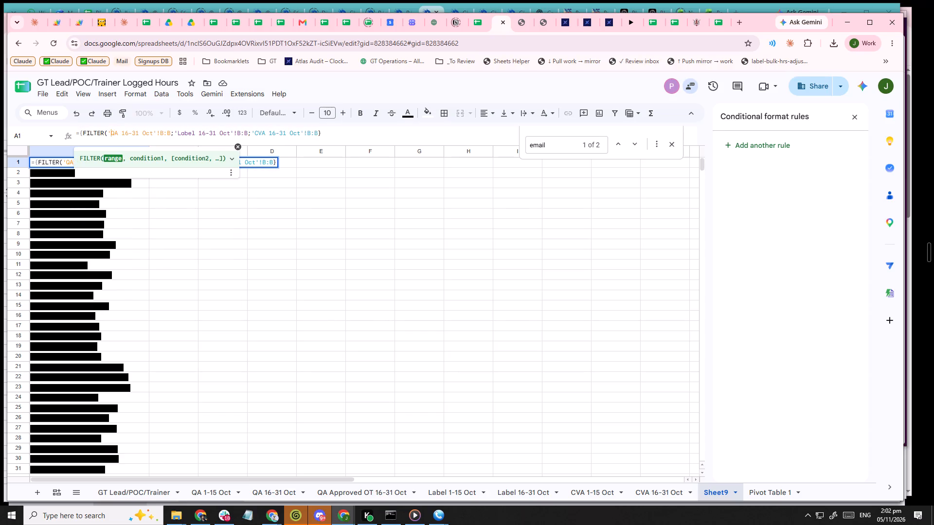
pyautogui.press('Left')
pyautogui.hotkey('shift', 'Right')
pyautogui.hotkey('shift', 'Right')
pyautogui.hotkey('shift', 'Right')
pyautogui.hotkey('shift', 'Right')
pyautogui.hotkey('shift', 'Right')
pyautogui.hotkey('shift', 'Right')
pyautogui.hotkey('shift', 'Right')
pyautogui.hotkey('shift', 'Right')
pyautogui.hotkey('shift', 'Right')
pyautogui.hotkey('shift', 'Right')
pyautogui.hotkey('shift', 'Right')
pyautogui.hotkey('shift', 'Right')
pyautogui.hotkey('shift', 'Right')
pyautogui.hotkey('shift', 'Right')
pyautogui.hotkey('shift', 'Right')
pyautogui.hotkey('shift', 'Right')
pyautogui.hotkey('shift', 'Right')
pyautogui.hotkey('shift', 'Right')
pyautogui.hotkey('ctrl', 'c')
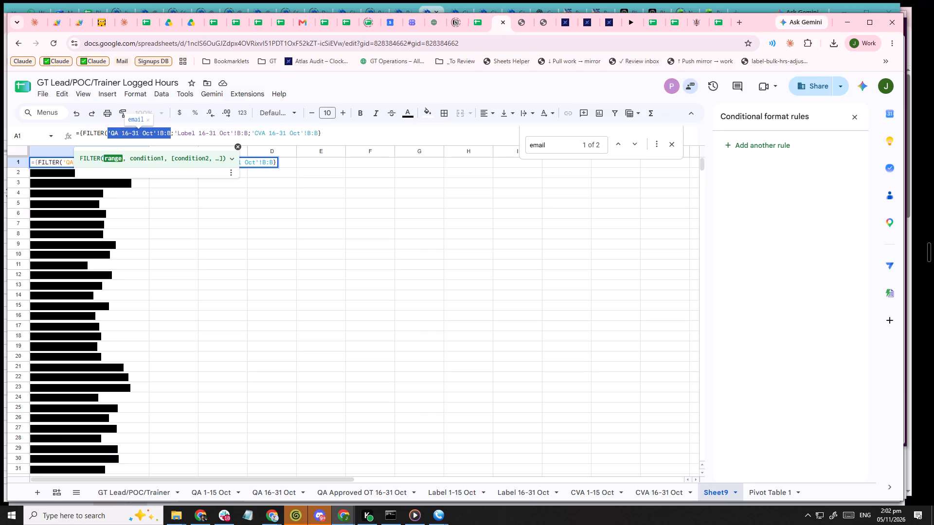
pyautogui.press('Right')
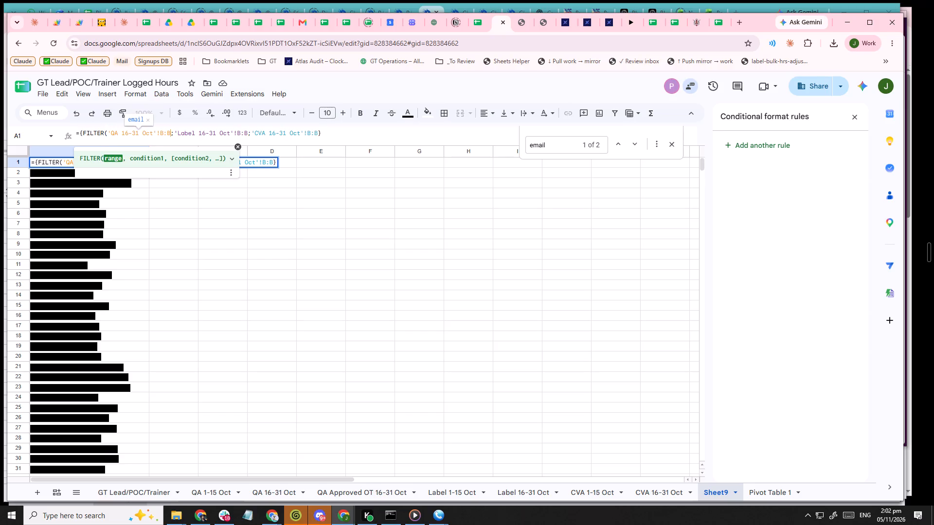
pyautogui.press(',')
pyautogui.hotkey('ctrl', 'v')
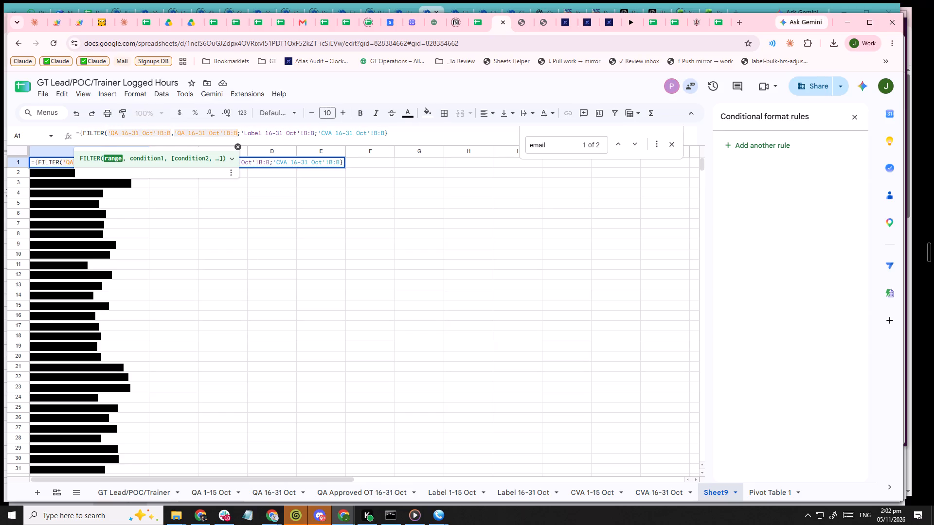
pyautogui.write('<>')
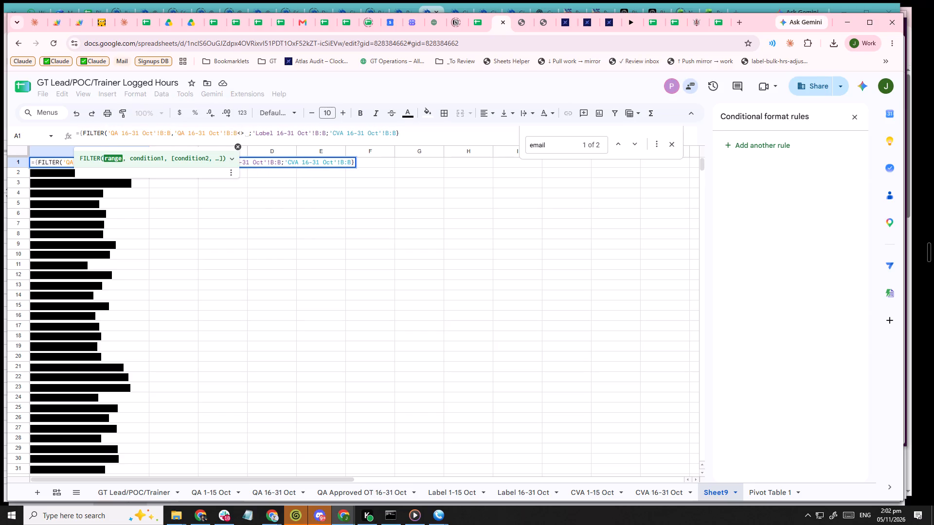
pyautogui.write('""')
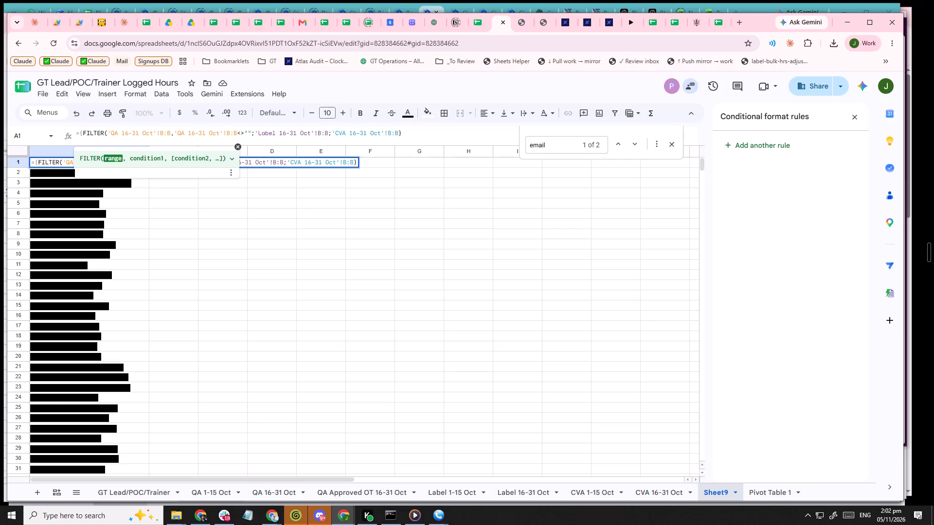
pyautogui.hotkey('shift', ')')
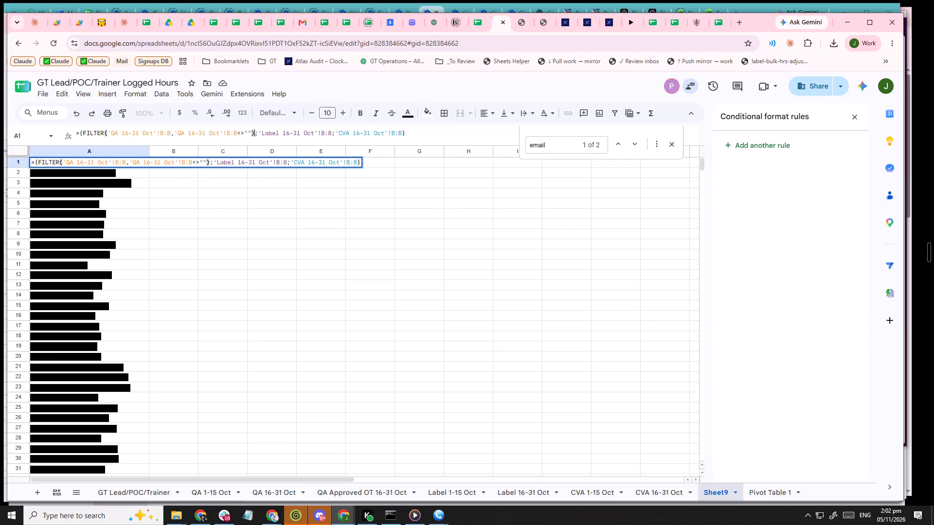
# Add a FILTER function around the Label range in the array formula with the condition 'Label 16-31 Oct'!B:B<>"".
pyautogui.press('Right')
pyautogui.press('Right')
pyautogui.press('Left')
pyautogui.write('filter')
pyautogui.hotkey('shift', '(')
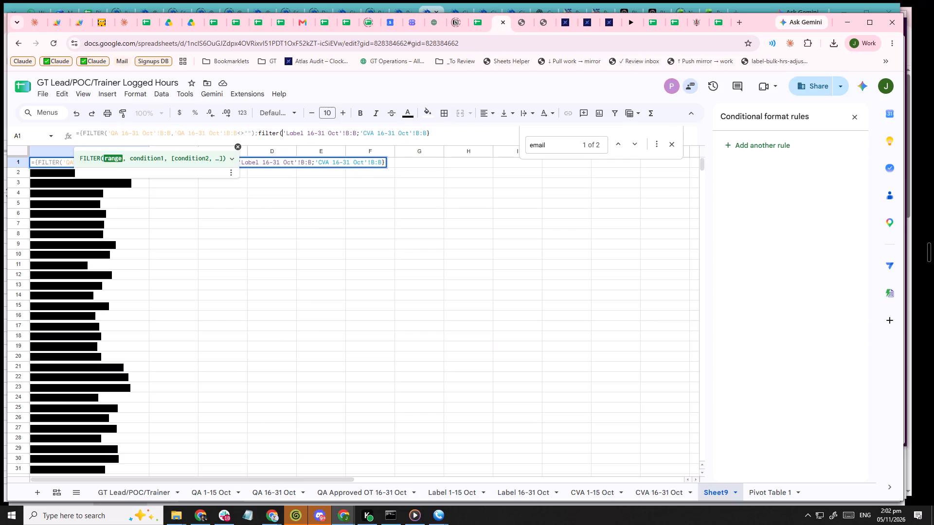
pyautogui.hotkey('shift', 'Right')
pyautogui.hotkey('shift', 'Right')
pyautogui.hotkey('shift', 'Right')
pyautogui.hotkey('shift', 'Right')
pyautogui.hotkey('shift', 'Right')
pyautogui.hotkey('shift', 'Right')
pyautogui.hotkey('shift', 'Right')
pyautogui.hotkey('shift', 'Right')
pyautogui.hotkey('shift', 'Right')
pyautogui.hotkey('shift', 'Right')
pyautogui.hotkey('shift', 'Right')
pyautogui.hotkey('shift', 'Right')
pyautogui.hotkey('shift', 'Right')
pyautogui.hotkey('shift', 'Right')
pyautogui.hotkey('shift', 'Right')
pyautogui.hotkey('shift', 'Right')
pyautogui.hotkey('shift', 'Right')
pyautogui.hotkey('shift', 'Right')
pyautogui.hotkey('shift', 'Right')
pyautogui.hotkey('shift', 'Right')
pyautogui.hotkey('ctrl', 'c')
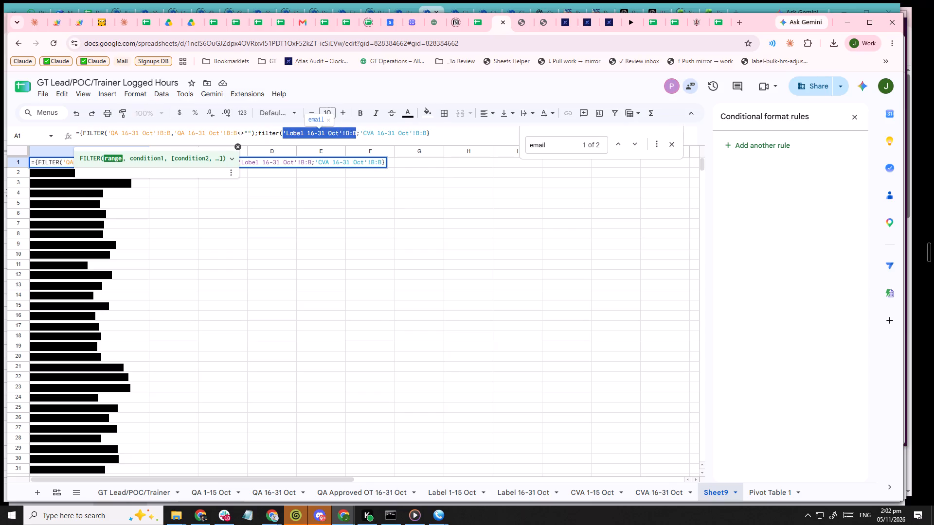
pyautogui.press('Right')
pyautogui.press(',')
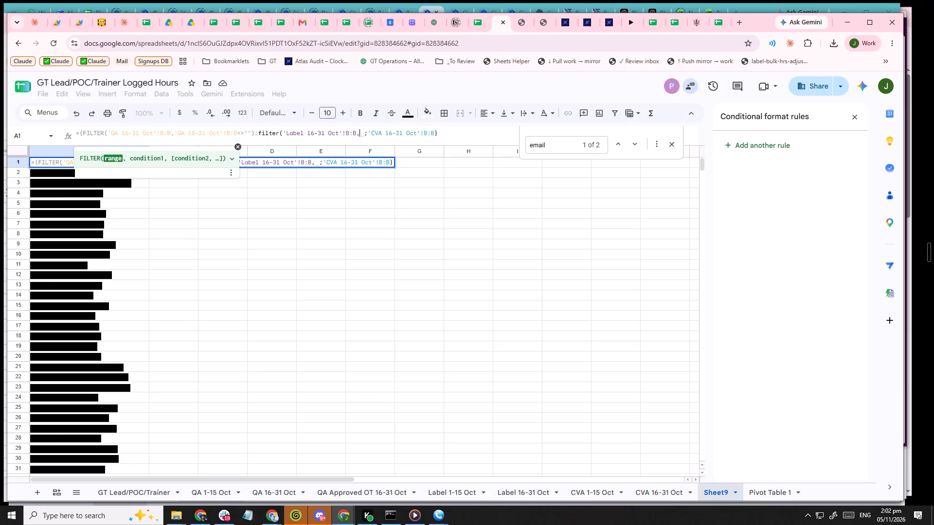
pyautogui.hotkey('ctrl', 'v')
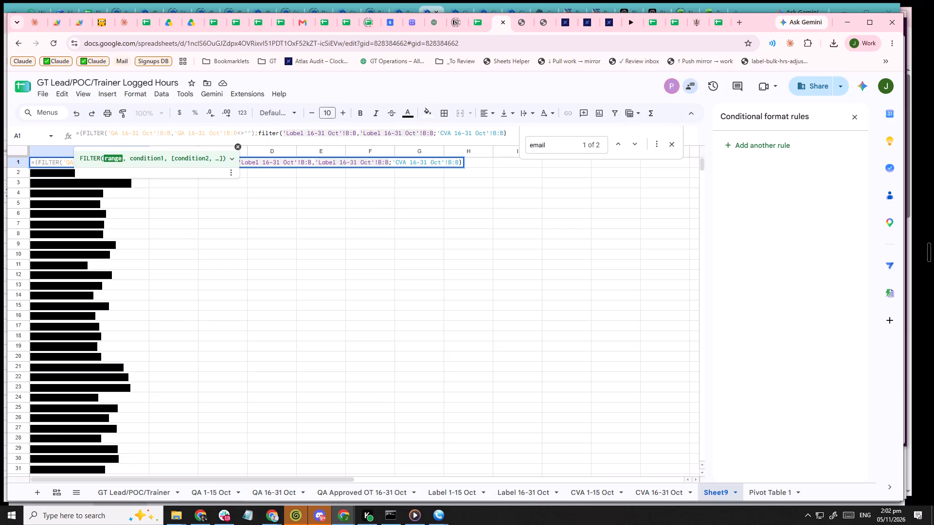
pyautogui.write('<>""')
# Wrap the CVA range in A1's array formula in a FILTER function with the condition 'CVA 16-31 Oct'!B:B<>"" and commit the formula.
pyautogui.press('Right')
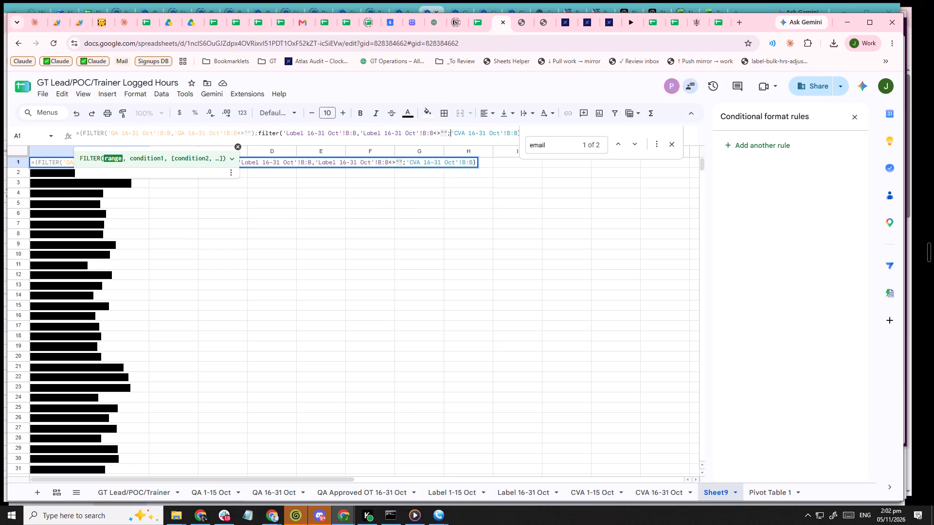
pyautogui.press('Right')
pyautogui.press('Left')
pyautogui.hotkey('shift', 'End')
pyautogui.hotkey('shift', 'Left')
pyautogui.hotkey('shift', 'Right')
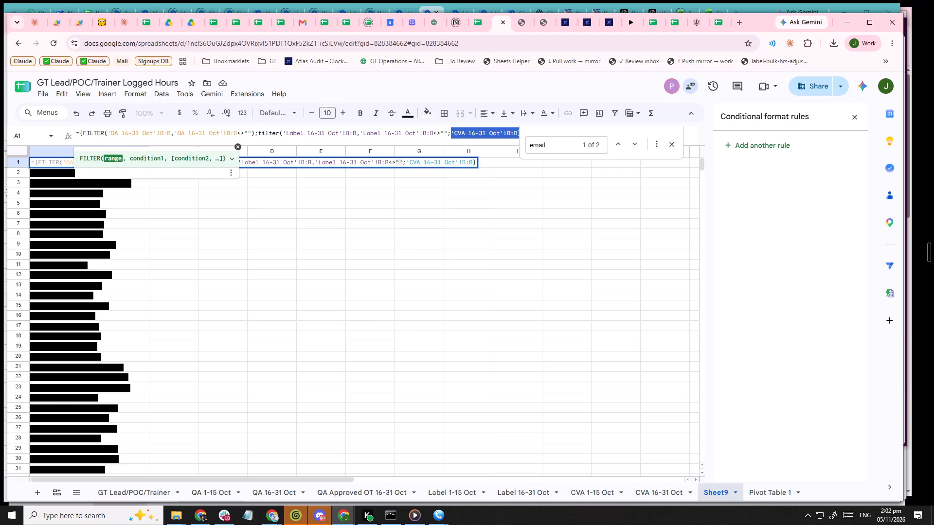
pyautogui.hotkey('shift', 'Left')
pyautogui.hotkey('ctrl', 'c')
pyautogui.press('Left')
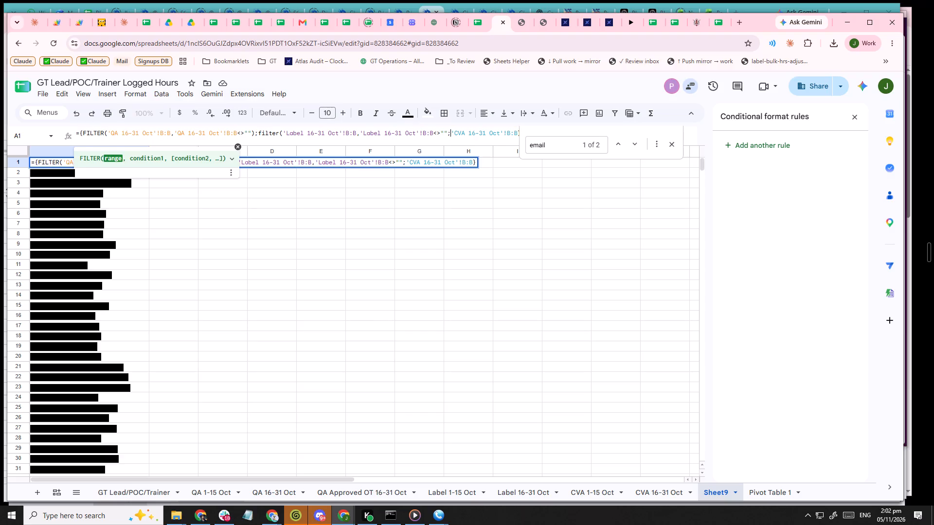
pyautogui.write('filter')
pyautogui.hotkey('shift', '(')
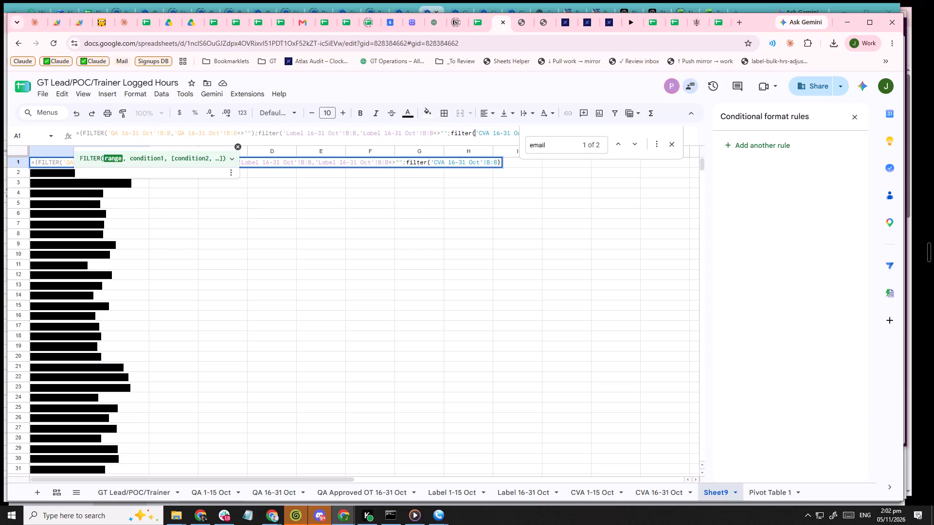
pyautogui.press('End')
pyautogui.press('Left')
pyautogui.press('Right')
pyautogui.click(677, 143)
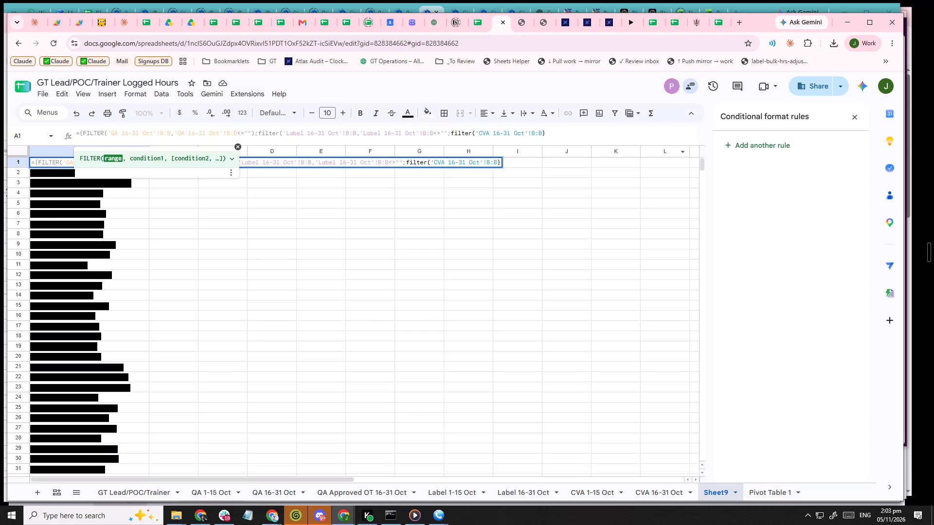
pyautogui.press('Left')
pyautogui.press(',')
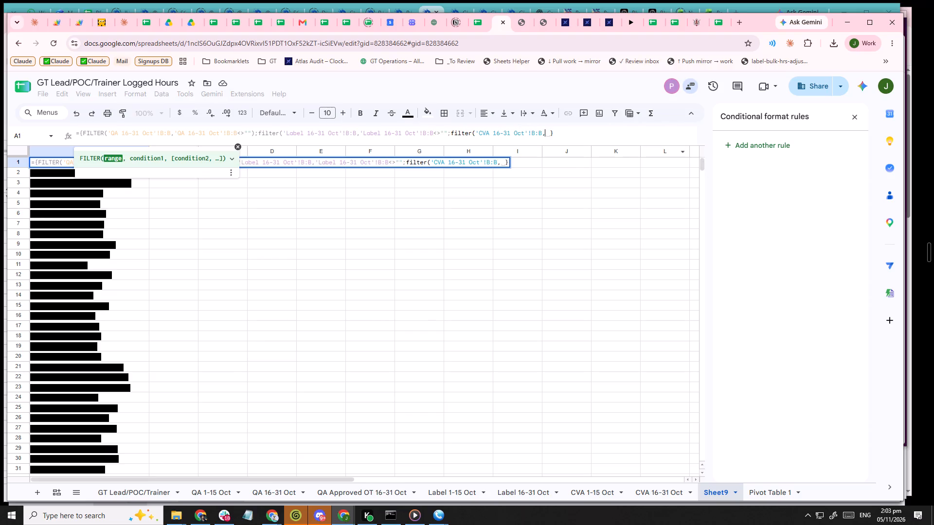
pyautogui.hotkey('ctrl', 'v')
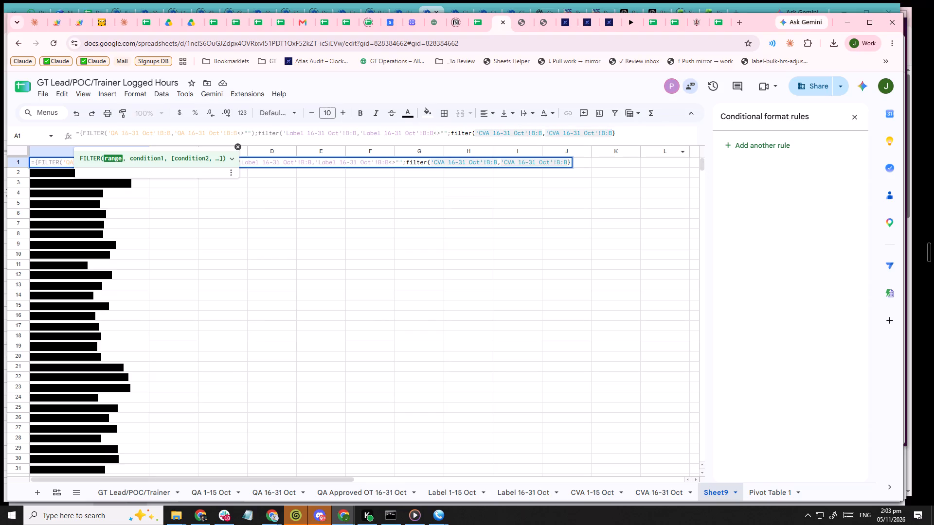
pyautogui.write('<>')
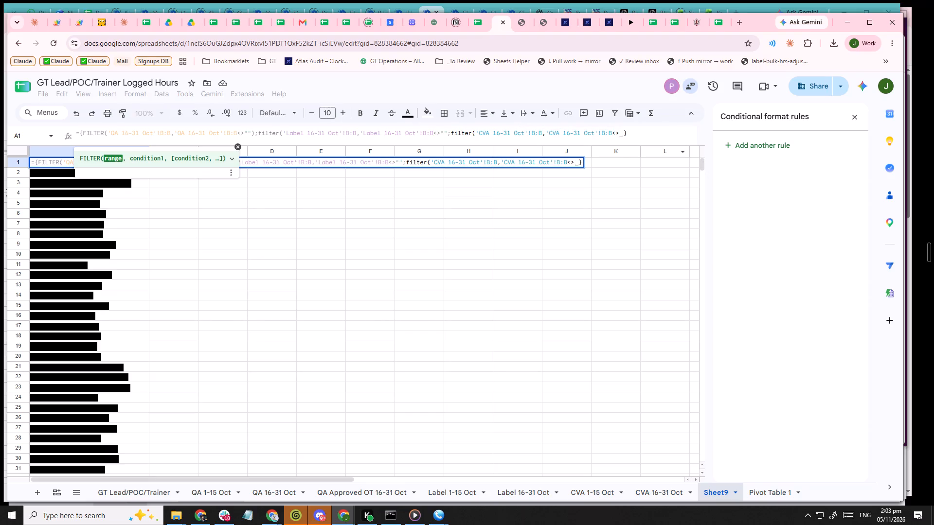
pyautogui.write('""')
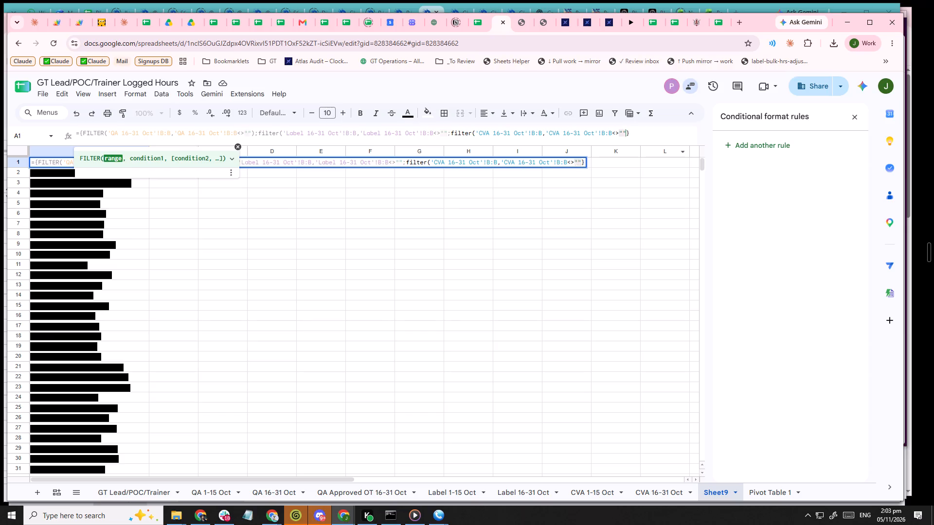
pyautogui.hotkey('shift', ')')
pyautogui.press('Tab')
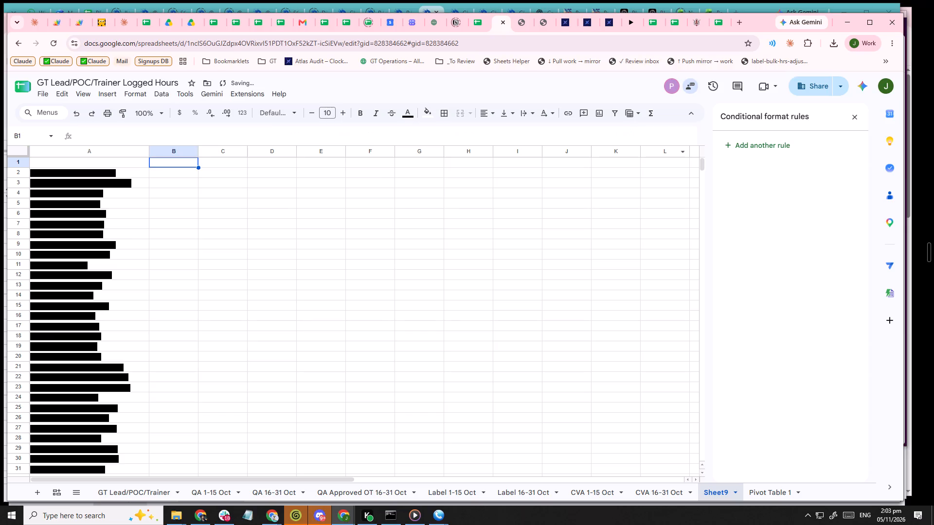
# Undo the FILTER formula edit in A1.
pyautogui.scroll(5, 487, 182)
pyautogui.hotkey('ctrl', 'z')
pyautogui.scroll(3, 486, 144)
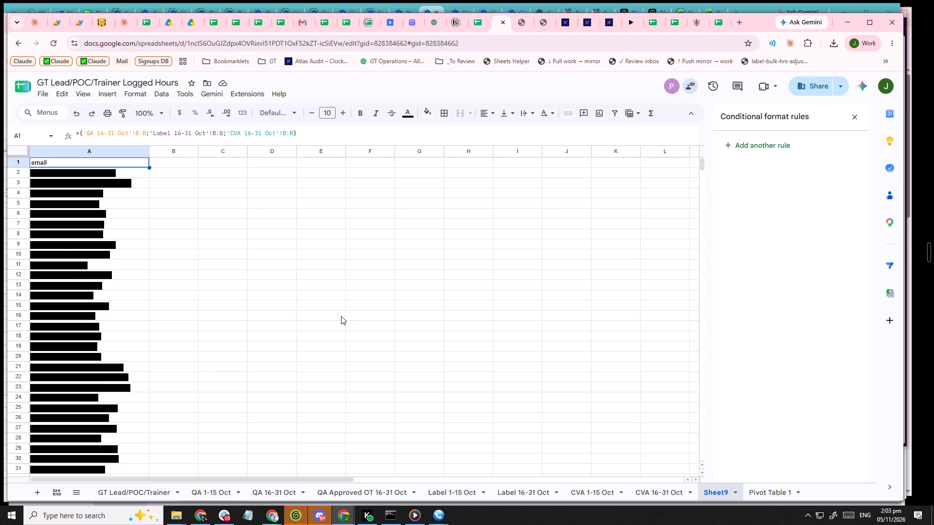
# View the contact card of the collaborator who has the spreadsheet open.
pyautogui.click(674, 93)
pyautogui.click(674, 82)
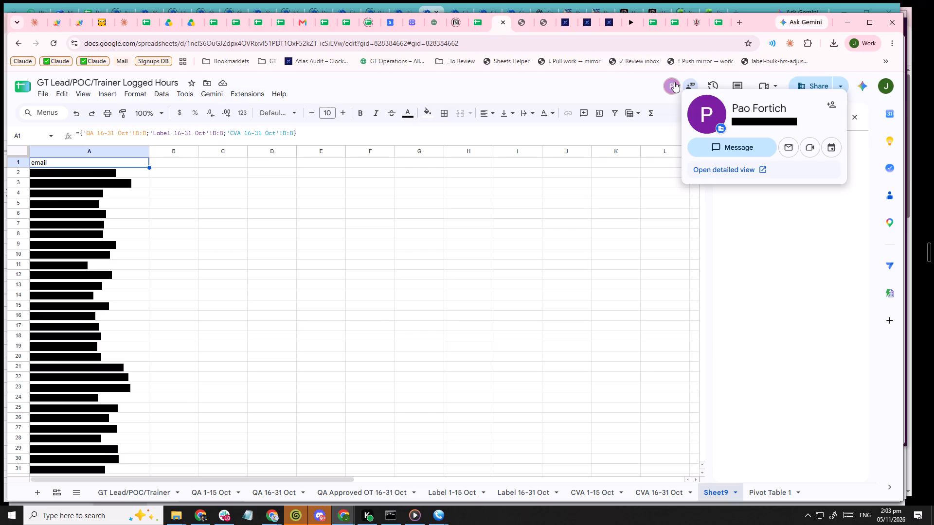
pyautogui.click(674, 82)
pyautogui.click(775, 338)
pyautogui.click(334, 311)
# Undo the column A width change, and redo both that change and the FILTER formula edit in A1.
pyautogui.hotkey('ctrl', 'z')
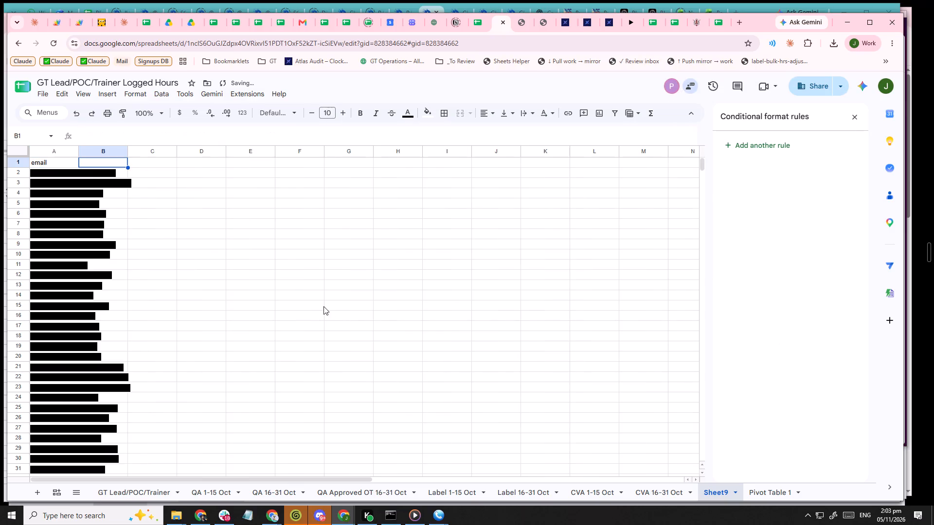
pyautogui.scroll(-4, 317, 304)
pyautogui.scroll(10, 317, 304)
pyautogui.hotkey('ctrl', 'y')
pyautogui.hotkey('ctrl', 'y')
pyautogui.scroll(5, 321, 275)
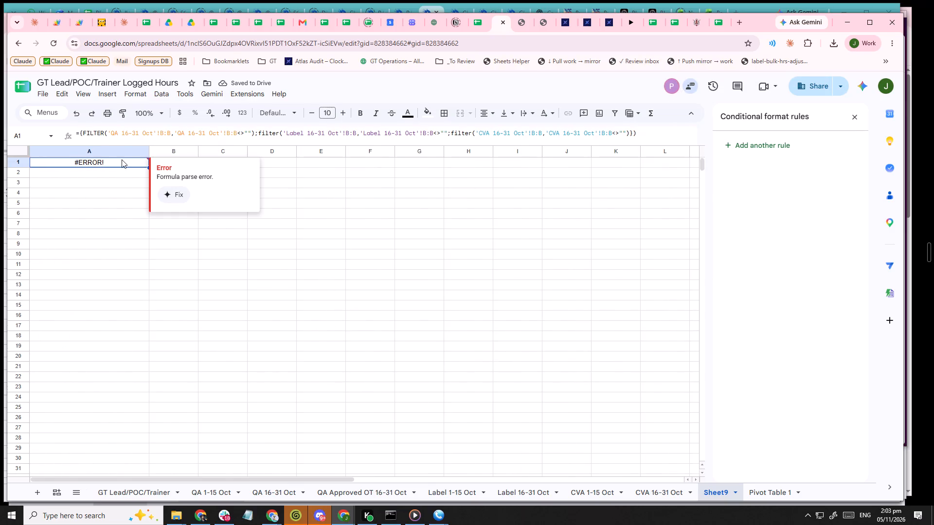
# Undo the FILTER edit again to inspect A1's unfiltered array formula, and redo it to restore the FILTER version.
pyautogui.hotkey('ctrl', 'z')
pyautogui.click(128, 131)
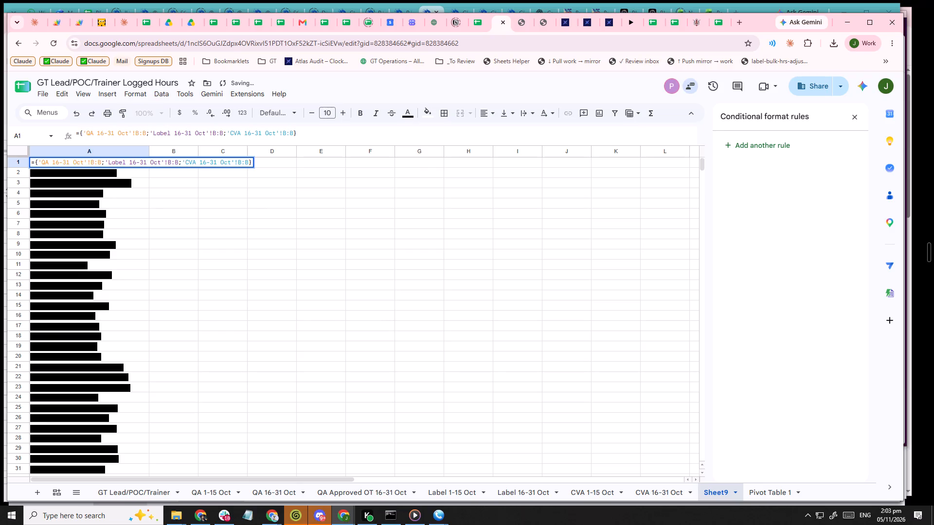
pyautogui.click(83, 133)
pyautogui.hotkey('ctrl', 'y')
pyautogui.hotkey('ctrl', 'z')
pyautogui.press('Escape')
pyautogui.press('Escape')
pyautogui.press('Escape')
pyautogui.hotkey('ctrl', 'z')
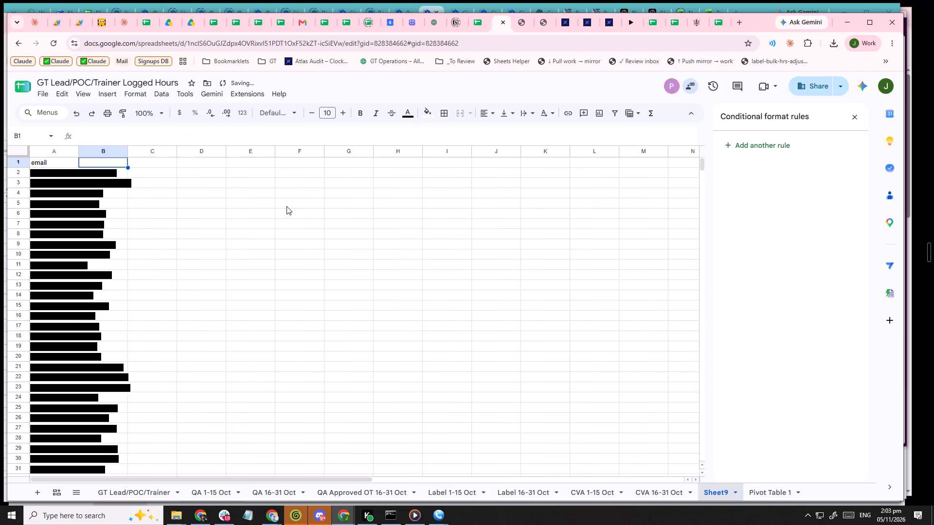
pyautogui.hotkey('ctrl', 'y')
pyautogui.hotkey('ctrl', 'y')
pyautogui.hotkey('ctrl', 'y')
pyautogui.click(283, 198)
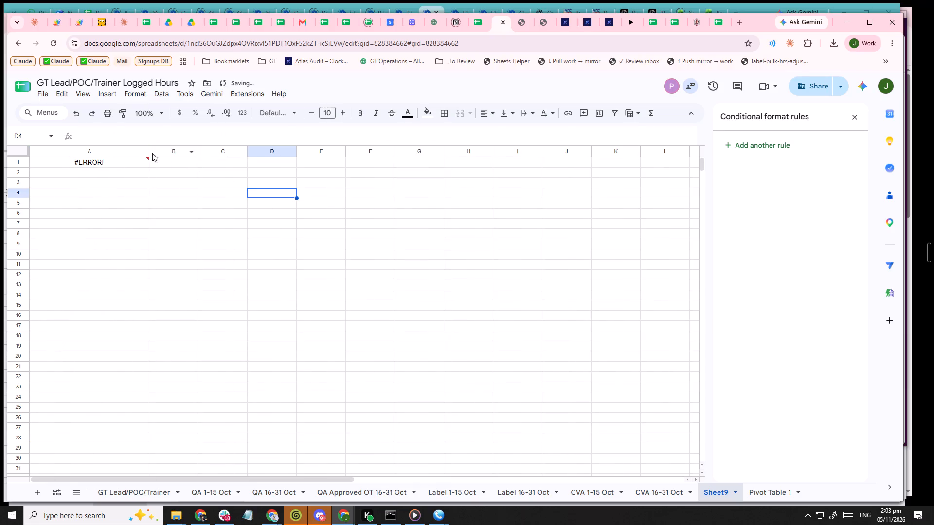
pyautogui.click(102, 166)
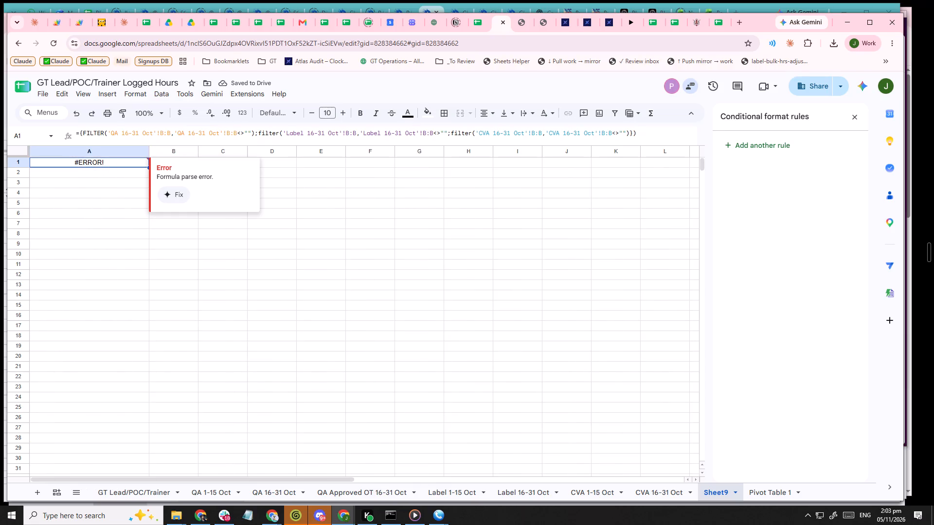
# Copy the QA FILTER portion of A1's formula into B1 as =FILTER('QA 16-31 Oct'!B:B,'QA 16-31 Oct'!B:B<>"").
pyautogui.moveTo(84, 129); pyautogui.dragTo(251, 126)
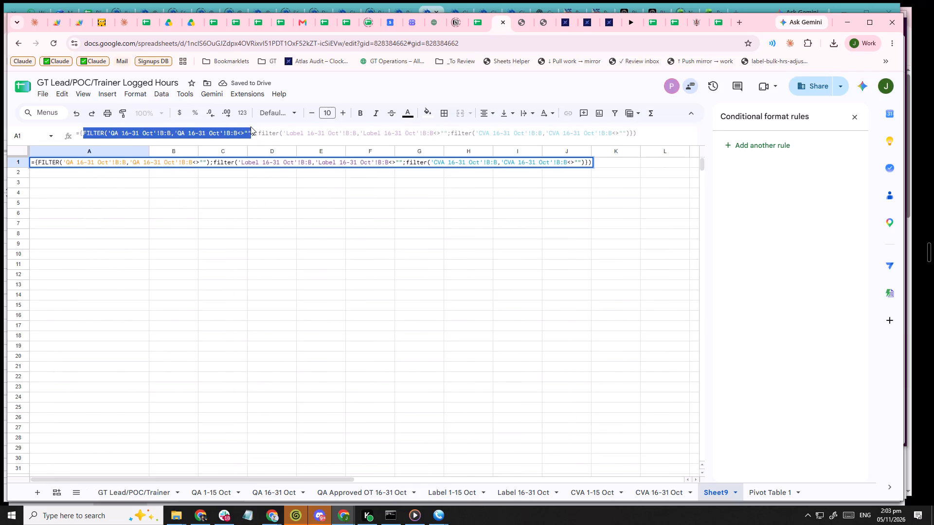
pyautogui.moveTo(251, 126); pyautogui.dragTo(253, 127)
pyautogui.hotkey('ctrl', 'c')
pyautogui.click(238, 250)
pyautogui.press('Escape')
pyautogui.press('Escape')
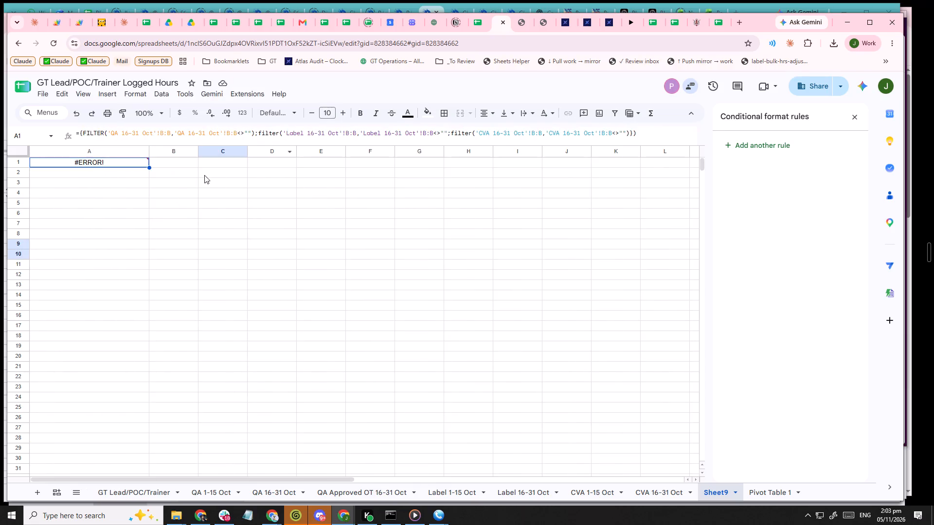
pyautogui.doubleClick(192, 166)
pyautogui.hotkey('ctrl', 'v')
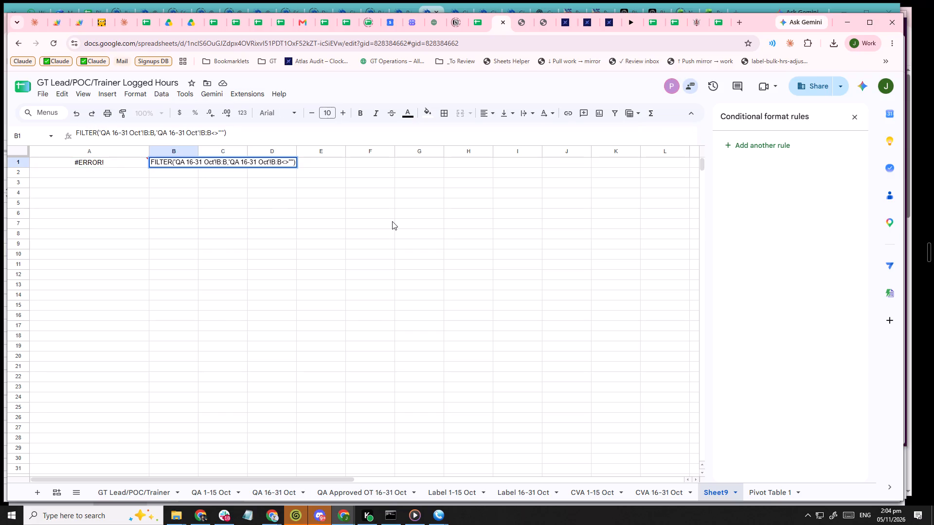
pyautogui.press('Up')
pyautogui.press('=')
pyautogui.press('Tab')
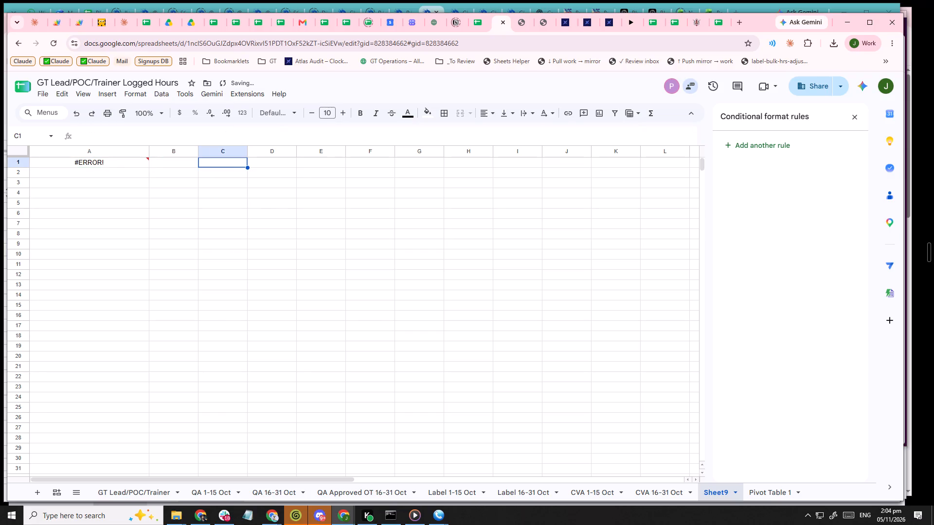
# Examine the QA-only email list in column B and compare B1's formula with the array formula in A1.
pyautogui.scroll(-20, 330, 230)
pyautogui.scroll(-16, 330, 230)
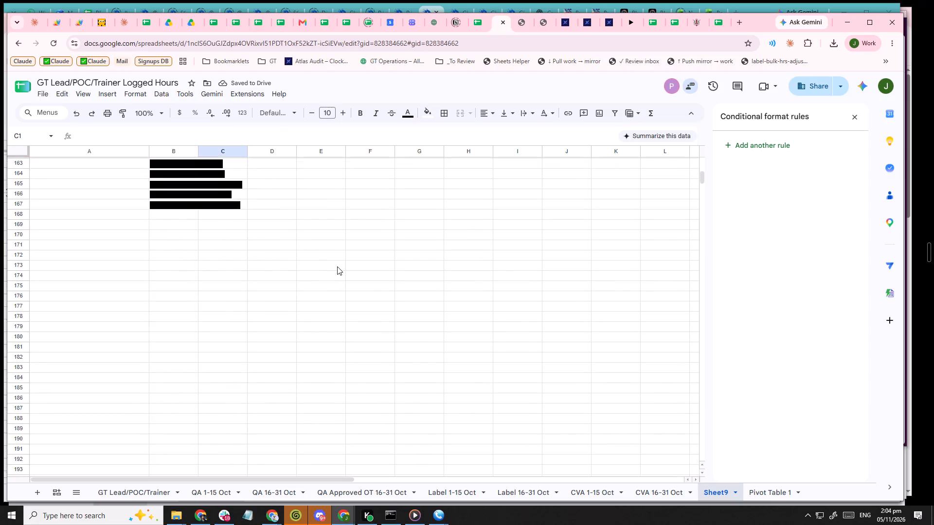
pyautogui.scroll(20, 337, 266)
pyautogui.scroll(20, 337, 266)
pyautogui.scroll(6, 337, 266)
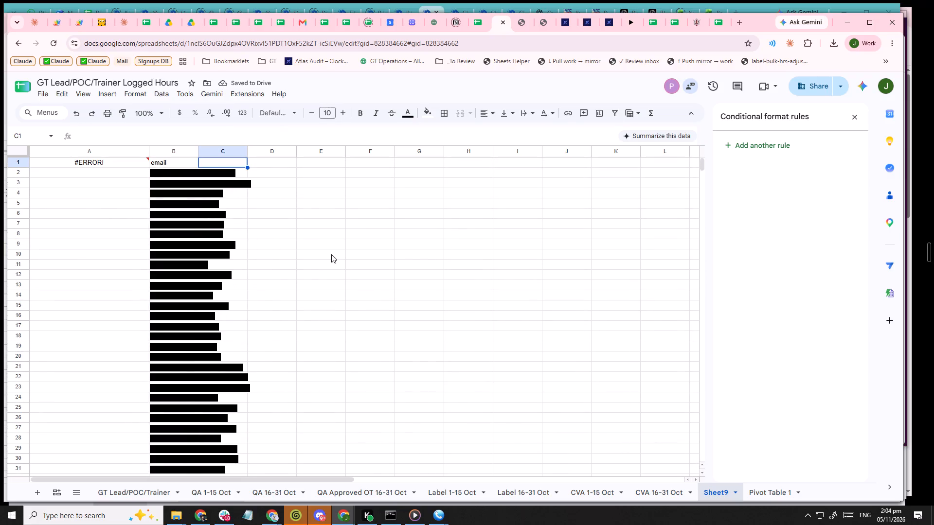
pyautogui.click(176, 164)
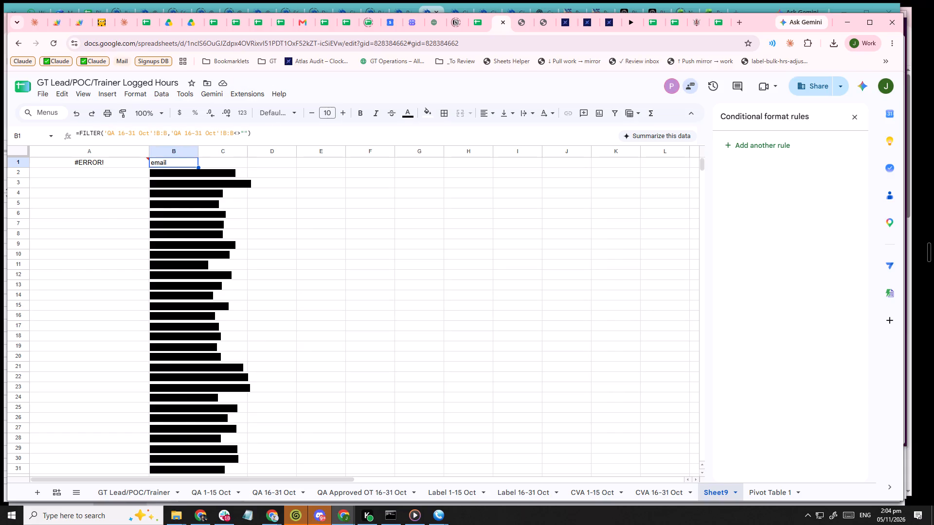
pyautogui.click(272, 134)
pyautogui.click(119, 161)
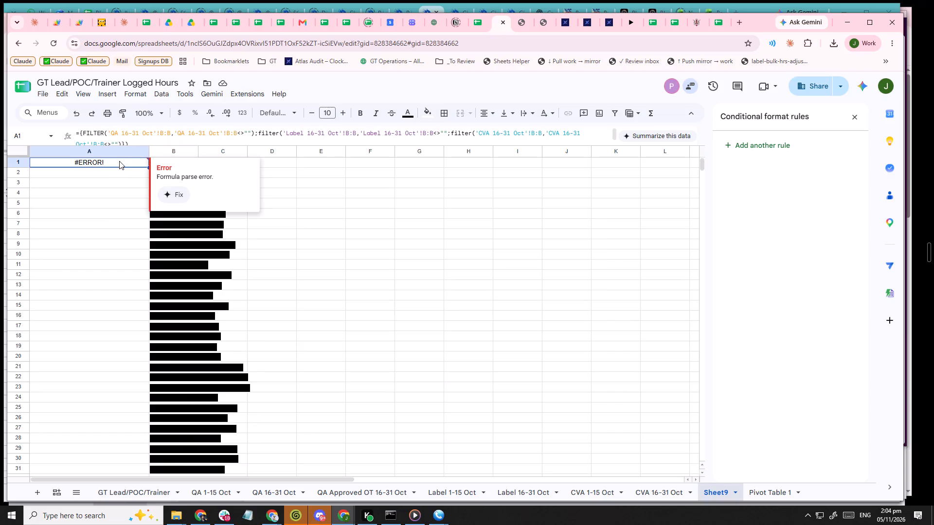
pyautogui.press('Escape')
pyautogui.press('Escape')
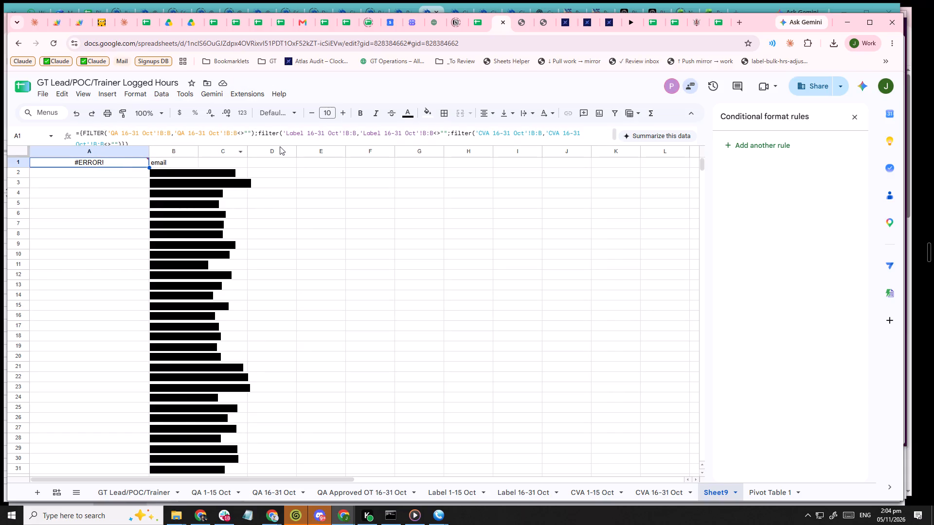
pyautogui.press('Escape')
pyautogui.press('Escape')
pyautogui.click(183, 161)
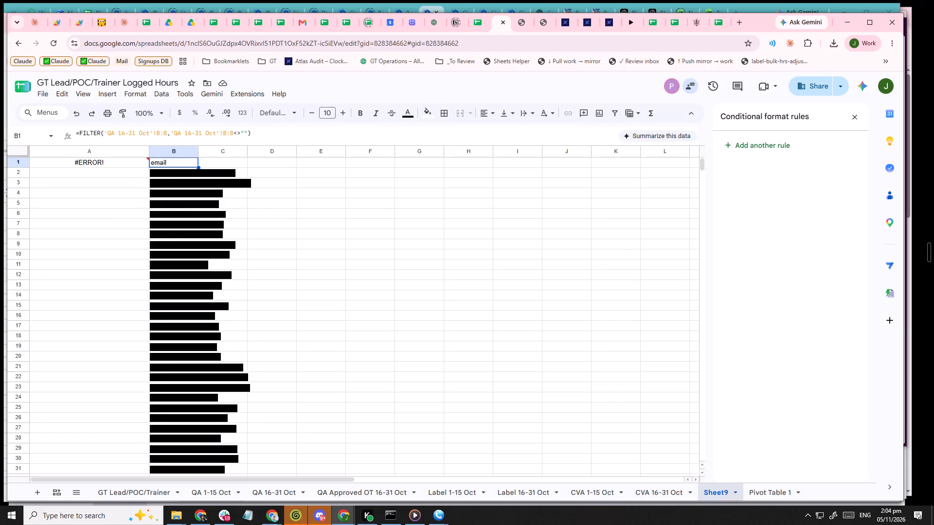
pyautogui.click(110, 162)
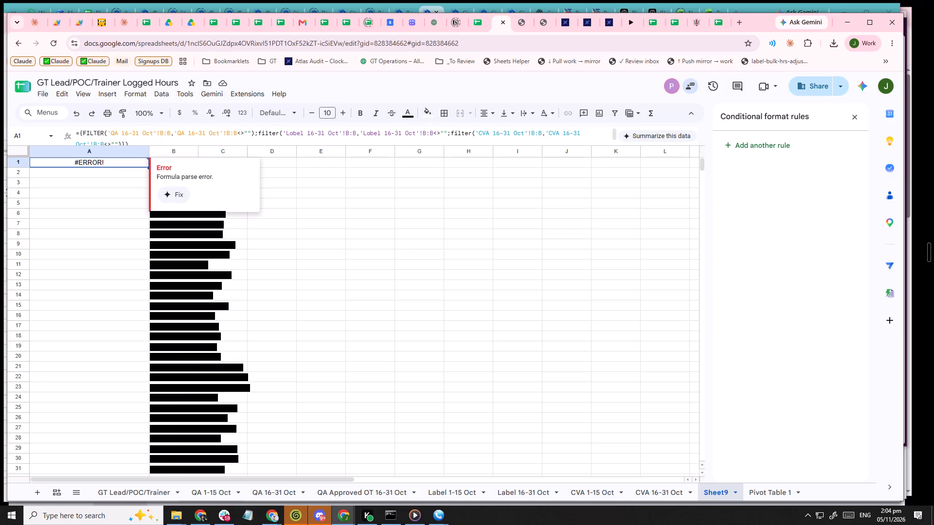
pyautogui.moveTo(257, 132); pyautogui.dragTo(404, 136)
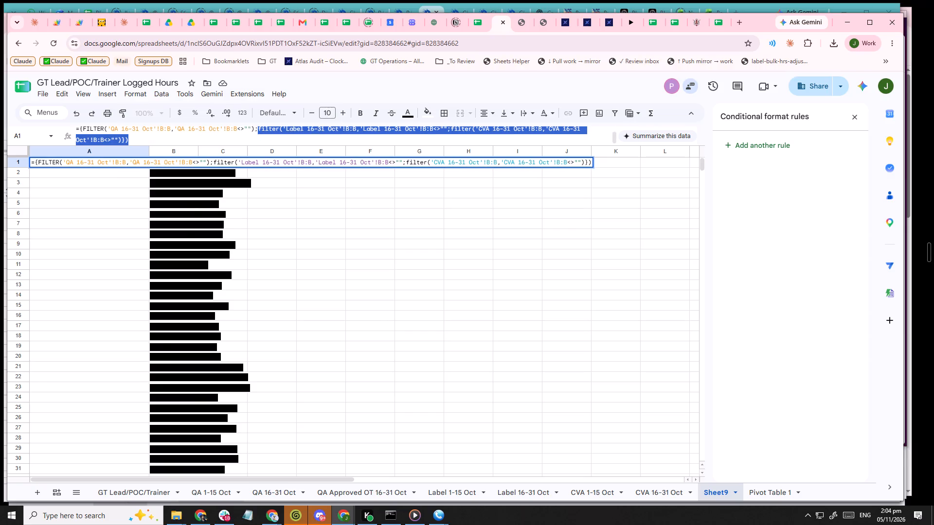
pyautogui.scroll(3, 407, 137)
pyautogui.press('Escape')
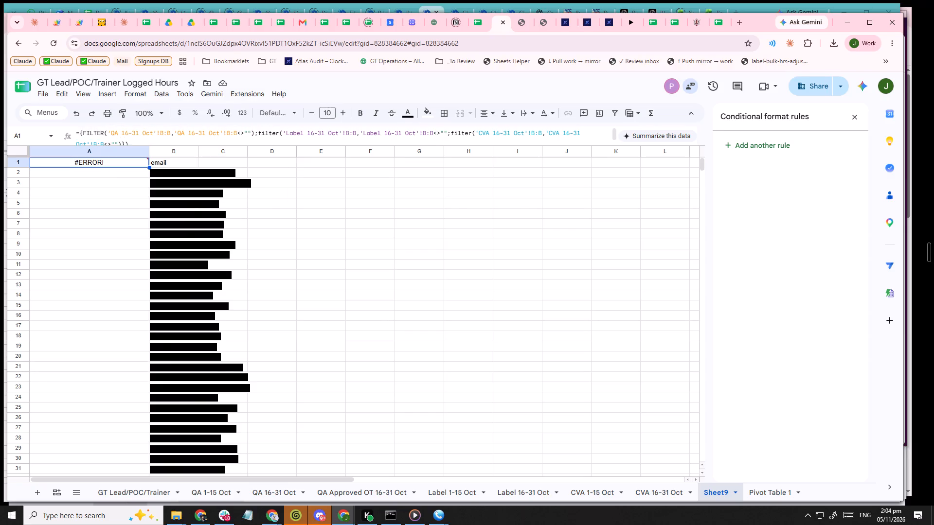
# Correct the parentheses in A1's array formula by closing the Label 16-31 Oct FILTER and removing the extra closing parenthesis from the end.
pyautogui.press('Escape')
pyautogui.doubleClick(130, 161)
pyautogui.click(306, 132)
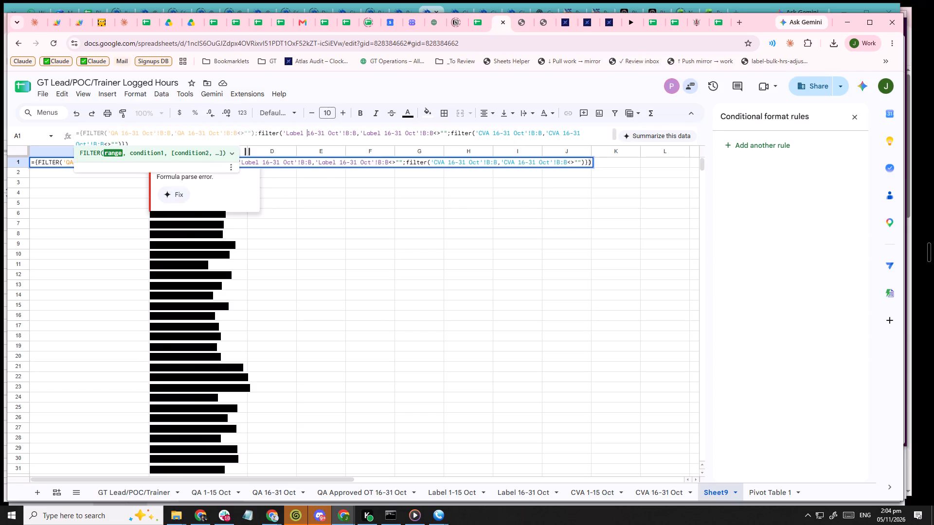
pyautogui.click(449, 133)
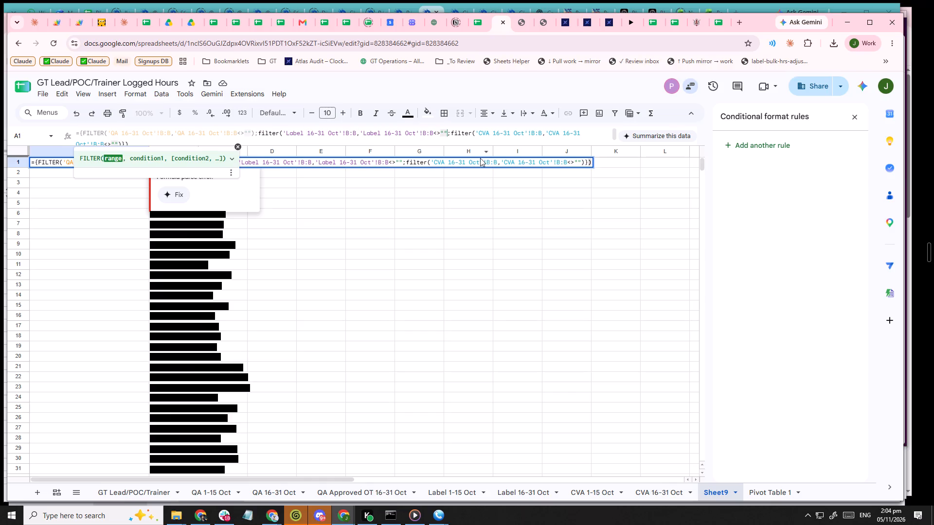
pyautogui.hotkey('shift', ')')
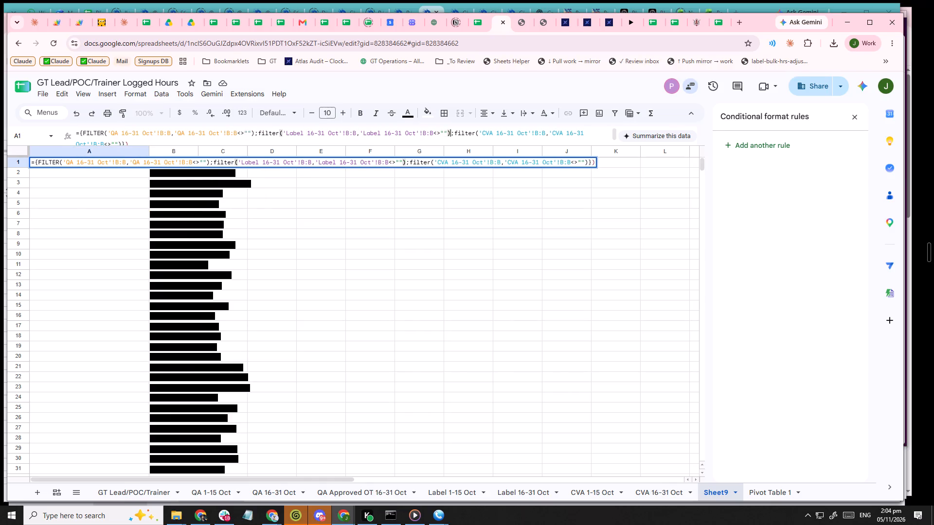
pyautogui.press('Down')
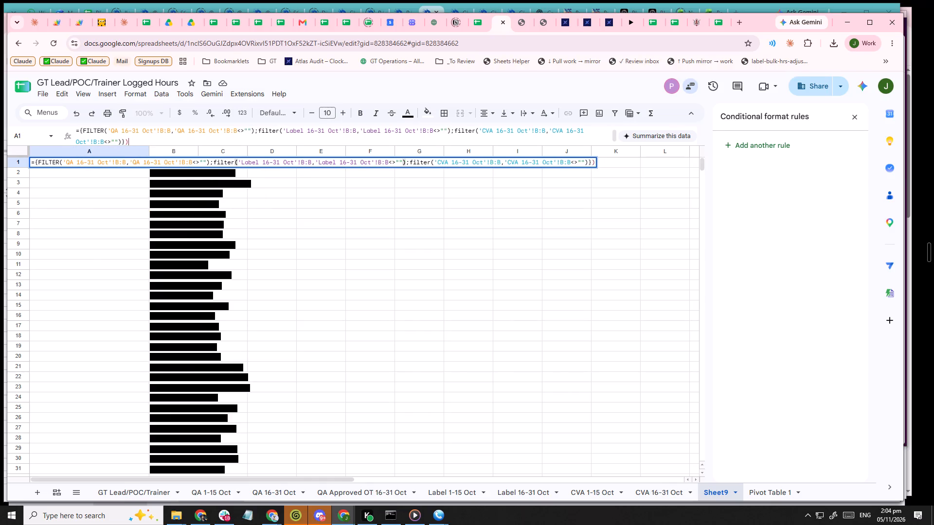
pyautogui.press('BackSpace')
pyautogui.press('Tab')
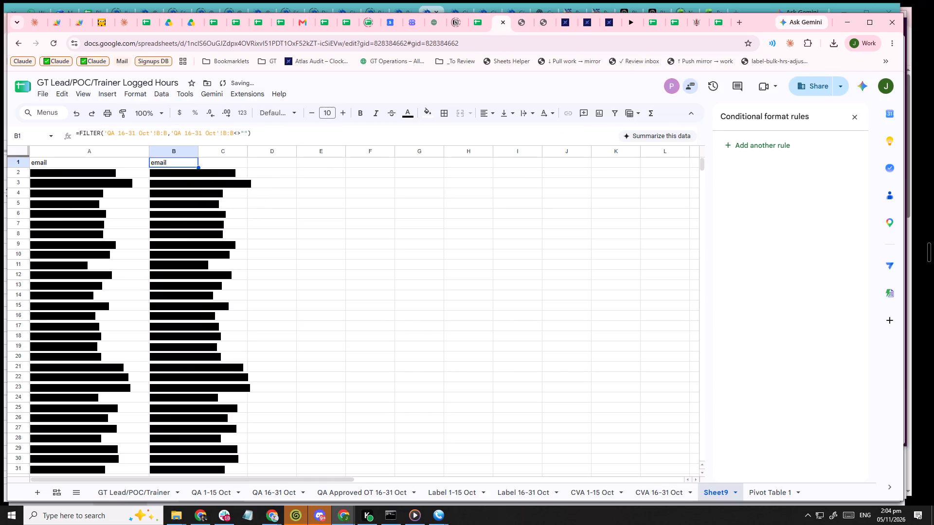
# Delete the QA-only FILTER formula from B1.
pyautogui.click(175, 160)
pyautogui.press('Delete')
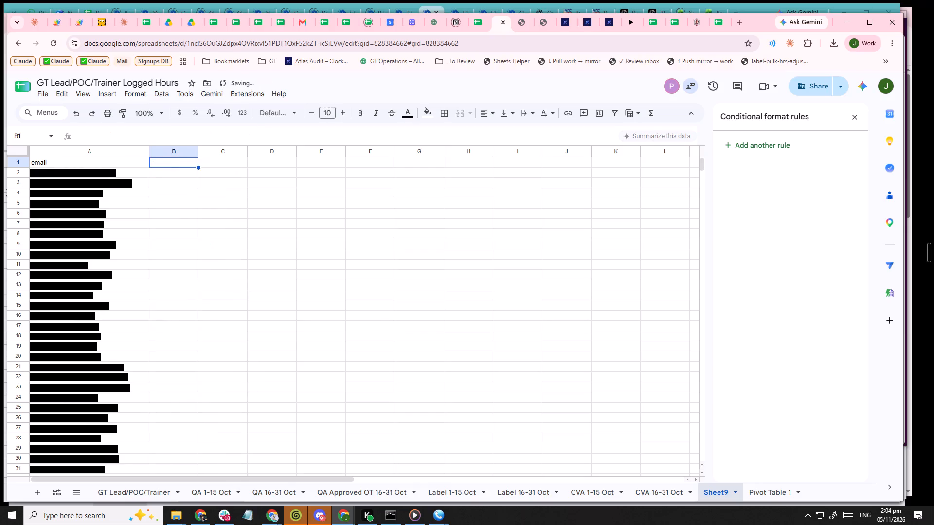
# Examine the stacked email list in column A down to its last row, and return to the top.
pyautogui.scroll(-12, 74, 178)
pyautogui.scroll(-8, 116, 303)
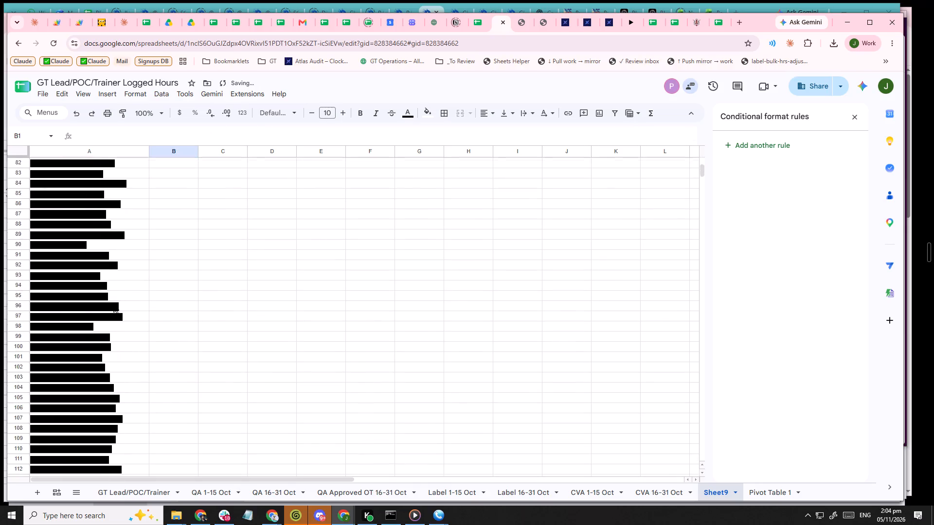
pyautogui.scroll(-20, 113, 304)
pyautogui.scroll(-17, 113, 304)
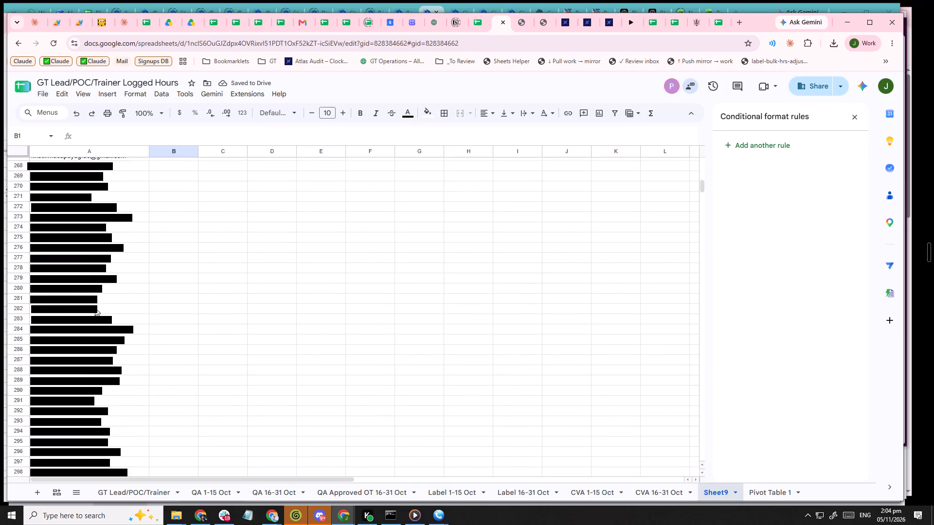
pyautogui.scroll(-20, 95, 308)
pyautogui.scroll(-20, 95, 308)
pyautogui.scroll(-7, 95, 308)
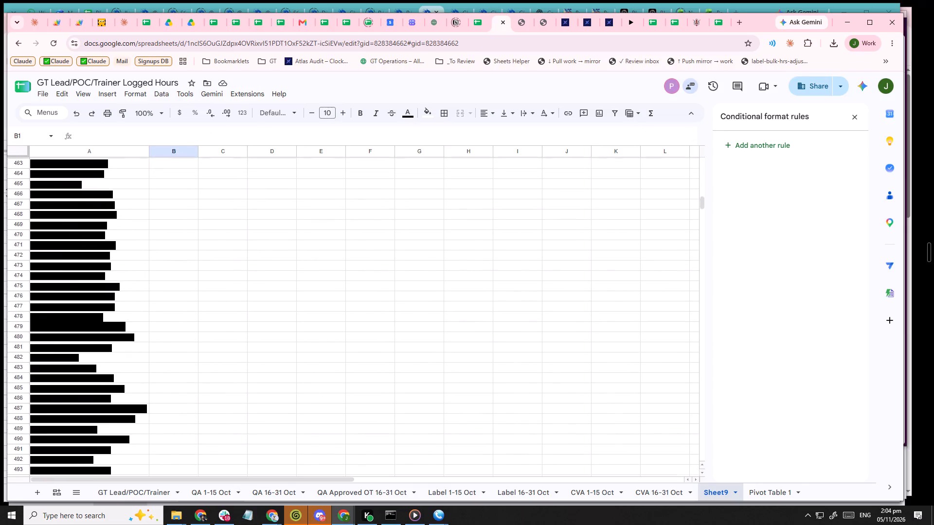
pyautogui.scroll(-20, 94, 315)
pyautogui.scroll(-20, 94, 315)
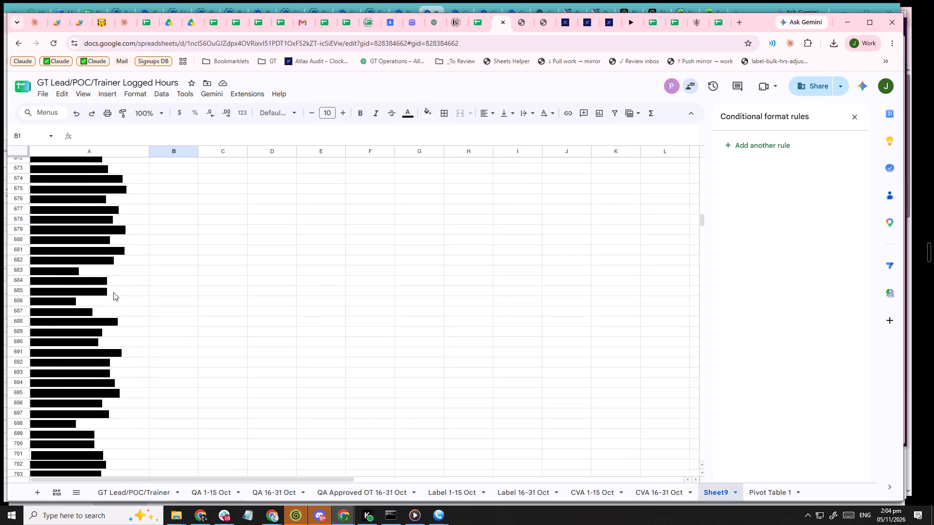
pyautogui.scroll(-6, 113, 292)
pyautogui.scroll(-20, 115, 292)
pyautogui.scroll(-20, 115, 292)
pyautogui.scroll(-4, 115, 292)
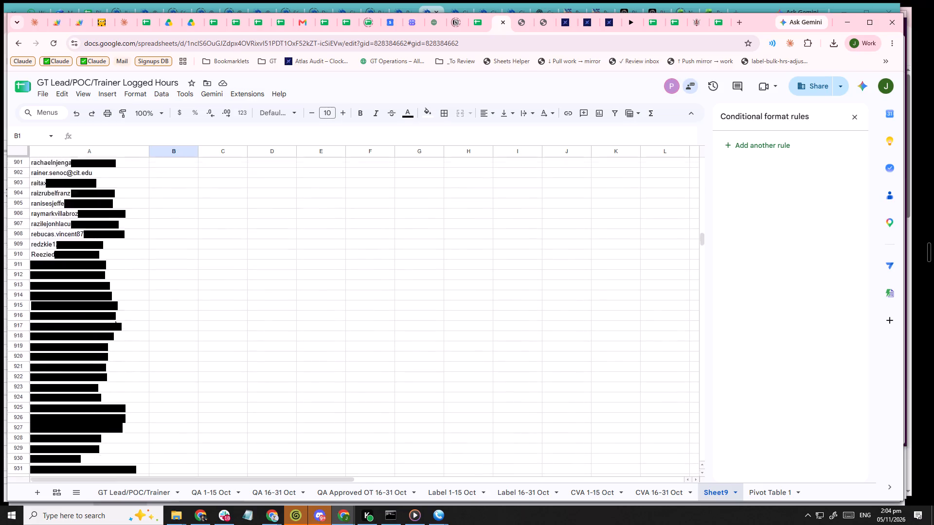
pyautogui.scroll(-19, 115, 321)
pyautogui.scroll(-20, 115, 321)
pyautogui.scroll(-3, 115, 321)
pyautogui.scroll(8, 117, 319)
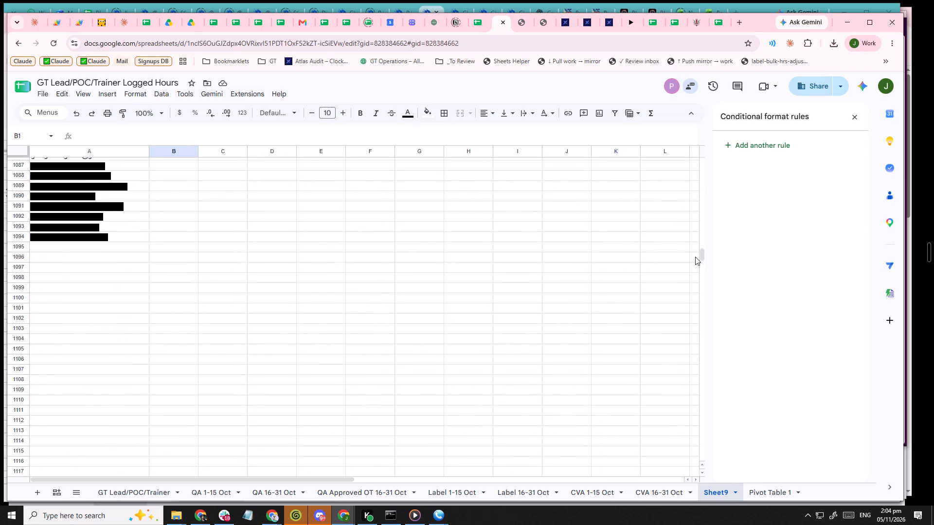
pyautogui.moveTo(703, 255); pyautogui.dragTo(703, 255)
pyautogui.moveTo(703, 255); pyautogui.dragTo(694, 143)
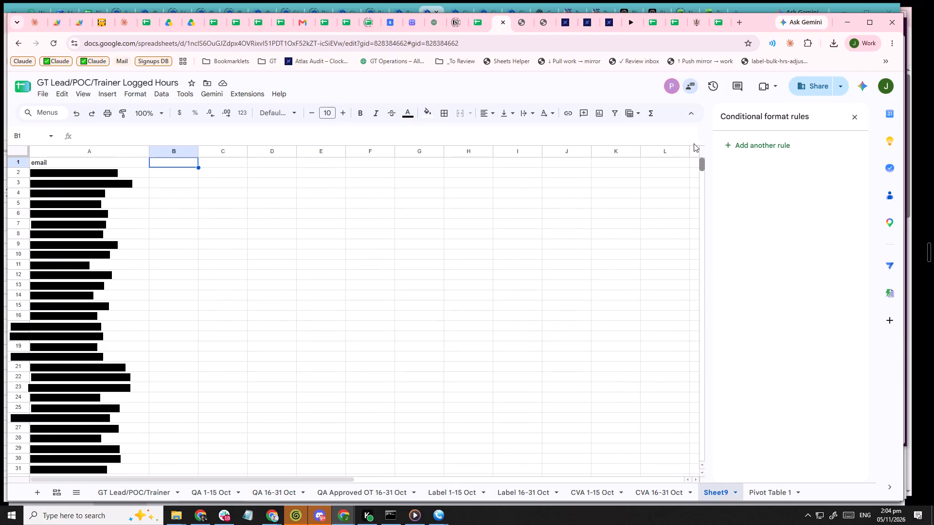
pyautogui.moveTo(694, 143); pyautogui.dragTo(702, 130)
# Copy the complete three-part FILTER array formula from A1 into B1.
pyautogui.click(126, 160)
pyautogui.click(159, 139)
pyautogui.hotkey('ctrl', 'a')
pyautogui.hotkey('ctrl', 'c')
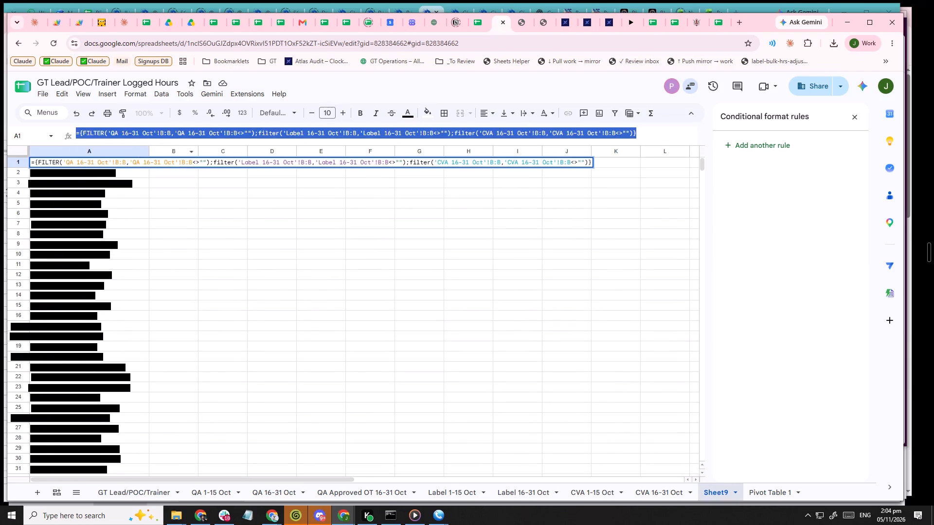
pyautogui.click(204, 231)
pyautogui.doubleClick(179, 169)
pyautogui.doubleClick(180, 163)
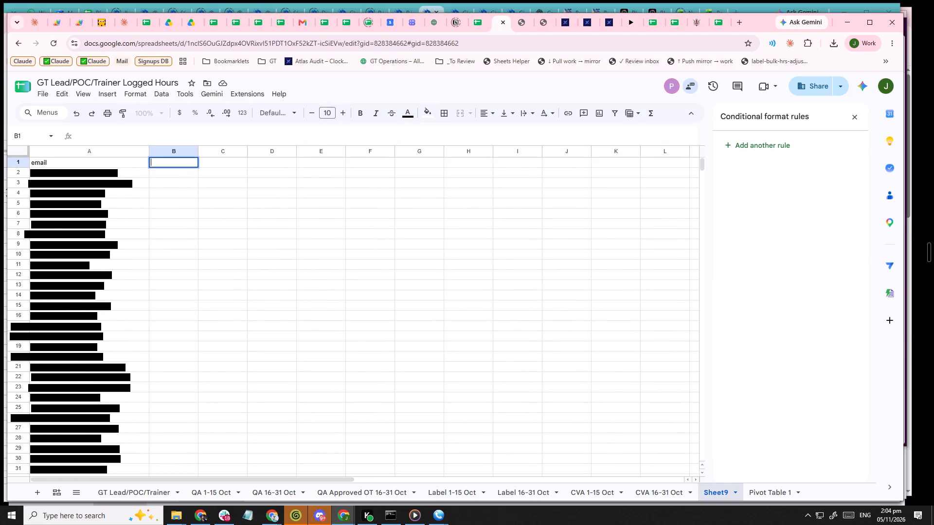
pyautogui.hotkey('ctrl', 'v')
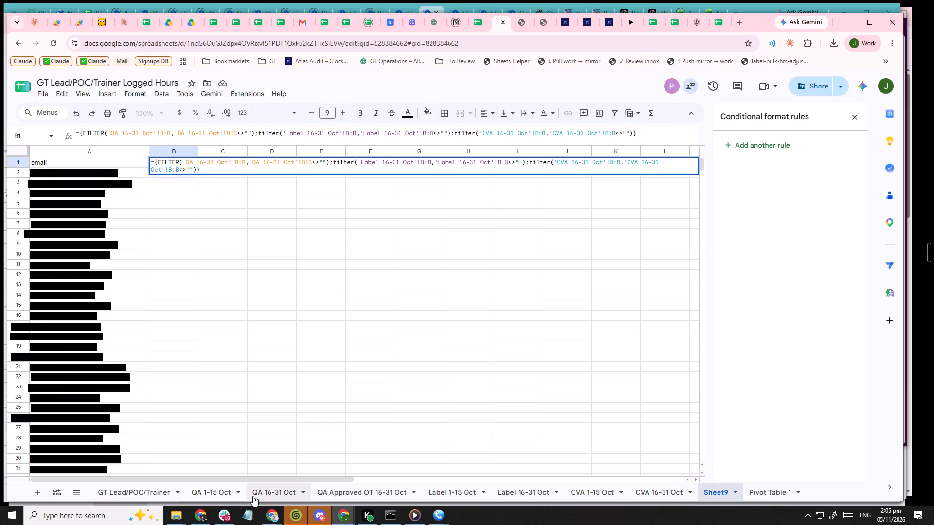
# Examine the QA, Label and CVA 16-31 Oct sheets for the column holding Avg Daily logged hour, and return to Sheet9.
pyautogui.click(288, 495)
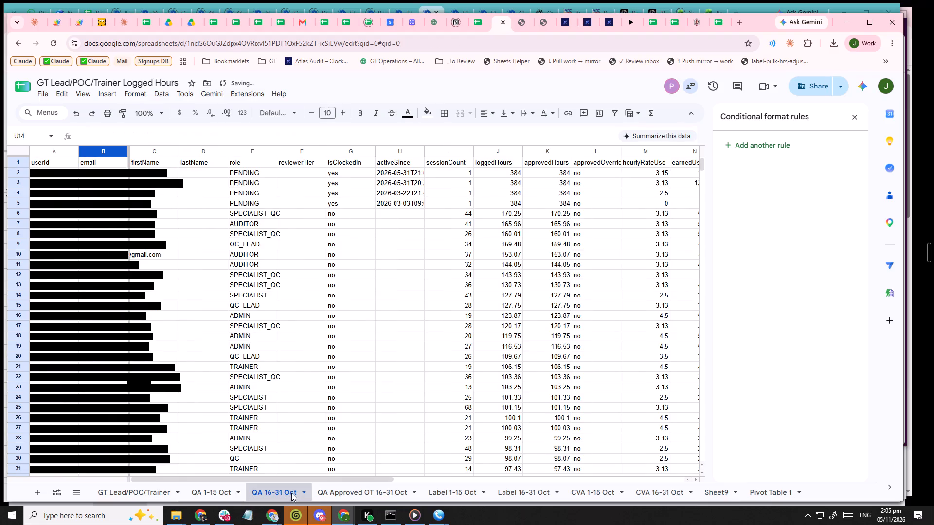
pyautogui.keyDown('shift'); pyautogui.scroll(-8, 450, 278); pyautogui.keyUp('shift')
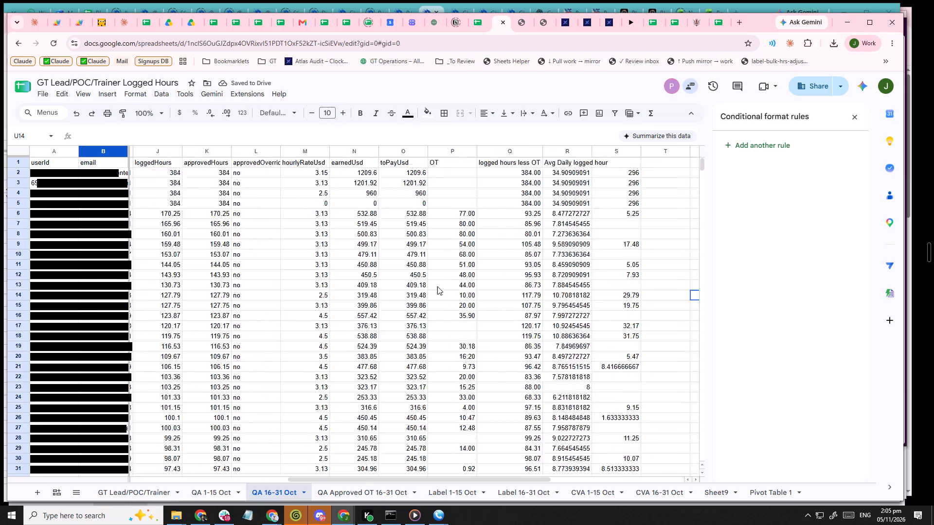
pyautogui.keyDown('shift'); pyautogui.scroll(-3, 437, 286); pyautogui.keyUp('shift')
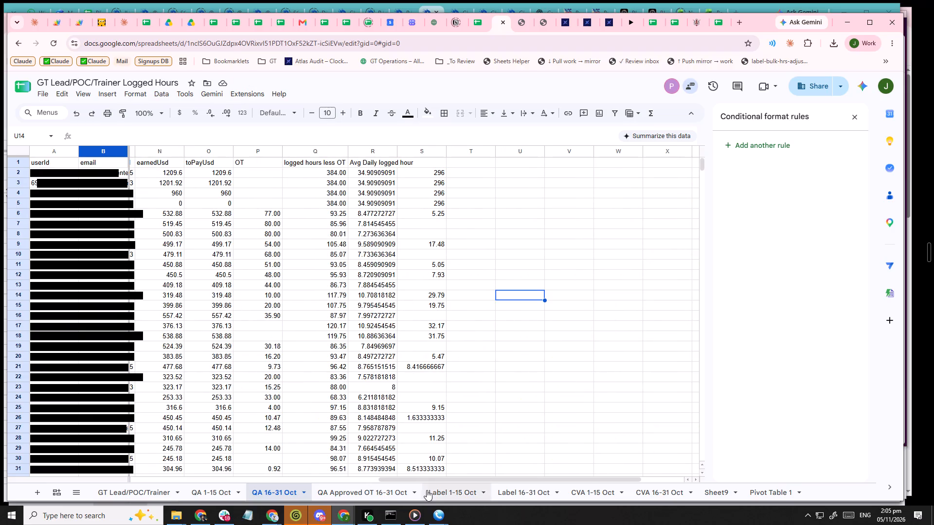
pyautogui.click(526, 493)
pyautogui.keyDown('shift'); pyautogui.scroll(-7, 513, 251); pyautogui.keyUp('shift')
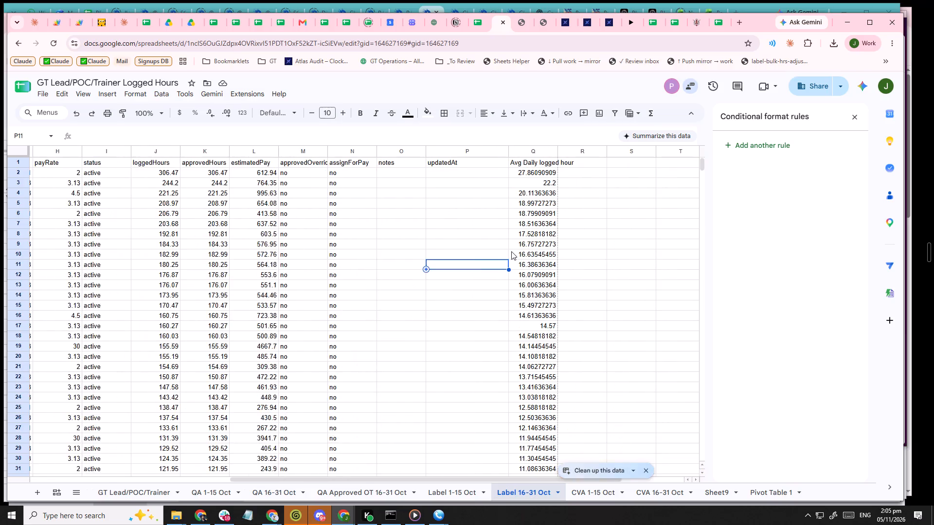
pyautogui.keyDown('shift'); pyautogui.scroll(-2, 511, 251); pyautogui.keyUp('shift')
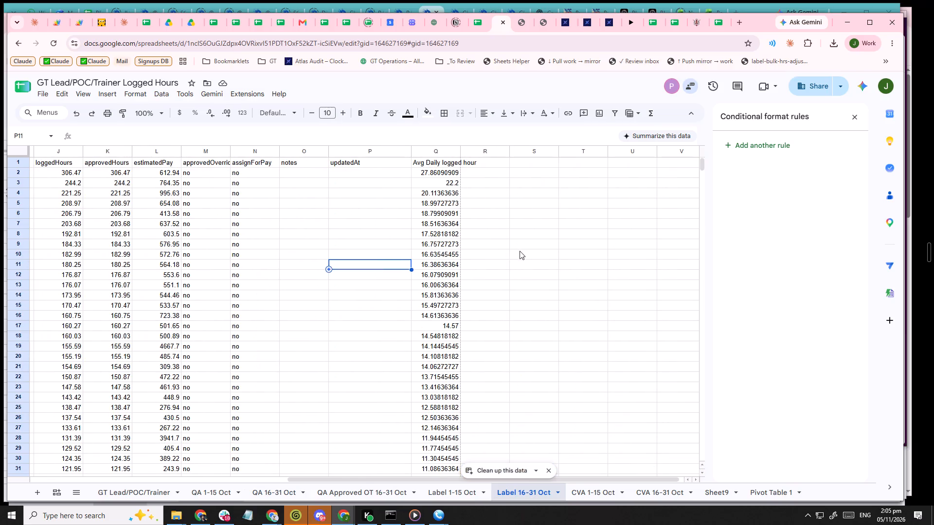
pyautogui.click(665, 491)
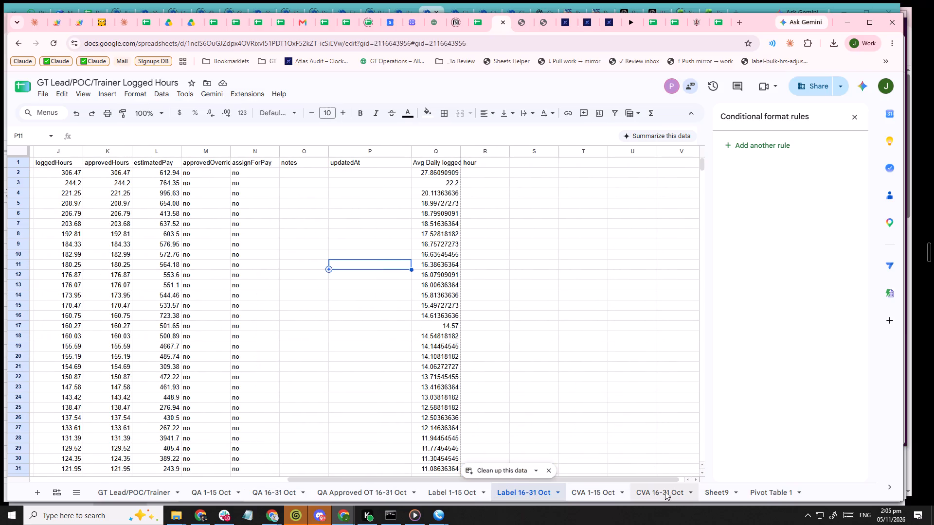
pyautogui.keyDown('shift'); pyautogui.scroll(-12, 440, 187); pyautogui.keyUp('shift')
pyautogui.keyDown('shift'); pyautogui.scroll(2, 364, 229); pyautogui.keyUp('shift')
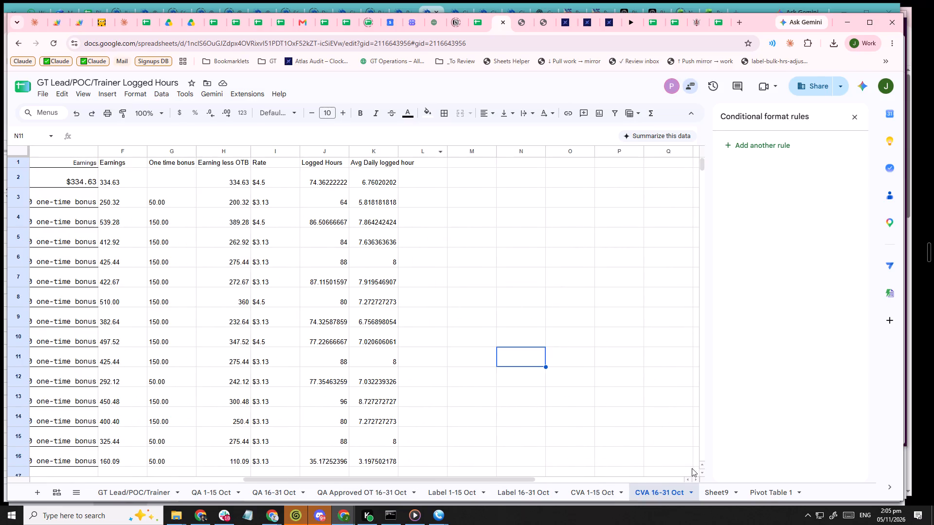
pyautogui.click(757, 488)
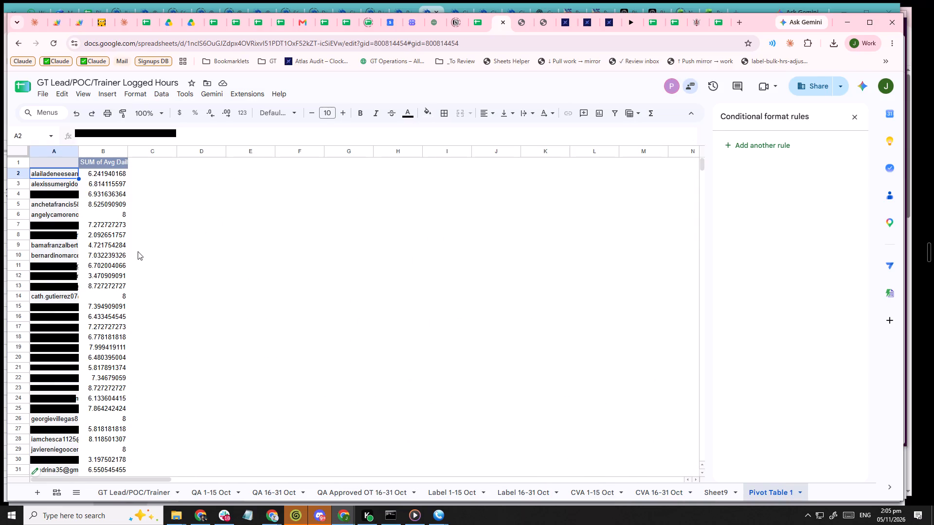
pyautogui.click(718, 496)
pyautogui.scroll(5, 477, 254)
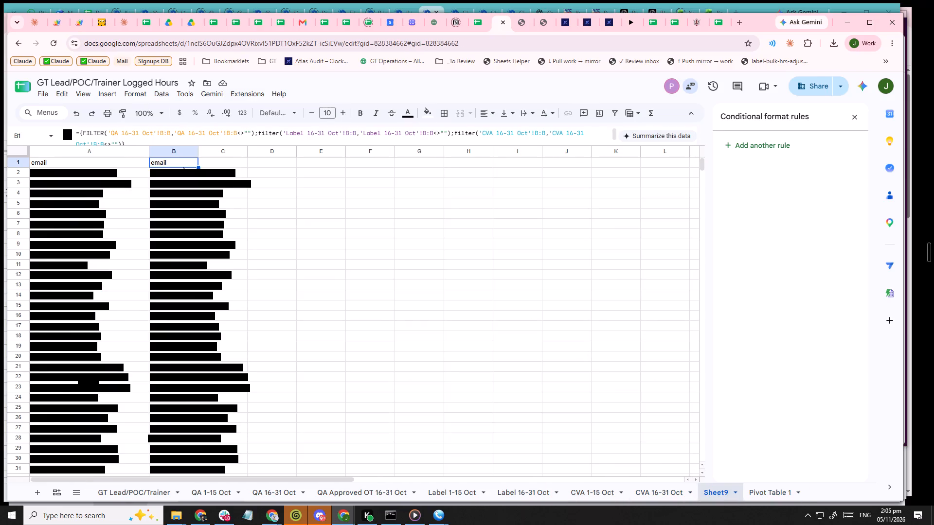
# In B1's formula, change the QA 16-31 Oct FILTER's returned range to R:R, keeping the B:B<>"" condition.
pyautogui.click(167, 133)
pyautogui.press('Left')
pyautogui.press('Left')
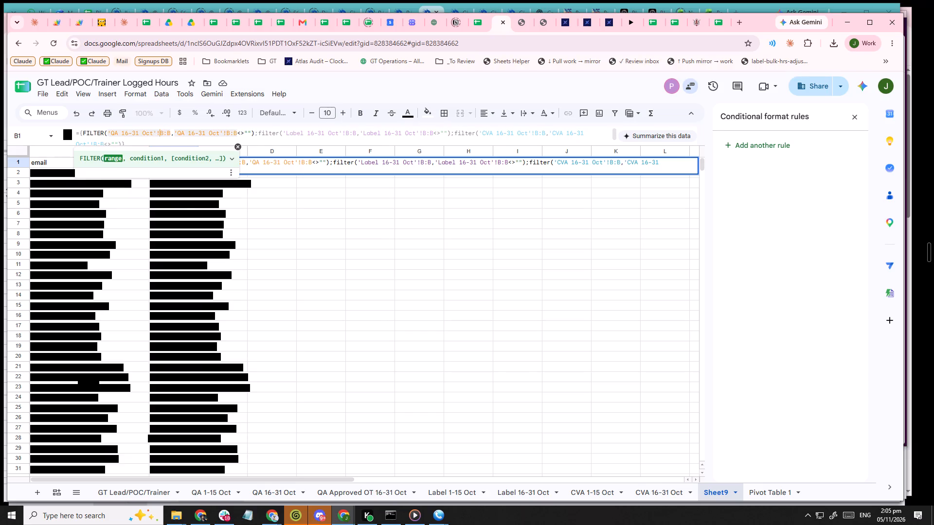
pyautogui.hotkey('shift', 'Right')
pyautogui.hotkey('shift', 'r')
pyautogui.press('Right')
pyautogui.press('Right')
pyautogui.hotkey('shift', 'Left')
pyautogui.hotkey('shift', 'r')
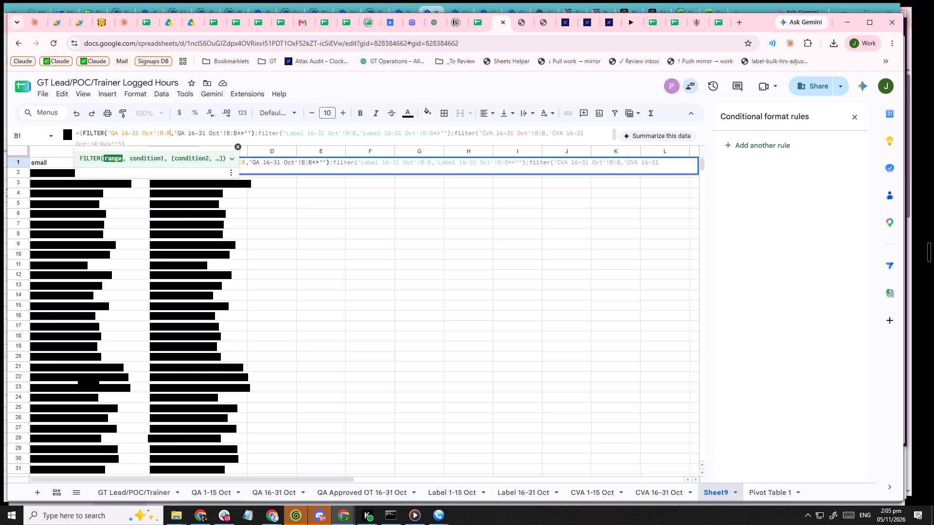
# In B1's formula, change the Label 16-31 Oct FILTER's returned range to Q:Q, keeping its B:B<>"" condition.
pyautogui.press('Right')
pyautogui.press('Right')
pyautogui.press('Right')
pyautogui.press('Right')
pyautogui.press('Right')
pyautogui.press('Right')
pyautogui.press('Right')
pyautogui.press('Right')
pyautogui.press('Right')
pyautogui.press('Right')
pyautogui.press('Right')
pyautogui.press('Right')
pyautogui.press('Right')
pyautogui.press('Right')
pyautogui.press('Right')
pyautogui.press('Right')
pyautogui.press('Right')
pyautogui.press('Right')
pyautogui.press('Right')
pyautogui.press('Right')
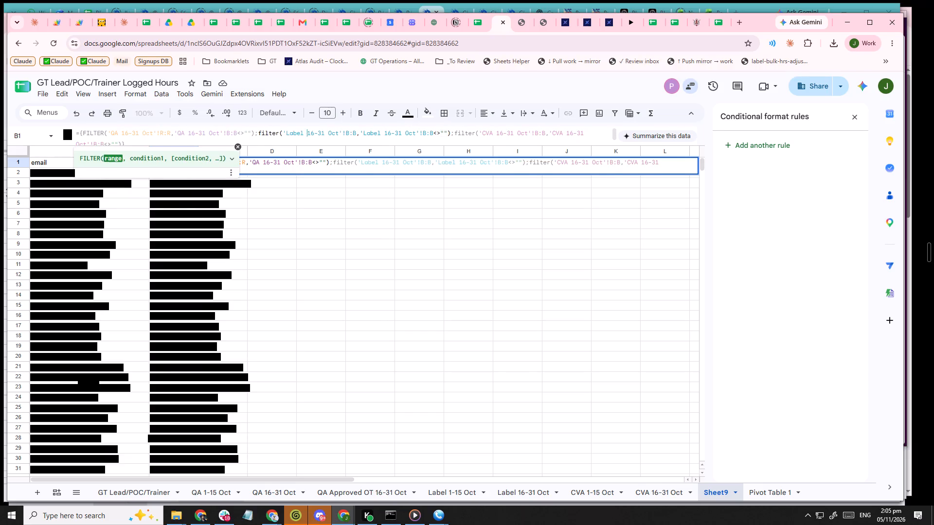
pyautogui.hotkey('shift', 'Left')
pyautogui.hotkey('shift', 'q')
pyautogui.press('Right')
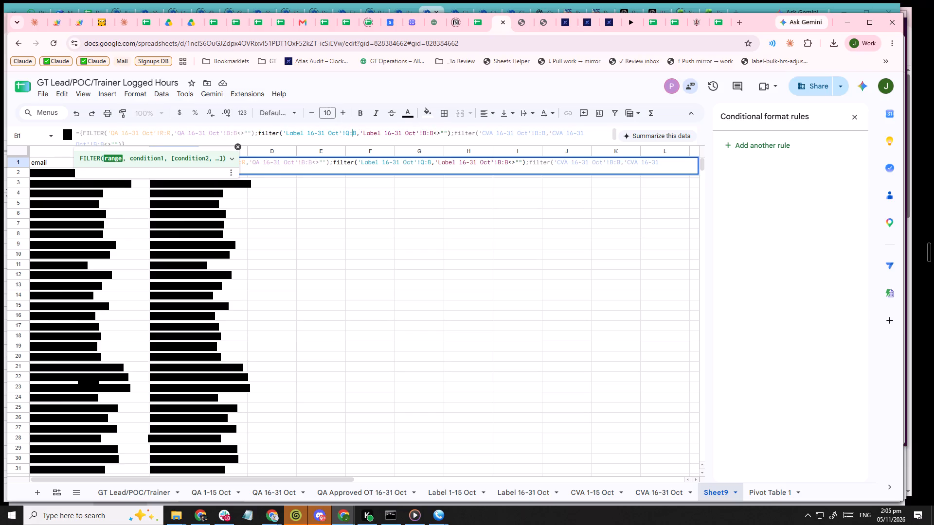
pyautogui.hotkey('shift', 'Right')
pyautogui.hotkey('shift', 'q')
# In B1's formula, change the CVA 16-31 Oct FILTER's returned range to K:K and enter the finished formula.
pyautogui.press('Right')
pyautogui.press('Right')
pyautogui.press('Right')
pyautogui.press('Right')
pyautogui.press('Right')
pyautogui.press('Right')
pyautogui.press('Right')
pyautogui.press('Right')
pyautogui.press('Right')
pyautogui.press('Right')
pyautogui.press('Right')
pyautogui.press('Right')
pyautogui.press('Right')
pyautogui.press('Right')
pyautogui.press('Right')
pyautogui.press('Right')
pyautogui.press('Right')
pyautogui.press('Right')
pyautogui.press('Right')
pyautogui.press('Right')
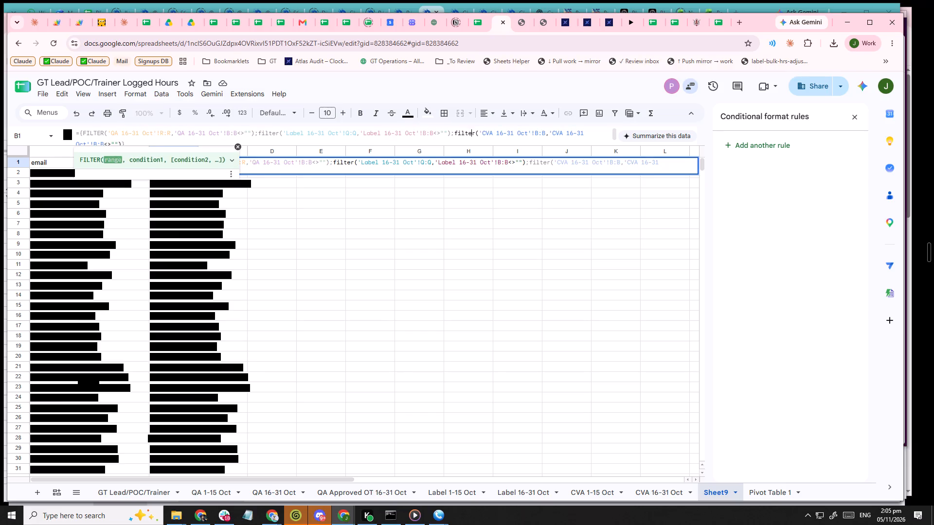
pyautogui.press('Left')
pyautogui.hotkey('shift', 'Left')
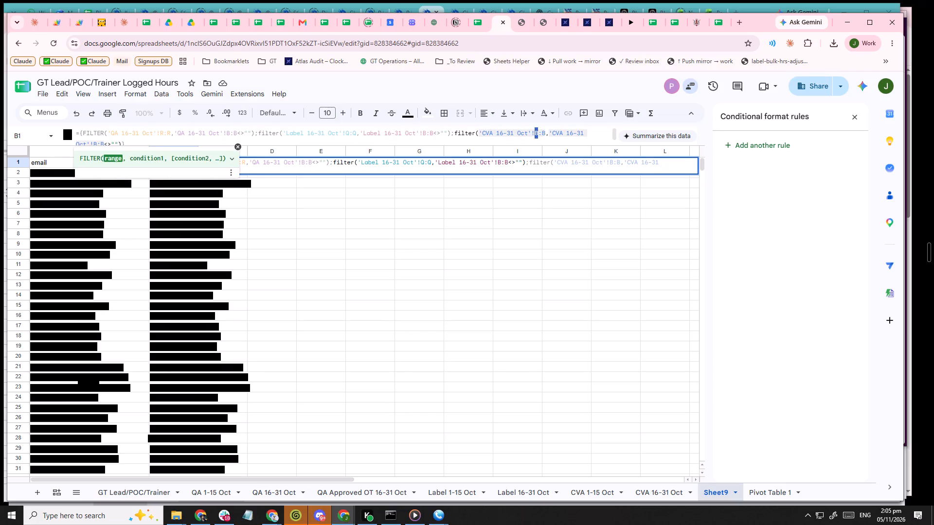
pyautogui.hotkey('shift', 'k')
pyautogui.press('Right')
pyautogui.press('Right')
pyautogui.hotkey('shift', 'Left')
pyautogui.hotkey('shift', 'k')
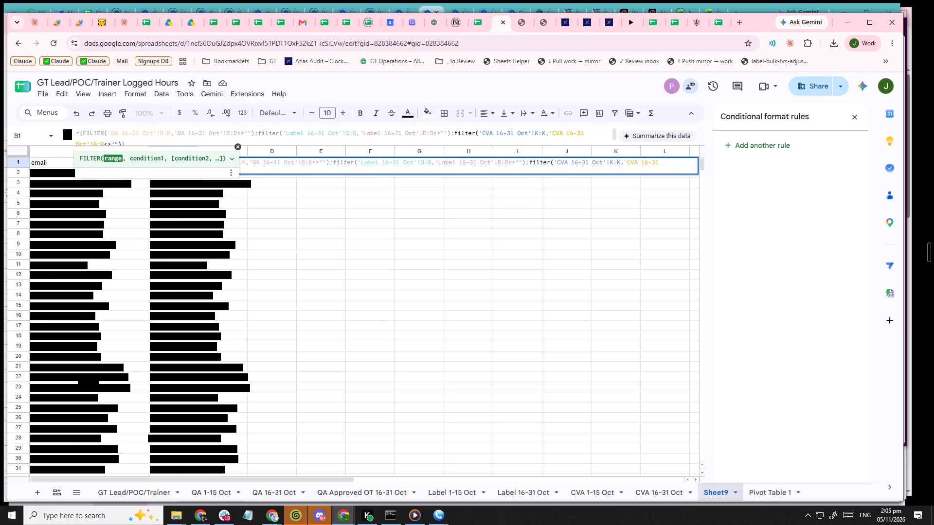
pyautogui.press('Tab')
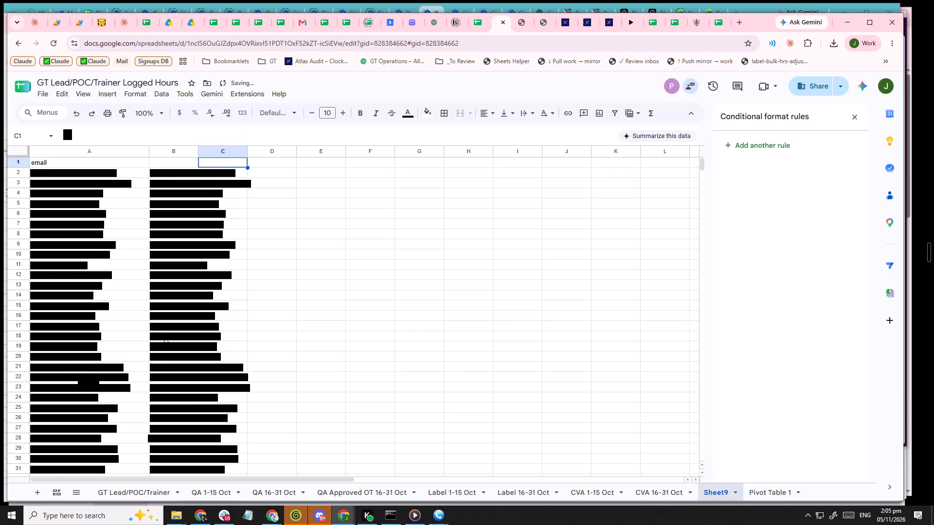
# Review the stacked emails and average daily logged hours in columns A and B of Sheet9.
pyautogui.scroll(-5, 205, 370)
pyautogui.scroll(-14, 259, 357)
pyautogui.scroll(19, 254, 357)
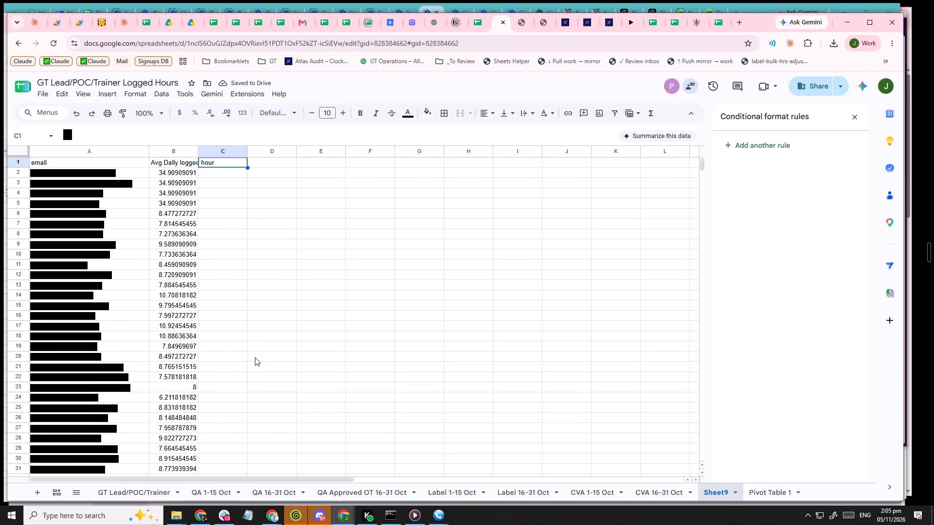
pyautogui.scroll(12, 255, 357)
pyautogui.scroll(-15, 255, 357)
pyautogui.scroll(9, 252, 357)
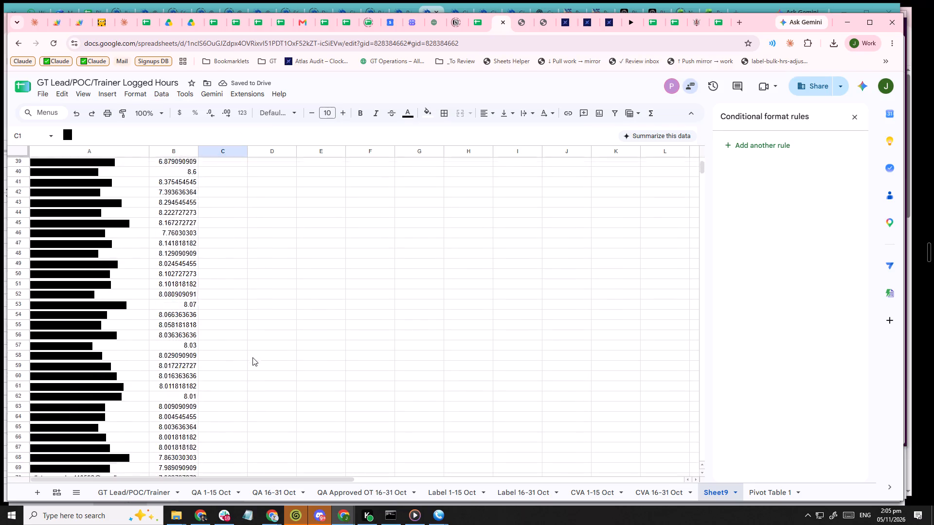
pyautogui.scroll(14, 252, 357)
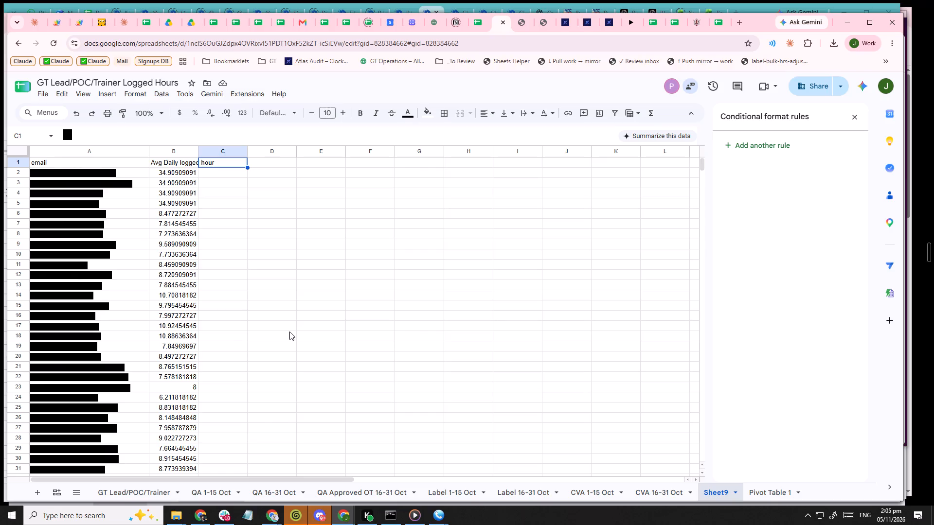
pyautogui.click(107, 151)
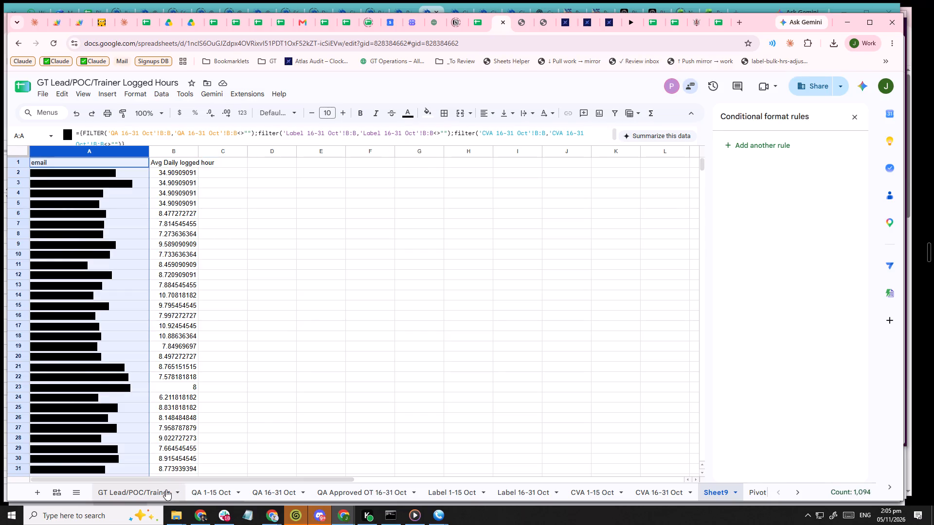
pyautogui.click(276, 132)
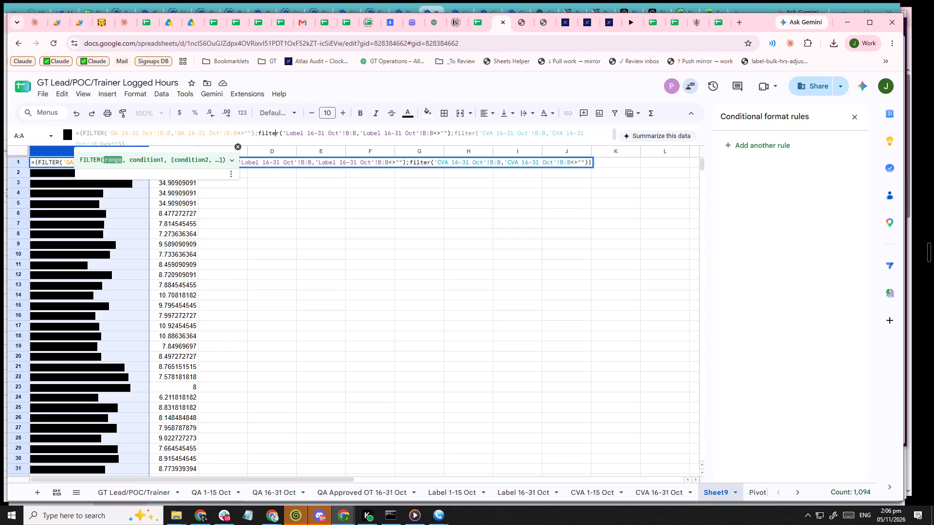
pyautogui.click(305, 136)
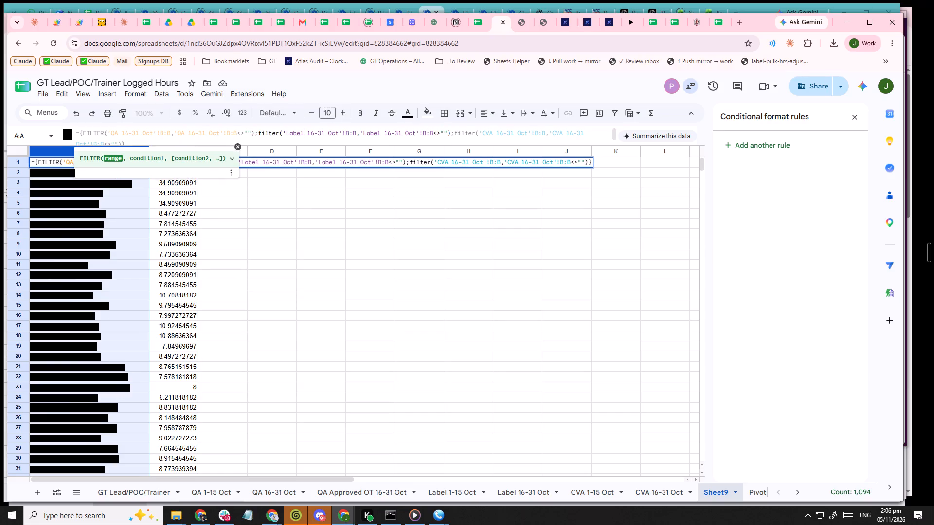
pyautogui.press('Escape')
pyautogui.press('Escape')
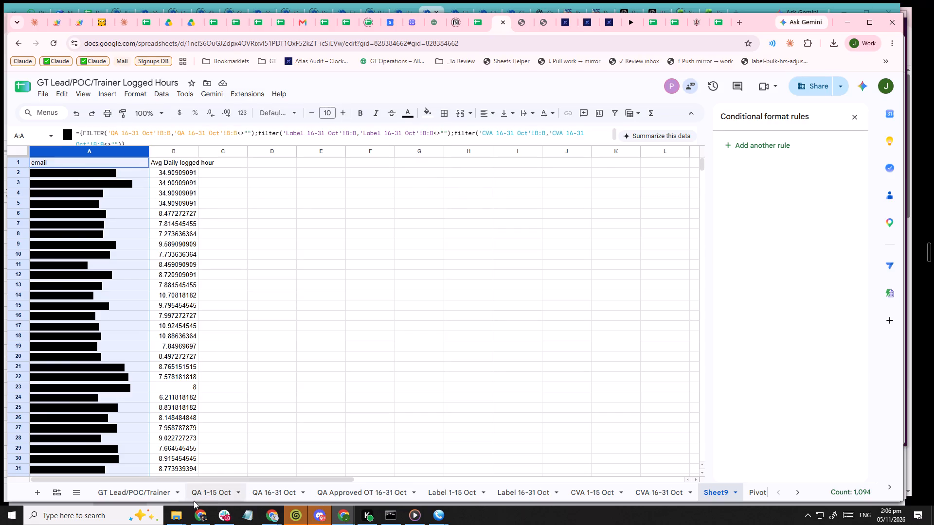
# Locate the country column on the Label 1-15 Oct sheet, copy its Philippines value and return to Sheet9.
pyautogui.click(442, 490)
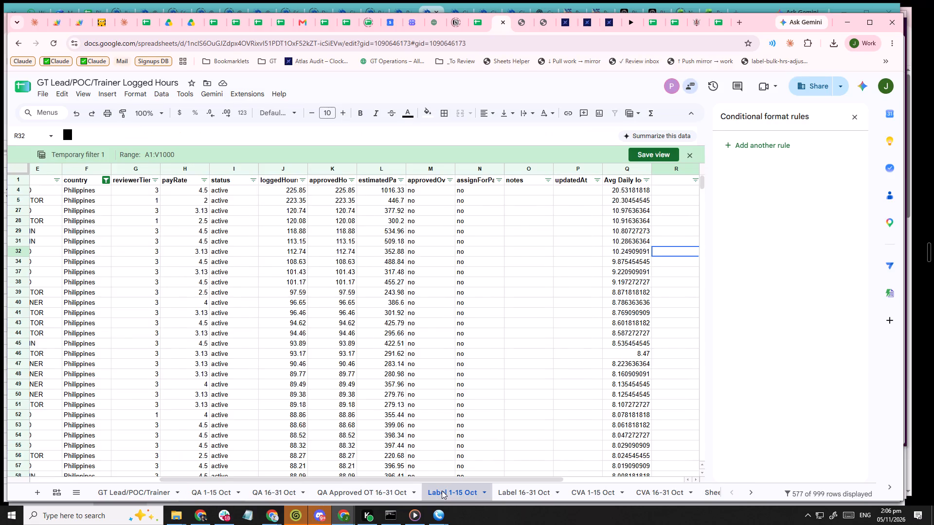
pyautogui.keyDown('shift'); pyautogui.scroll(10, 349, 287); pyautogui.keyUp('shift')
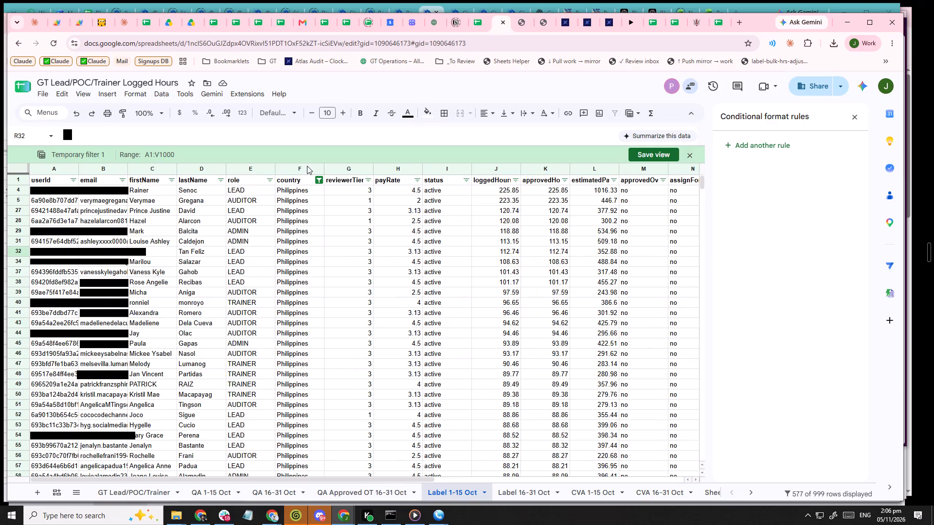
pyautogui.click(307, 192)
pyautogui.hotkey('ctrl', 'c')
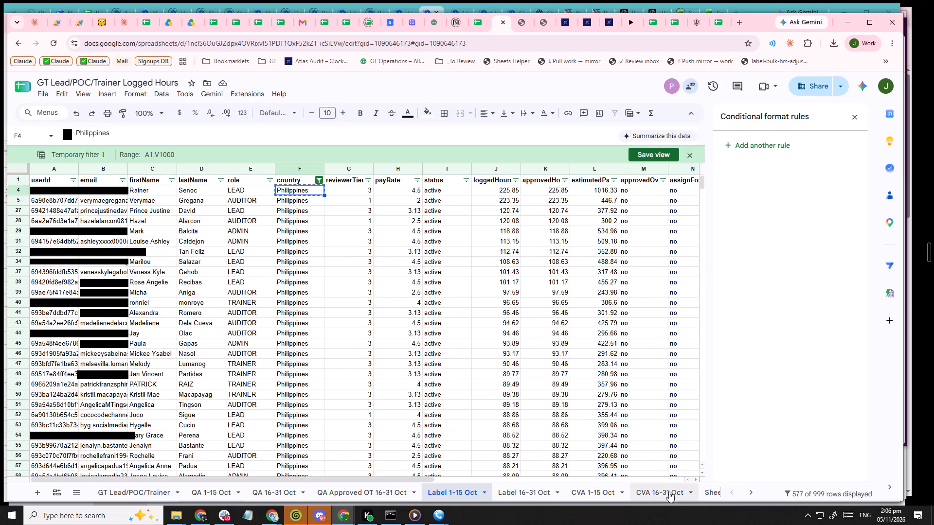
pyautogui.keyDown('shift'); pyautogui.scroll(-10, 660, 494); pyautogui.keyUp('shift')
pyautogui.click(633, 492)
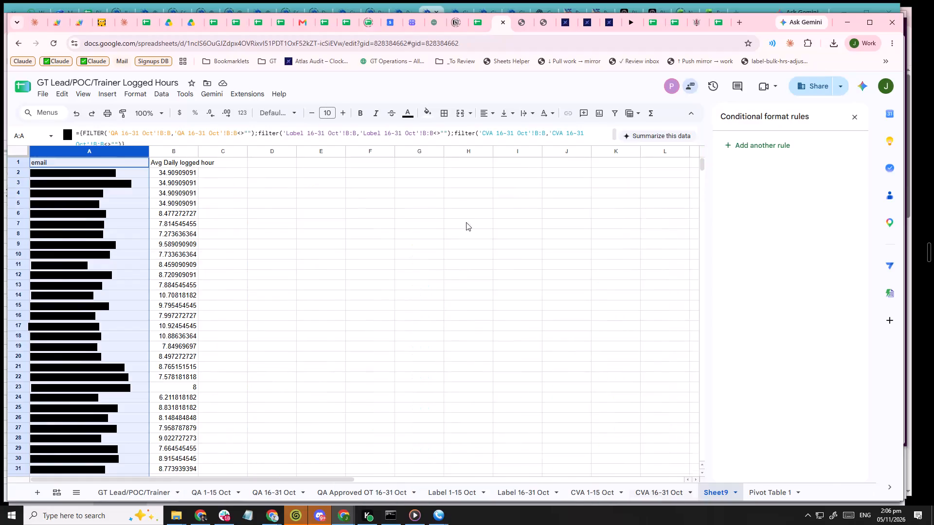
# In A1's formula, append a copy of the Label 16-31 Oct FILTER's range and condition as further arguments of that FILTER.
pyautogui.scroll(3, 181, 163)
pyautogui.click(231, 135)
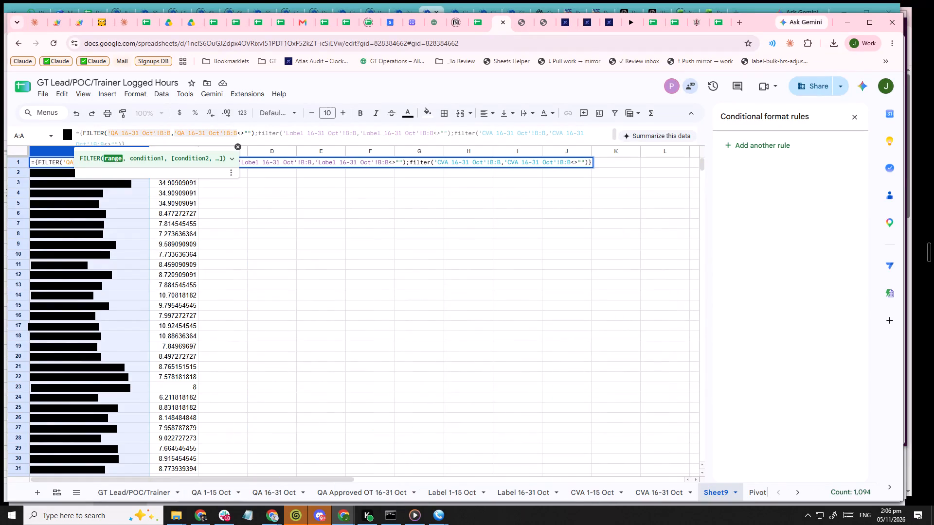
pyautogui.click(282, 136)
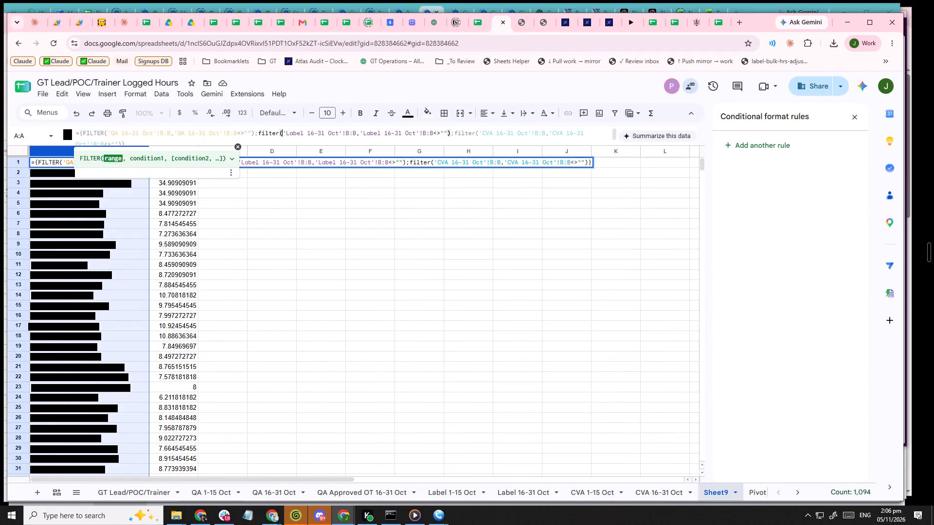
pyautogui.keyDown('shift'); pyautogui.click(446, 132); pyautogui.keyUp('shift')
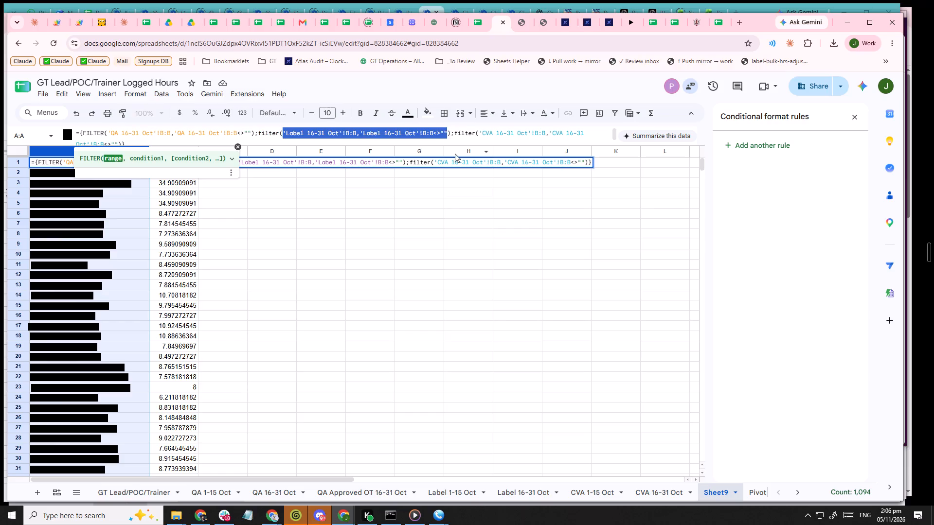
pyautogui.hotkey('ctrl', 'c')
pyautogui.press('Right')
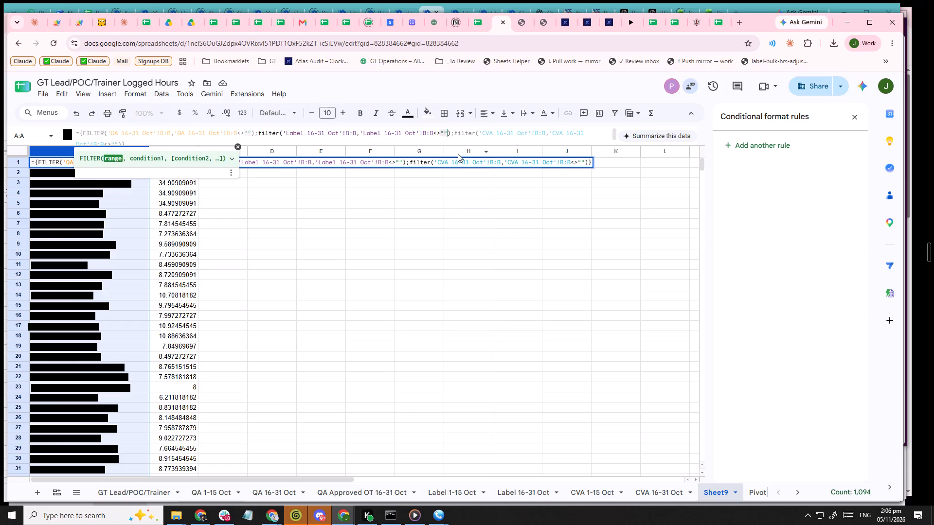
pyautogui.press(',')
pyautogui.hotkey('ctrl', 'v')
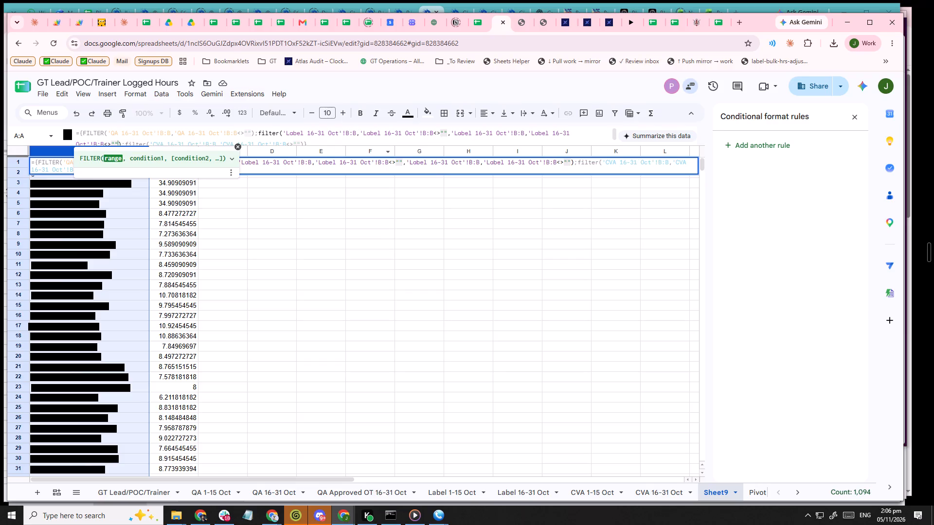
# Remove the extra 'Label 16-31 Oct'!B:B range from the appended arguments, leaving only the duplicated B:B<>"" condition.
pyautogui.click(431, 164)
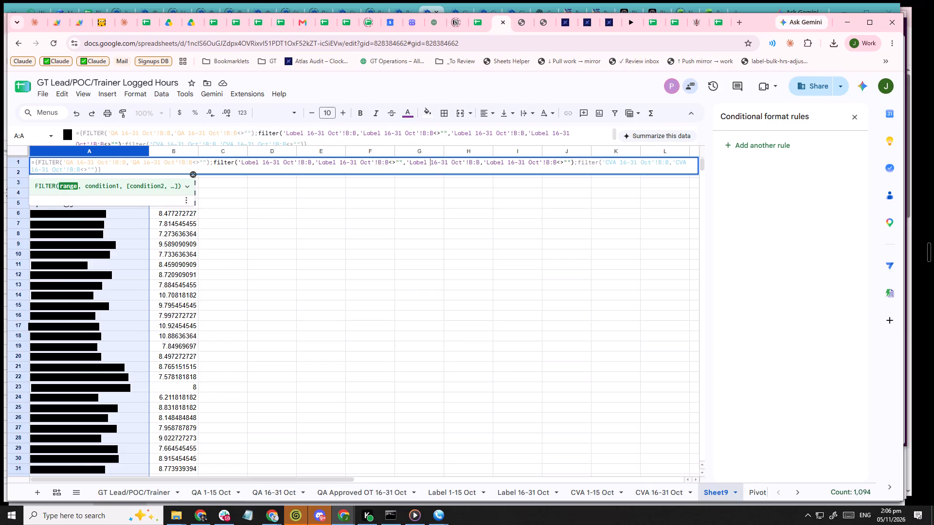
pyautogui.click(471, 160)
pyautogui.press('Left')
pyautogui.press('Left')
pyautogui.press('Left')
pyautogui.press('Left')
pyautogui.press('Left')
pyautogui.press('Left')
pyautogui.press('Left')
pyautogui.press('Left')
pyautogui.press('Left')
pyautogui.press('Left')
pyautogui.press('Left')
pyautogui.press('Left')
pyautogui.press('Left')
pyautogui.press('Left')
pyautogui.press('Left')
pyautogui.press('Left')
pyautogui.press('Left')
pyautogui.press('Left')
pyautogui.press('Left')
pyautogui.press('Left')
pyautogui.press('Right')
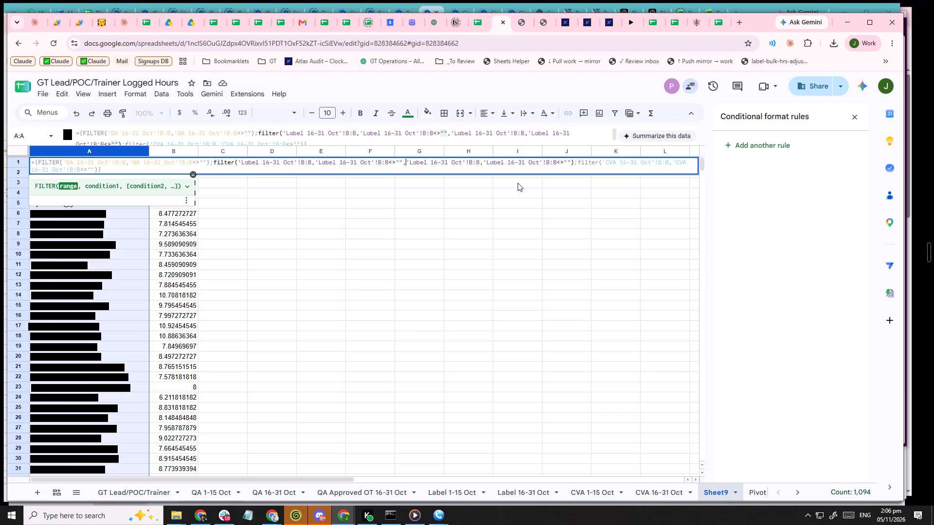
pyautogui.press('Left')
pyautogui.press('Right')
pyautogui.hotkey('shift', 'Right')
pyautogui.hotkey('shift', 'Right')
pyautogui.hotkey('shift', 'Right')
pyautogui.hotkey('shift', 'Right')
pyautogui.hotkey('shift', 'Right')
pyautogui.hotkey('shift', 'Right')
pyautogui.hotkey('shift', 'Right')
pyautogui.hotkey('shift', 'Right')
pyautogui.hotkey('shift', 'Right')
pyautogui.hotkey('shift', 'Right')
pyautogui.hotkey('shift', 'Right')
pyautogui.hotkey('shift', 'Right')
pyautogui.hotkey('shift', 'Right')
pyautogui.hotkey('shift', 'Right')
pyautogui.hotkey('shift', 'Right')
pyautogui.hotkey('shift', 'Right')
pyautogui.hotkey('shift', 'Right')
pyautogui.hotkey('shift', 'Right')
pyautogui.hotkey('shift', 'Right')
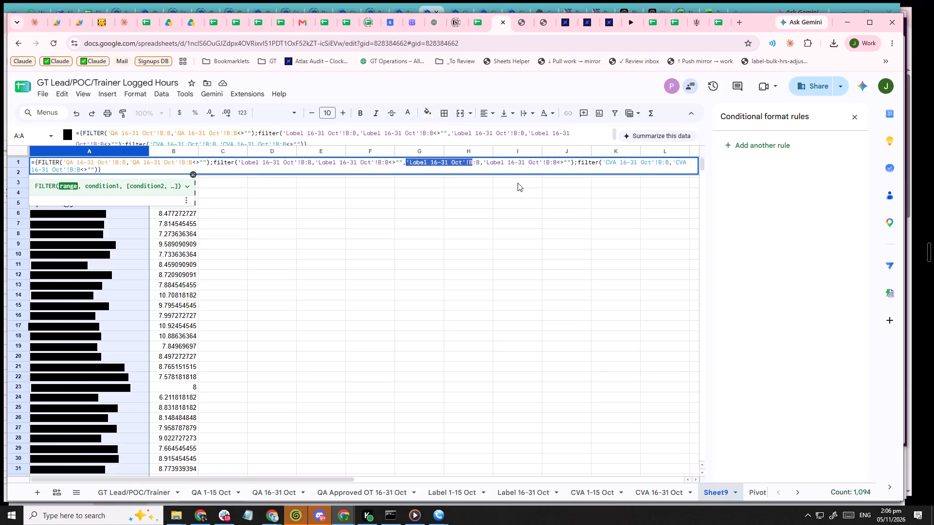
pyautogui.hotkey('shift', 'Right')
pyautogui.hotkey('shift', 'Right')
pyautogui.press('BackSpace')
pyautogui.press('BackSpace')
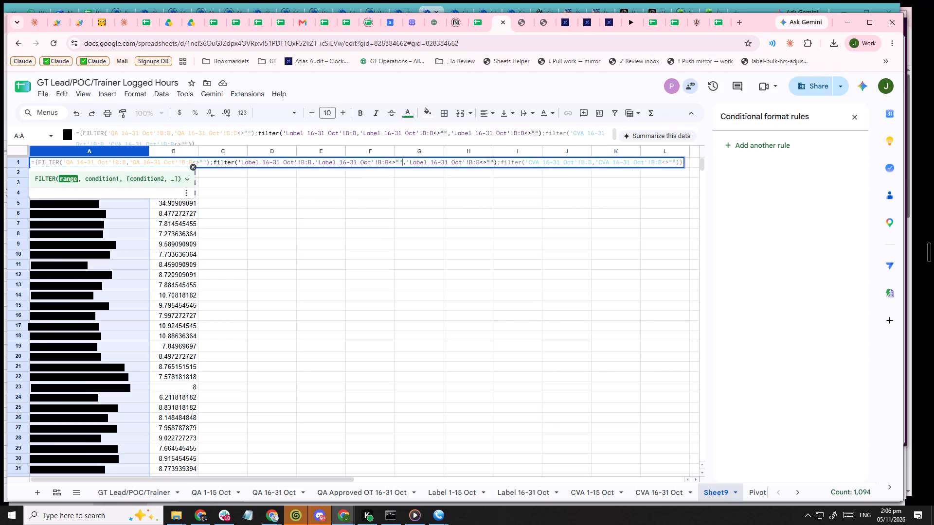
# Change the column reference in the Label FILTER's second condition to F:F.
pyautogui.press('Right')
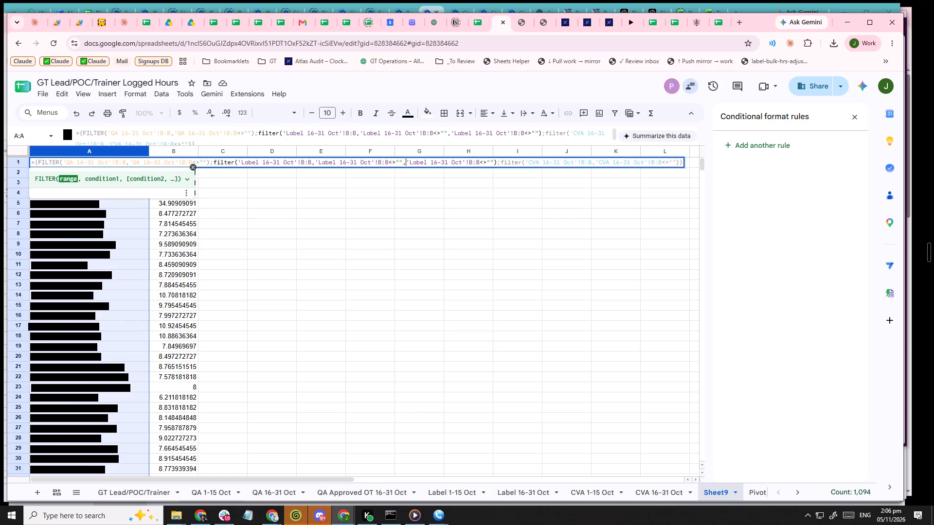
pyautogui.press('Right')
pyautogui.press('Right')
pyautogui.press('Right')
pyautogui.press('Right')
pyautogui.press('Right')
pyautogui.press('Right')
pyautogui.press('Right')
pyautogui.press('Right')
pyautogui.press('Right')
pyautogui.press('Right')
pyautogui.press('Right')
pyautogui.press('Right')
pyautogui.press('Right')
pyautogui.press('Right')
pyautogui.press('Right')
pyautogui.press('Right')
pyautogui.press('Right')
pyautogui.press('Right')
pyautogui.hotkey('shift', 'Right')
pyautogui.hotkey('shift', 'f')
pyautogui.press('Right')
pyautogui.hotkey('shift', 'Right')
pyautogui.hotkey('shift', 'f')
# Make the Label FILTER's F:F condition equal to "Philippines" and enter A1's formula.
pyautogui.press('Right')
pyautogui.press('Right')
pyautogui.press('Right')
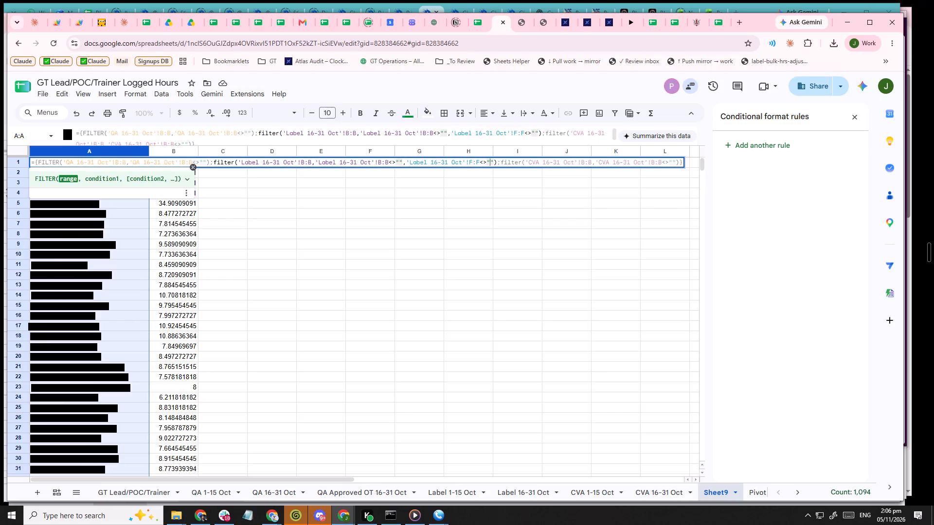
pyautogui.hotkey('ctrl', 'v')
pyautogui.hotkey('ctrl', 'z')
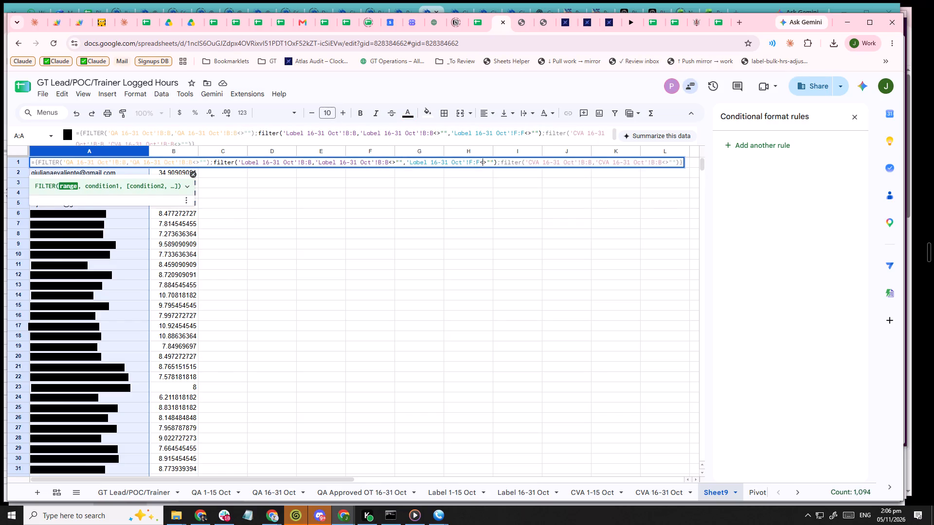
pyautogui.press('Right')
pyautogui.press('Right')
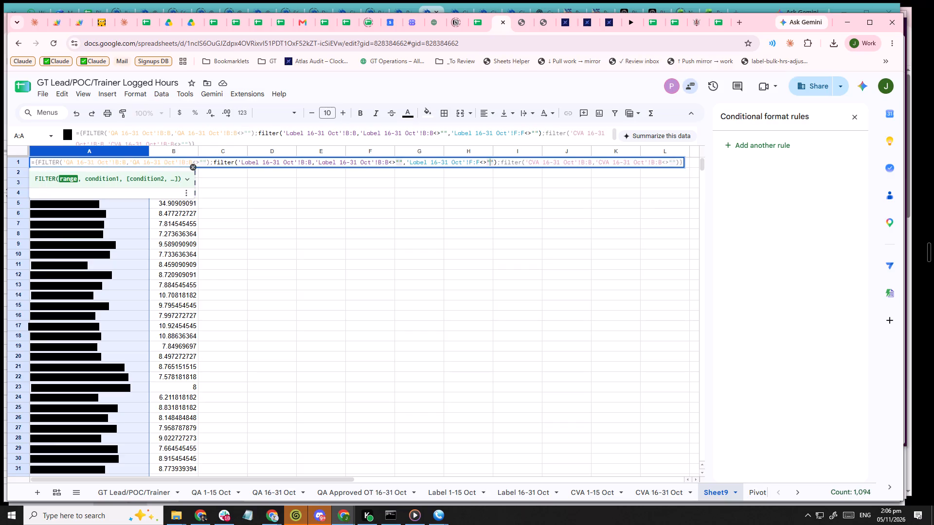
pyautogui.press('Left')
pyautogui.hotkey('shift', 'Left')
pyautogui.hotkey('shift', 'Left')
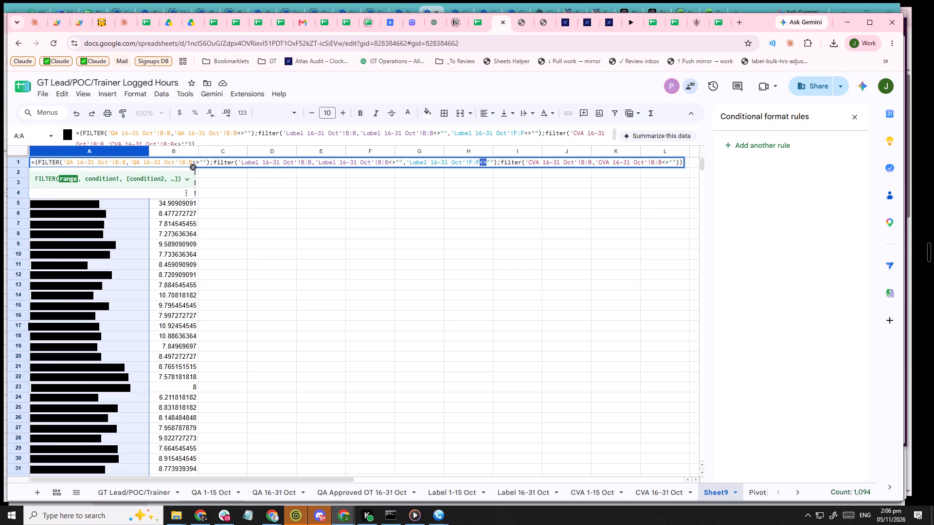
pyautogui.press('=')
pyautogui.press('Right')
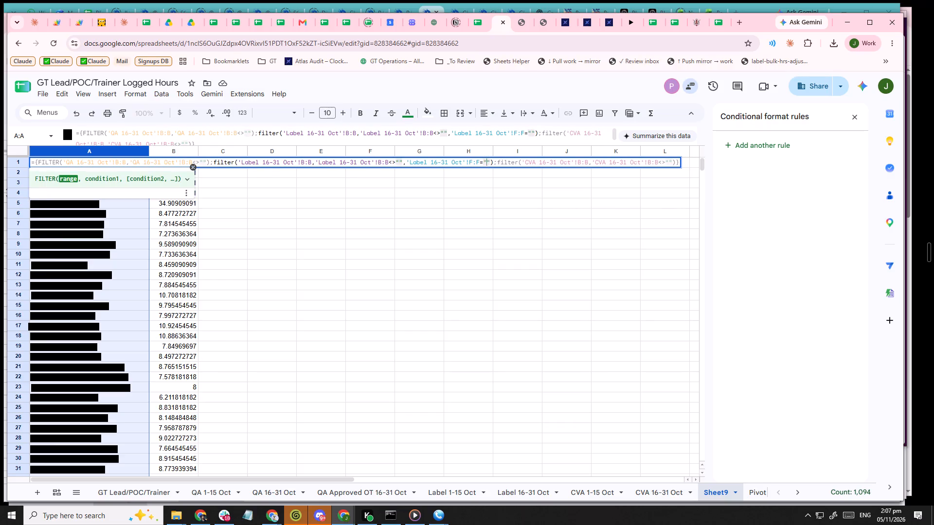
pyautogui.write('Philippines')
pyautogui.press('Tab')
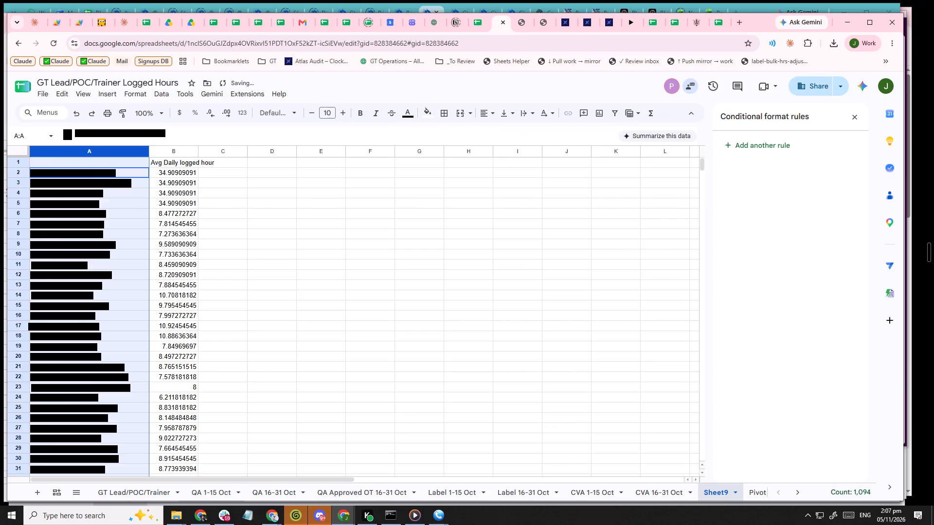
# Compare where the email and average hour columns end on Sheet9, and return to cell B1.
pyautogui.scroll(-14, 487, 208)
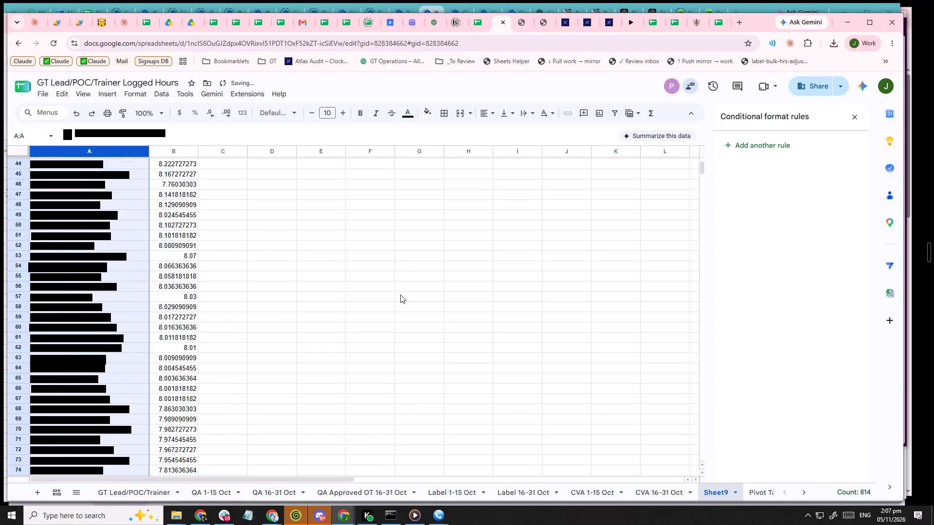
pyautogui.scroll(-20, 400, 295)
pyautogui.scroll(-8, 400, 295)
pyautogui.click(133, 294)
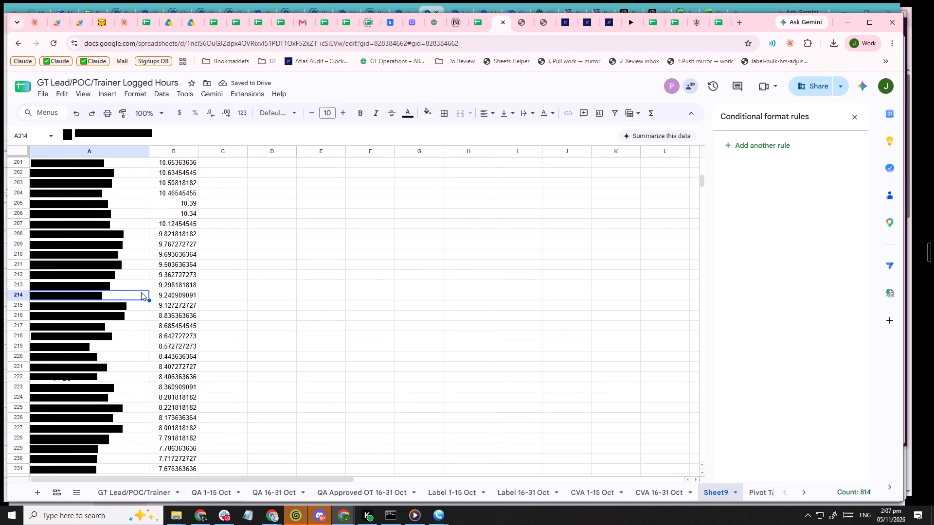
pyautogui.hotkey('ctrl', 'Down')
pyautogui.press('Down')
pyautogui.press('Down')
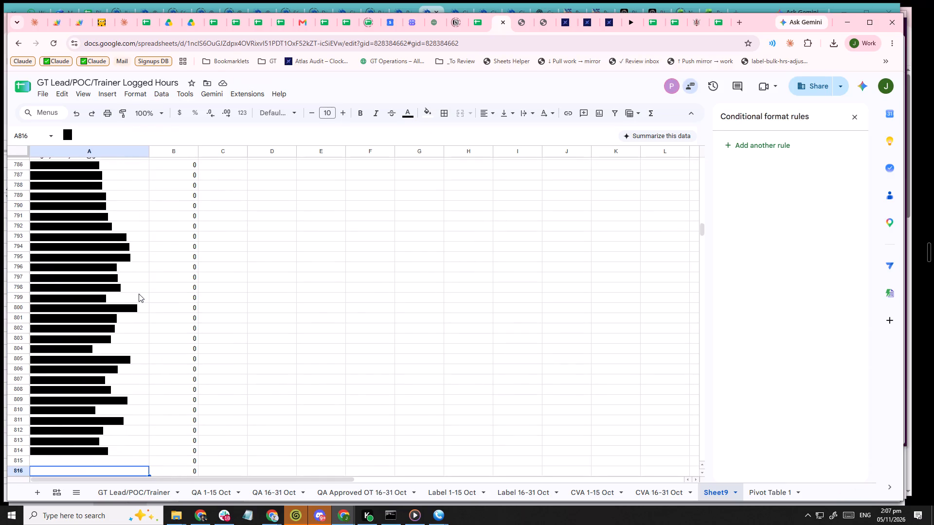
pyautogui.press('Down')
pyautogui.press('Down')
pyautogui.press('Up')
pyautogui.press('Up')
pyautogui.press('Up')
pyautogui.press('Up')
pyautogui.press('Right')
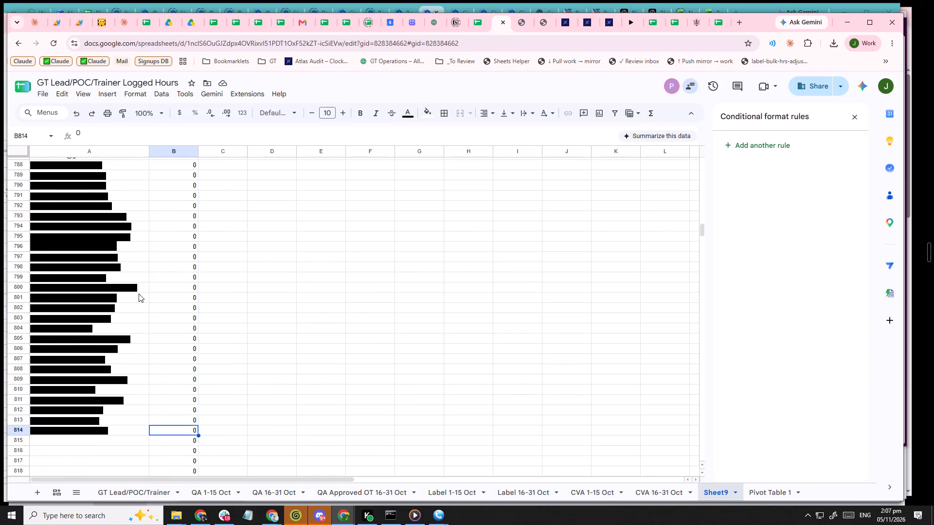
pyautogui.hotkey('ctrl', 'Up')
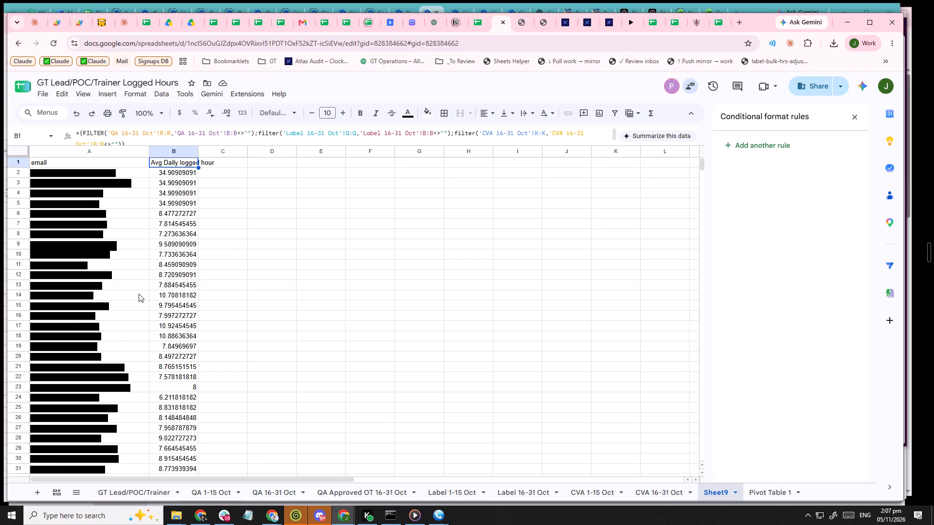
# Recheck Sheet9's email and average daily hour formulas and compare where columns A and B end.
pyautogui.press('Left')
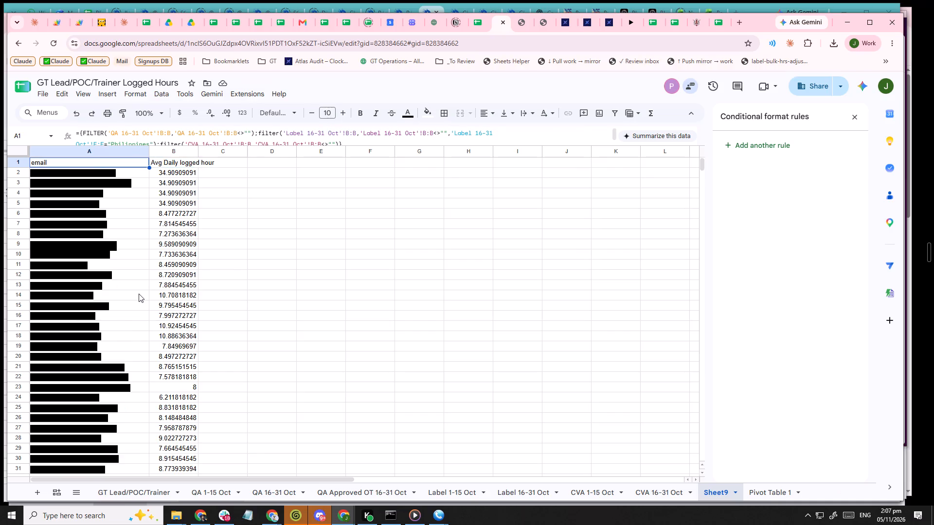
pyautogui.press('Right')
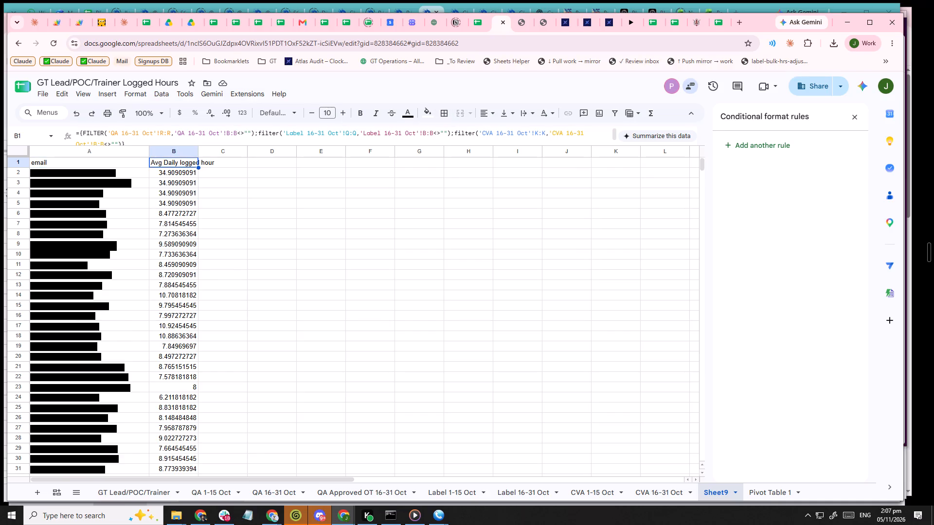
pyautogui.press('Left')
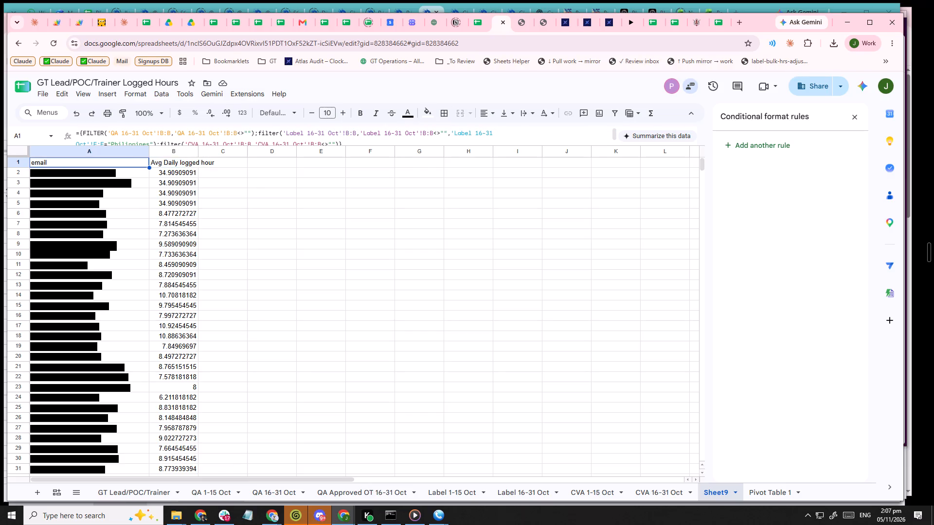
pyautogui.hotkey('ctrl', 'Down')
pyautogui.press('Down')
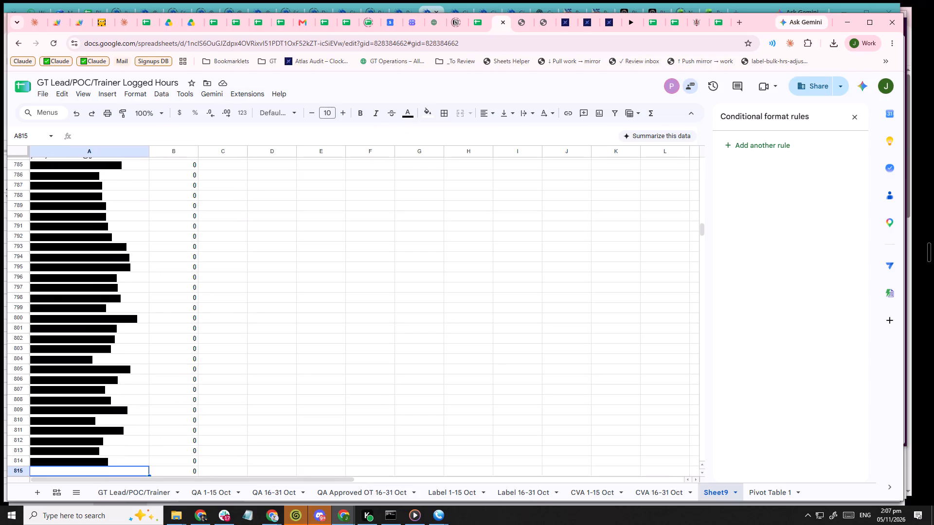
pyautogui.press('Down')
pyautogui.press('Down')
pyautogui.press('Right')
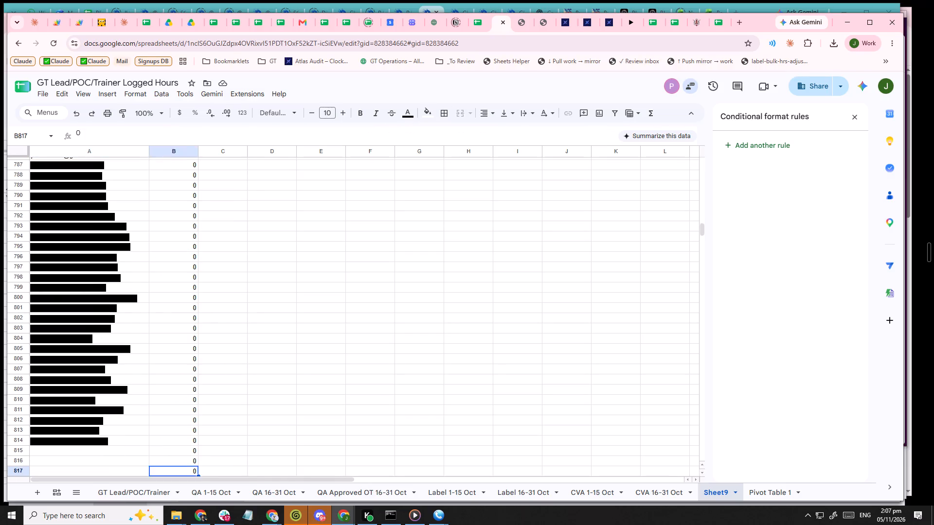
pyautogui.press('Right')
pyautogui.press('Left')
pyautogui.hotkey('ctrl', 'Down')
pyautogui.press('Down')
pyautogui.press('Down')
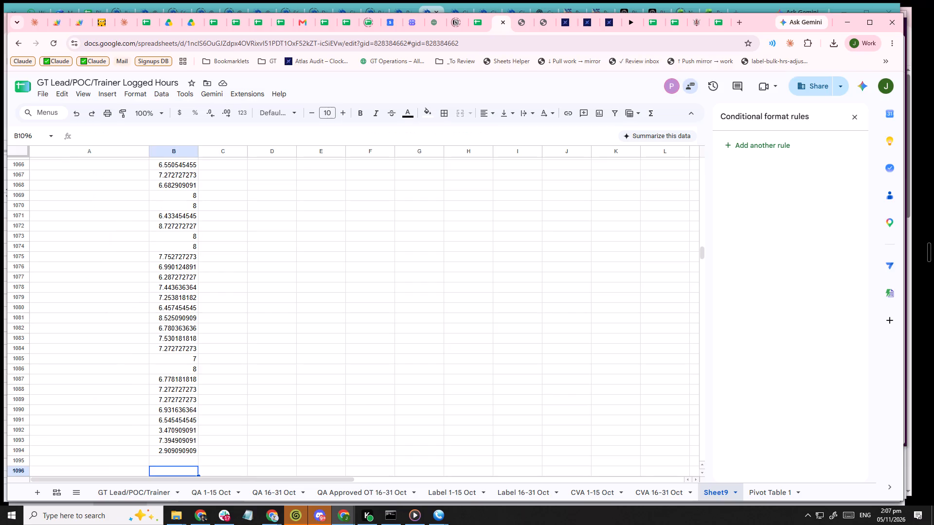
pyautogui.press('Up')
pyautogui.press('Up')
pyautogui.hotkey('ctrl', 'Up')
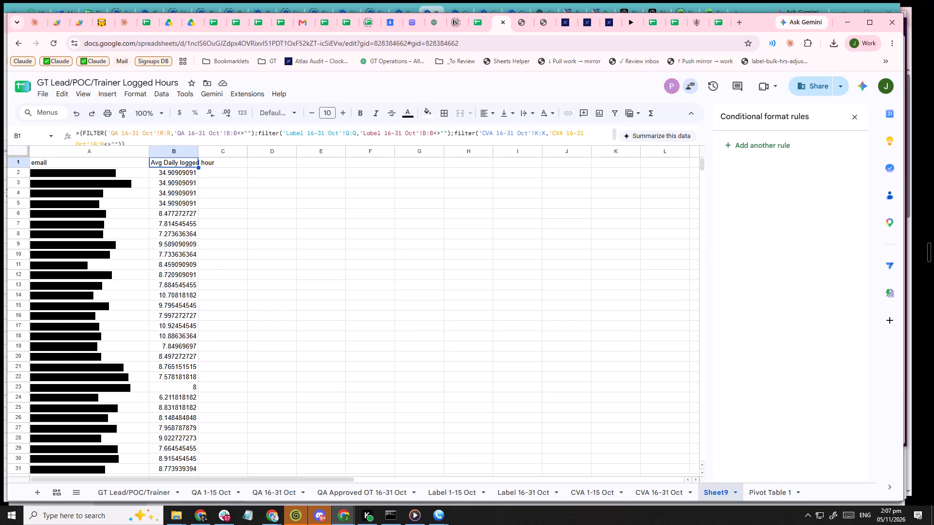
# Copy the 'Label 16-31 Oct'!F:F="Philippines" condition from A1's formula into the Label FILTER of B1's average hour formula.
pyautogui.click(71, 160)
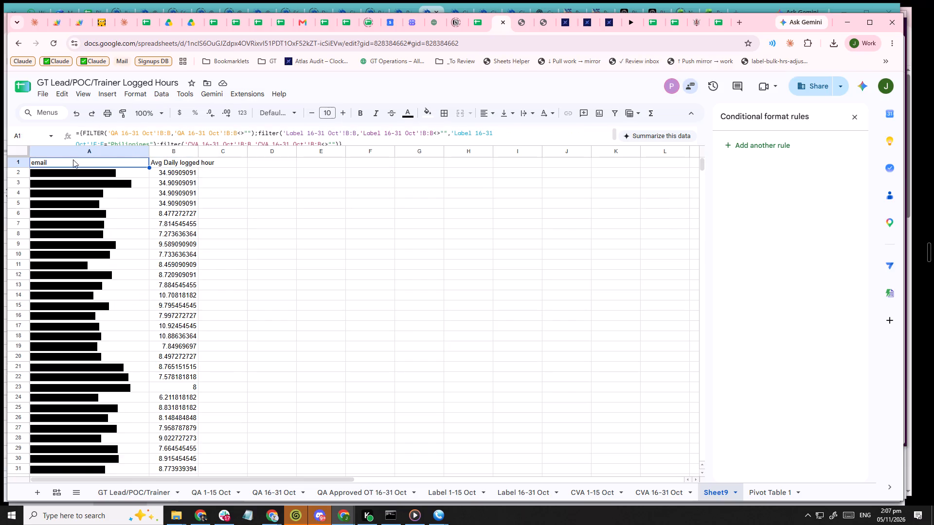
pyautogui.scroll(-2, 362, 131)
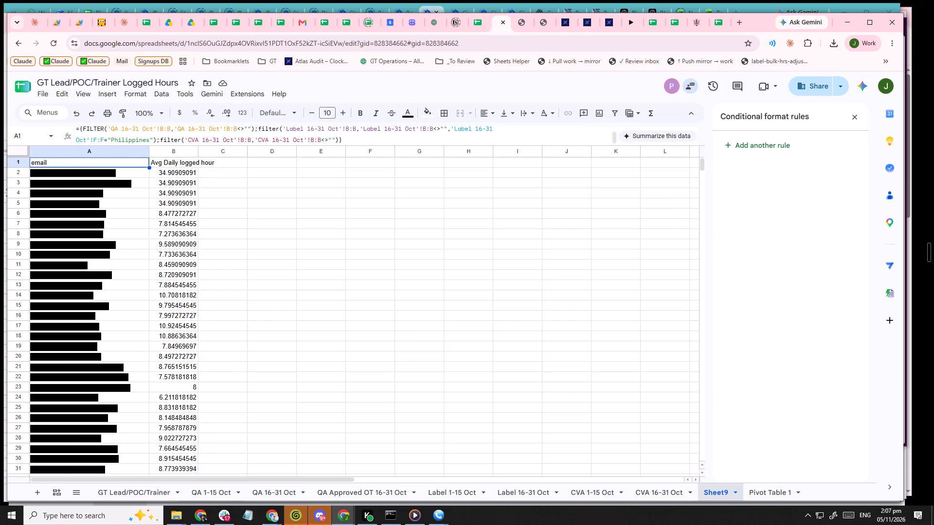
pyautogui.click(447, 131)
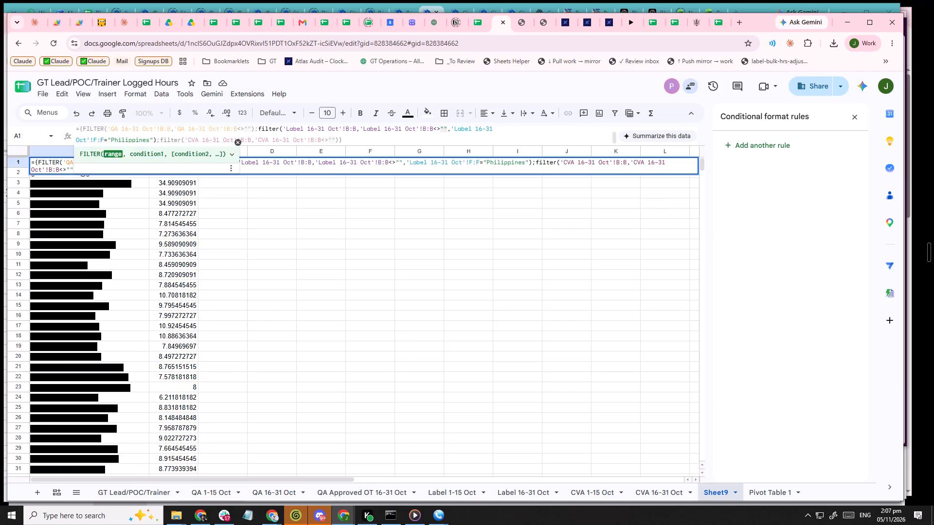
pyautogui.keyDown('shift'); pyautogui.click(153, 139); pyautogui.keyUp('shift')
pyautogui.hotkey('ctrl', 'c')
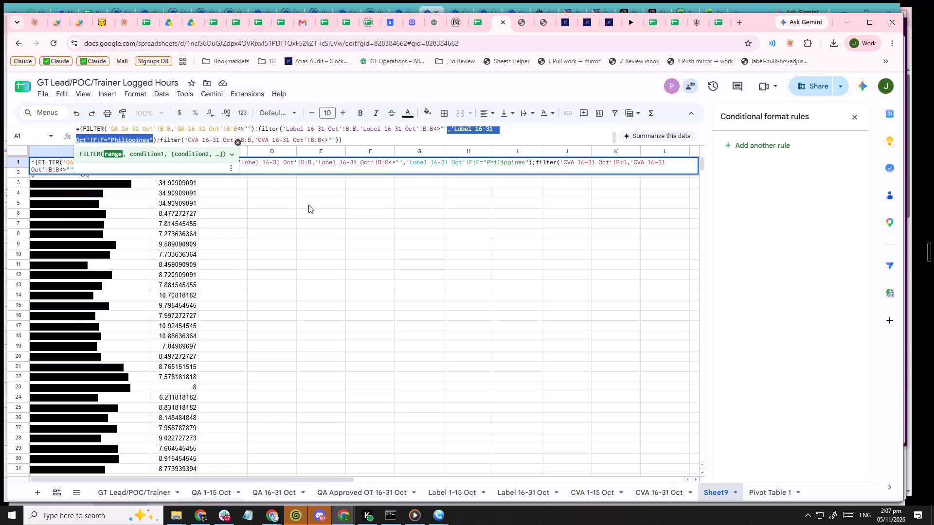
pyautogui.scroll(10, 296, 227)
pyautogui.click(207, 216)
pyautogui.click(167, 157)
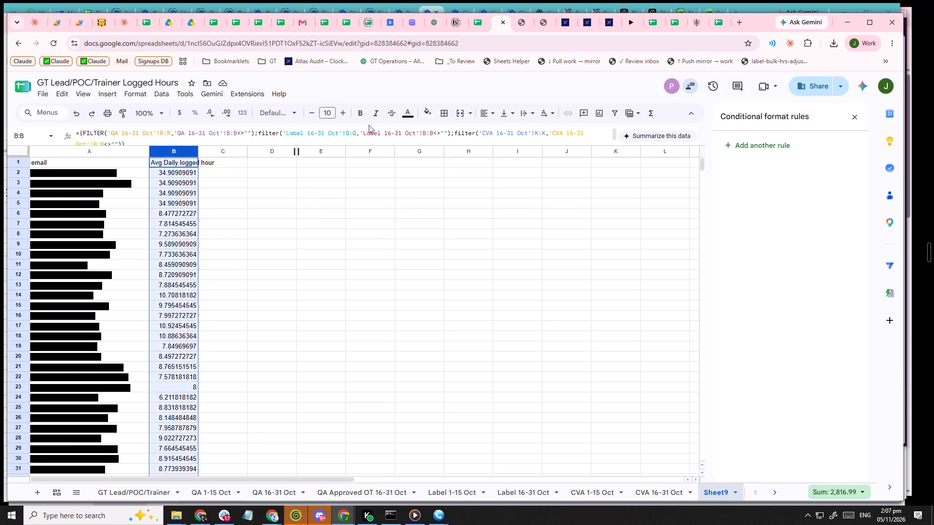
pyautogui.click(448, 131)
pyautogui.hotkey('ctrl', 'v')
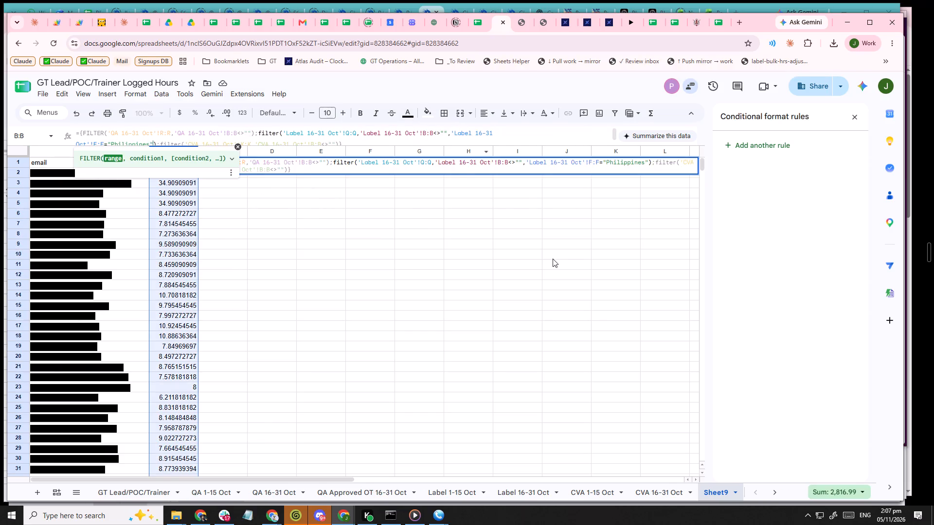
pyautogui.press('Tab')
# Check that Sheet9's email and average hour columns end on the same row, and review the hour values throughout the list.
pyautogui.click(180, 240)
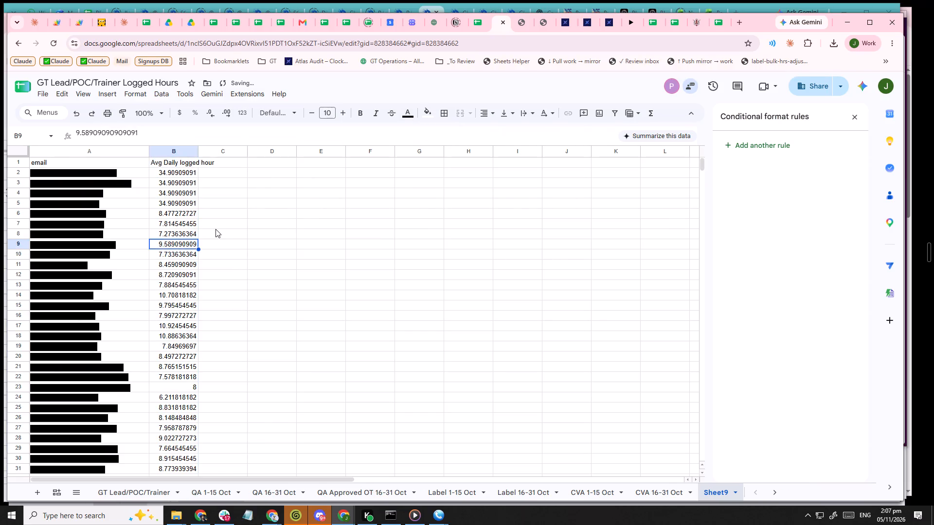
pyautogui.hotkey('ctrl', 'Down')
pyautogui.scroll(-3, 216, 229)
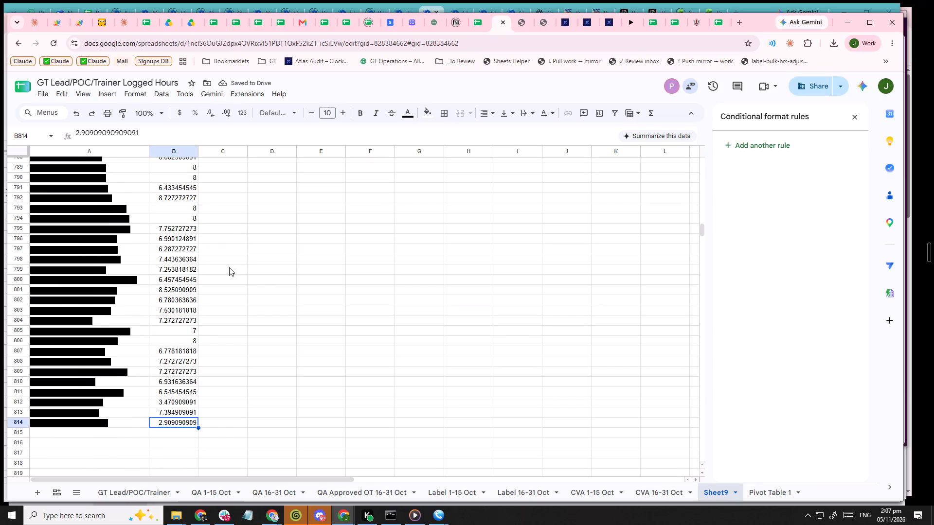
pyautogui.scroll(7, 305, 257)
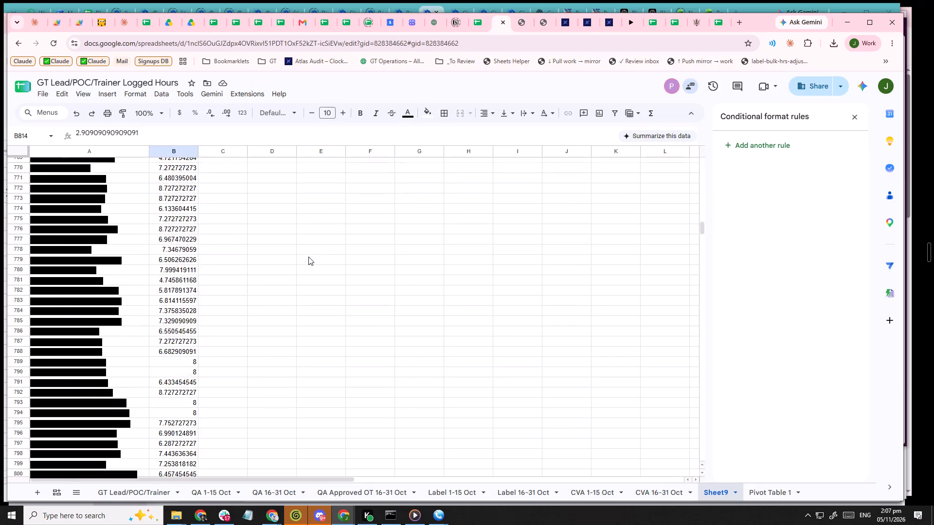
pyautogui.scroll(20, 308, 257)
pyautogui.scroll(20, 308, 257)
pyautogui.scroll(10, 308, 257)
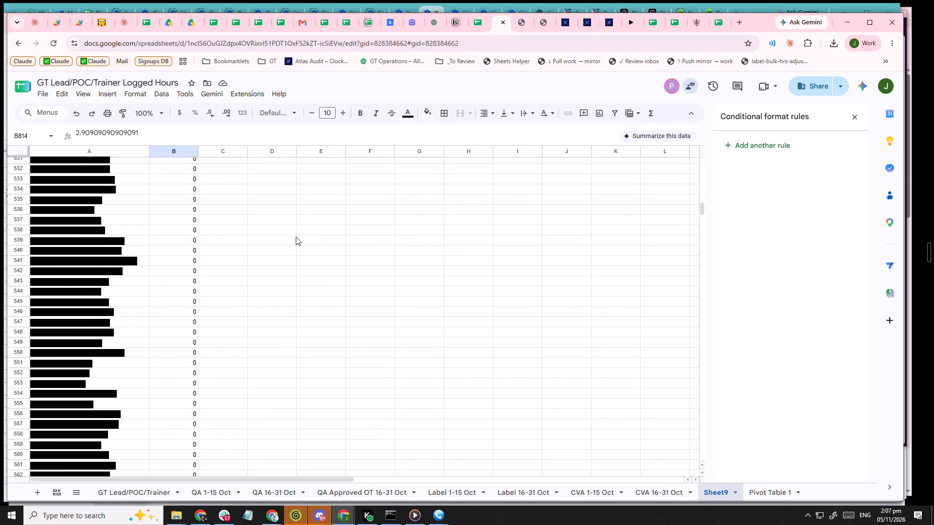
pyautogui.scroll(3, 296, 237)
pyautogui.scroll(20, 294, 237)
pyautogui.scroll(17, 294, 237)
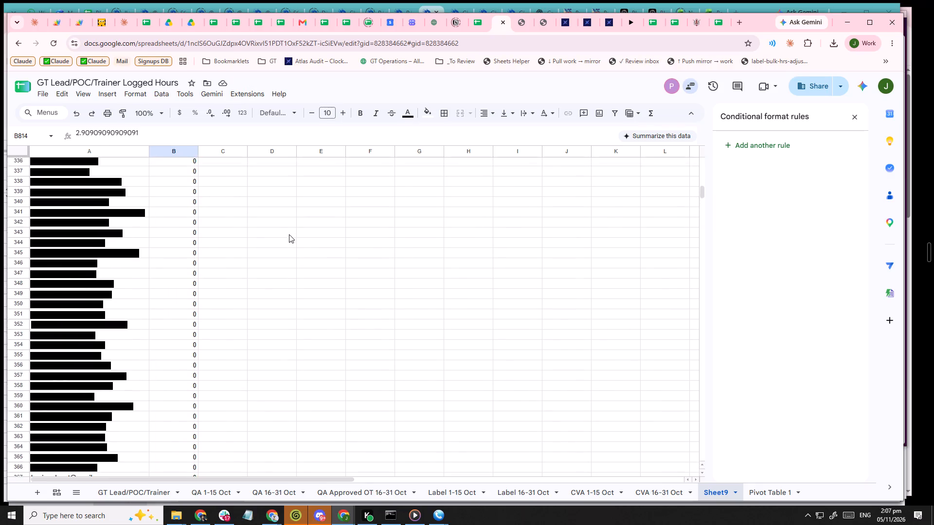
pyautogui.scroll(17, 289, 234)
pyautogui.scroll(19, 265, 250)
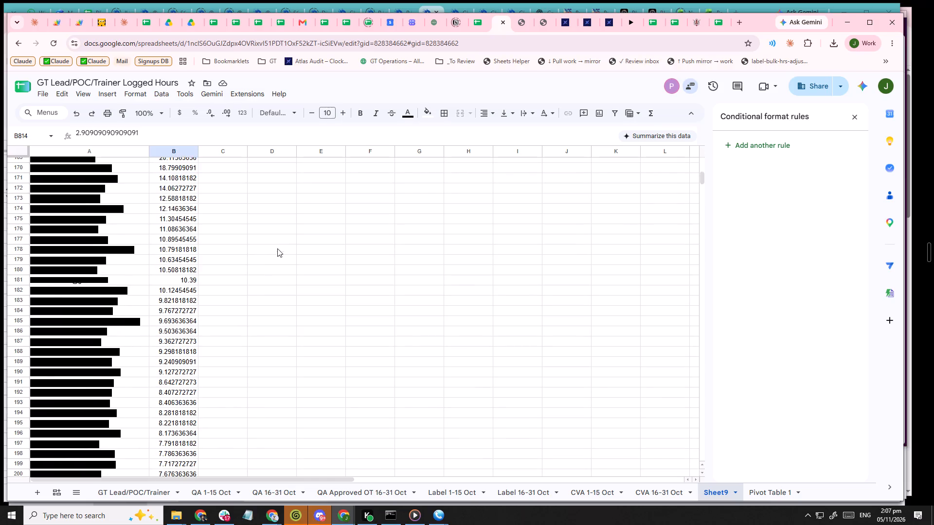
pyautogui.scroll(-6, 277, 233)
pyautogui.scroll(11, 268, 245)
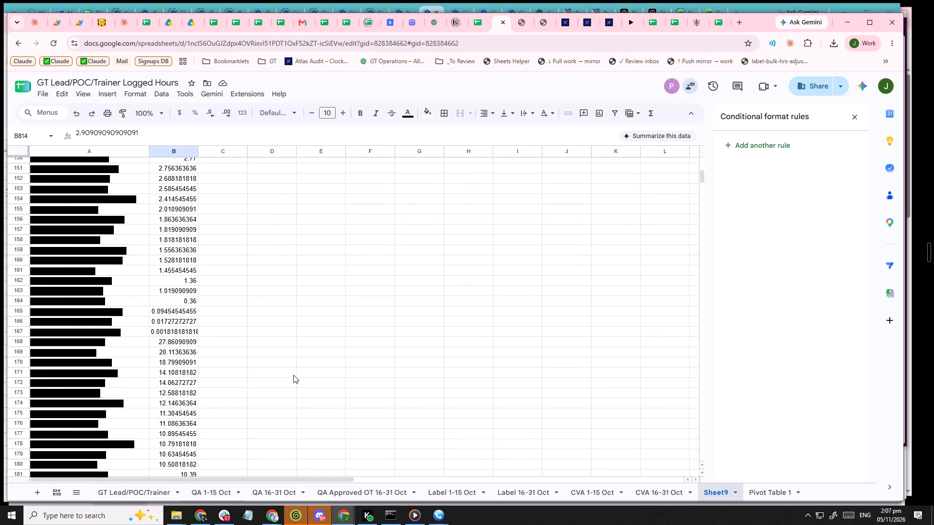
pyautogui.scroll(-12, 260, 371)
pyautogui.scroll(1, 253, 367)
pyautogui.scroll(-20, 252, 367)
pyautogui.scroll(-9, 252, 367)
pyautogui.scroll(3, 220, 355)
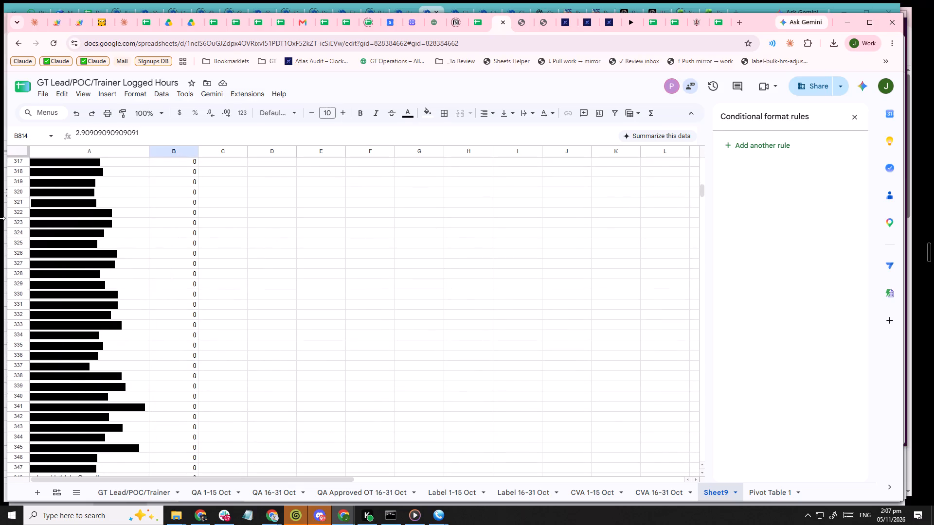
# Copy the email in Sheet9's A321 and search for it on the Label 16-31 Oct sheet.
pyautogui.click(126, 206)
pyautogui.hotkey('ctrl', 'c')
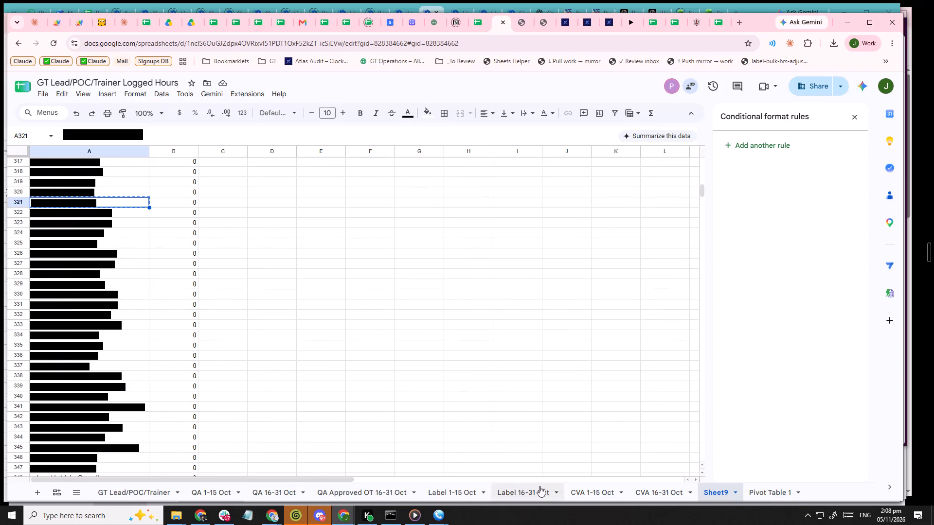
pyautogui.click(534, 497)
pyautogui.hotkey('ctrl', 'f')
pyautogui.hotkey('ctrl', 'v')
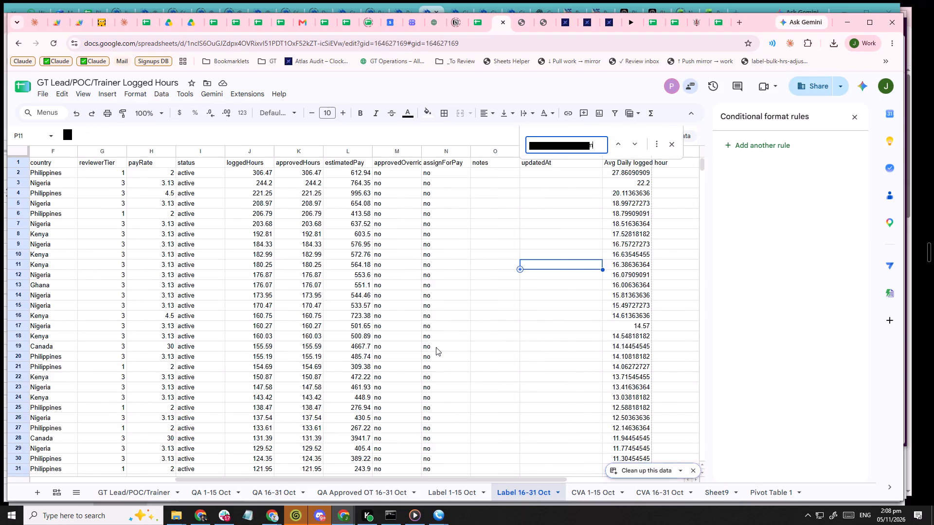
pyautogui.scroll(-4, 450, 335)
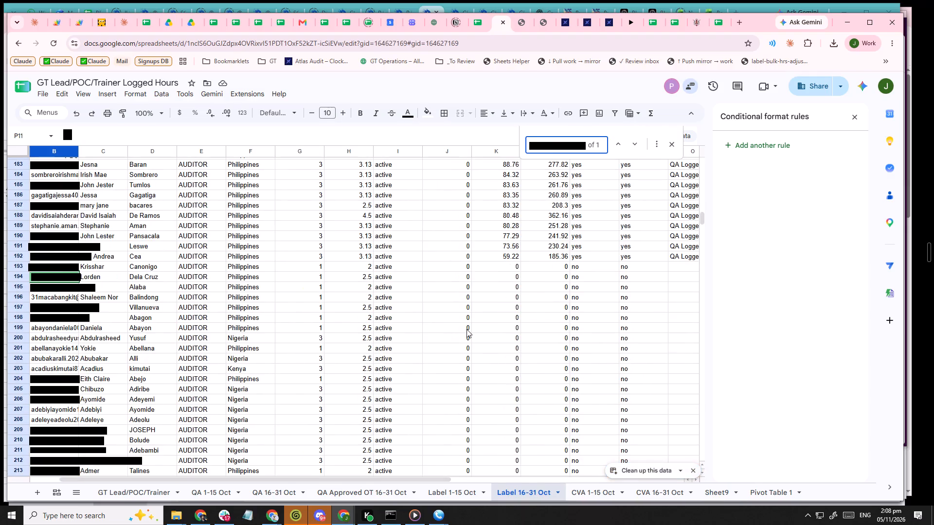
# Examine the hour columns around the matched email's row against the Label 16-31 Oct headers, and return to the match.
pyautogui.click(405, 269)
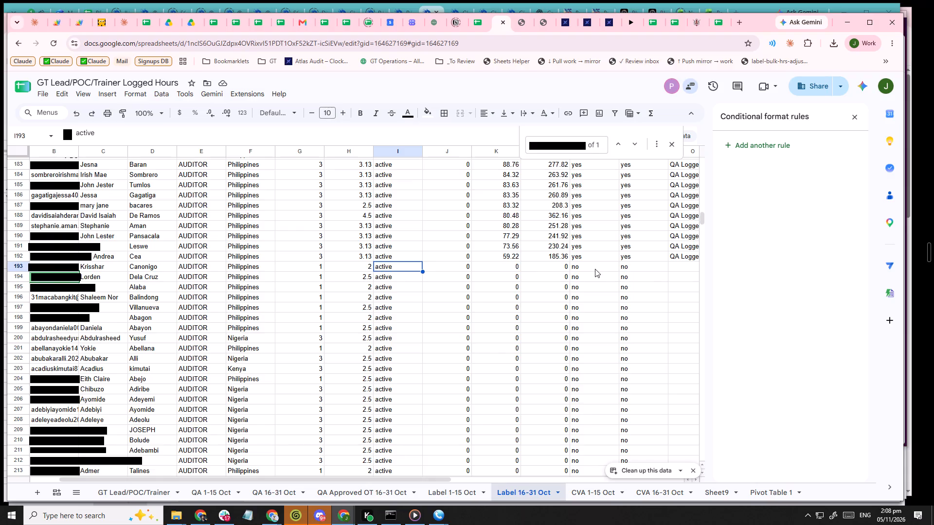
pyautogui.keyDown('shift'); pyautogui.scroll(4, 503, 357); pyautogui.keyUp('shift')
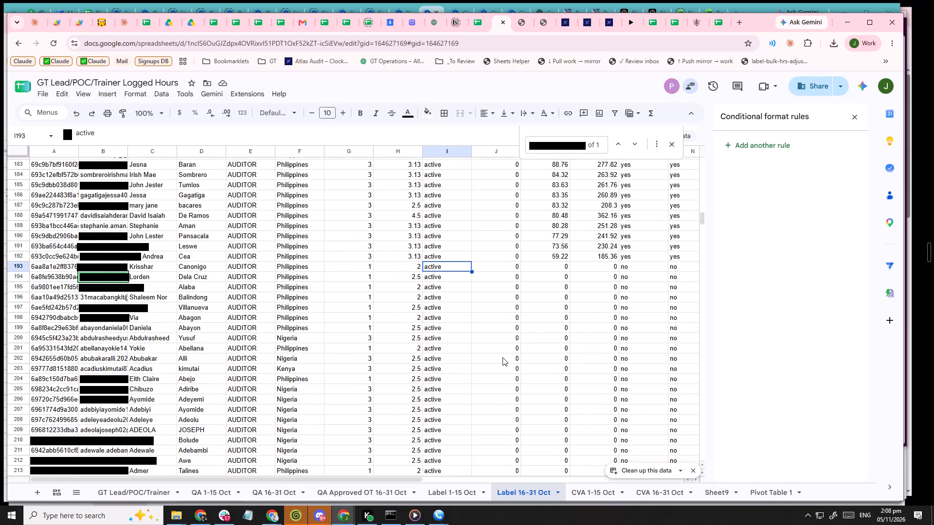
pyautogui.keyDown('shift'); pyautogui.scroll(-6, 503, 357); pyautogui.keyUp('shift')
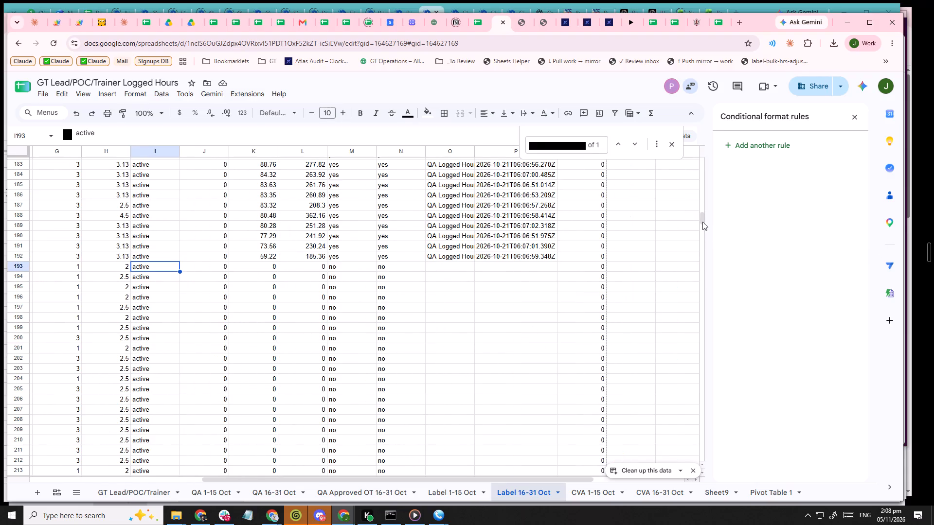
pyautogui.moveTo(702, 222); pyautogui.dragTo(712, 136)
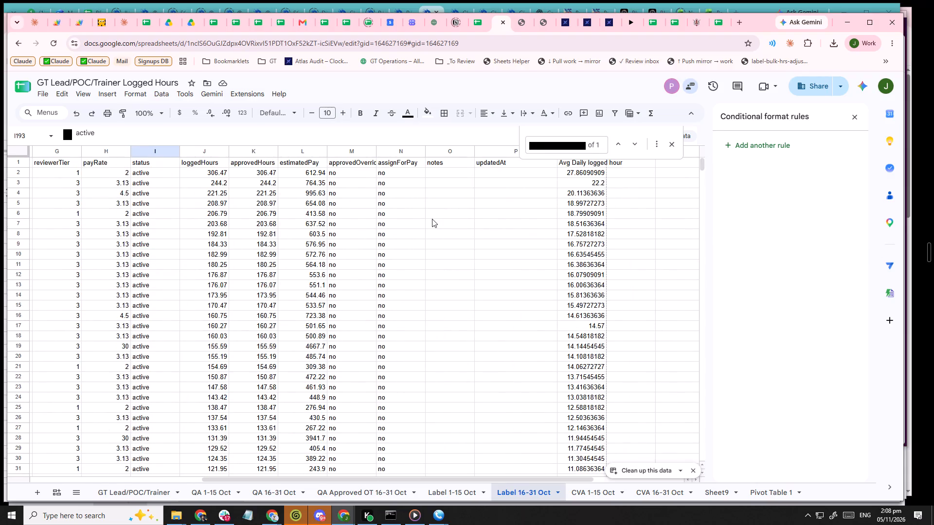
pyautogui.keyDown('shift'); pyautogui.scroll(6, 432, 219); pyautogui.keyUp('shift')
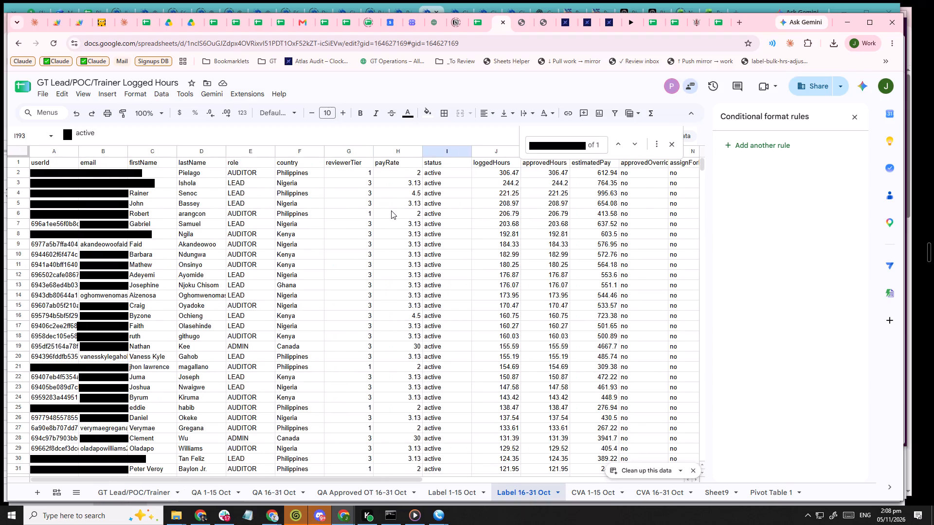
pyautogui.scroll(-19, 391, 210)
pyautogui.click(616, 147)
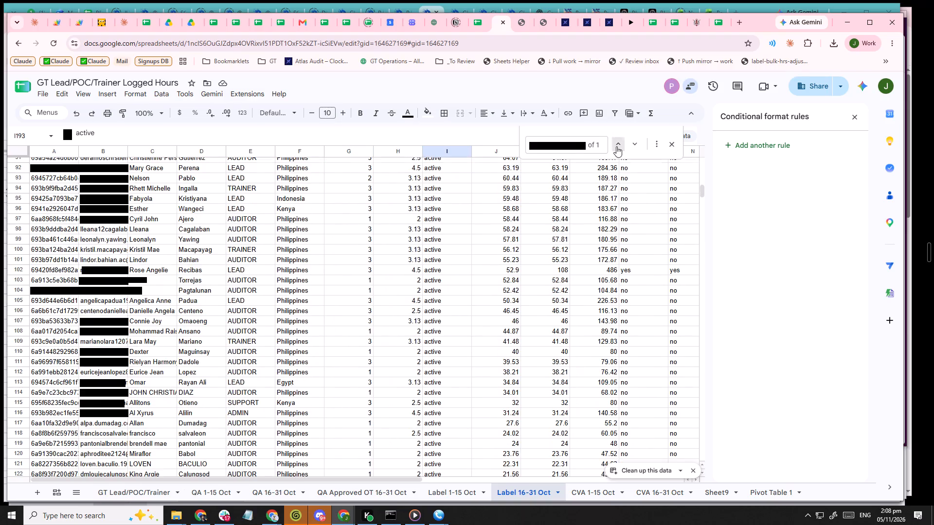
# Freeze the header row of the Label 16-31 Oct sheet.
pyautogui.click(89, 92)
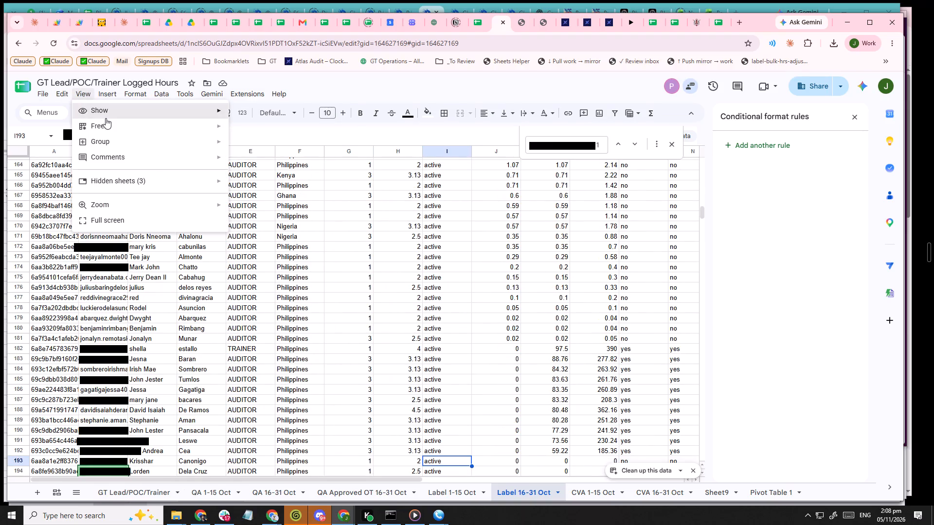
pyautogui.click(109, 119)
pyautogui.click(278, 142)
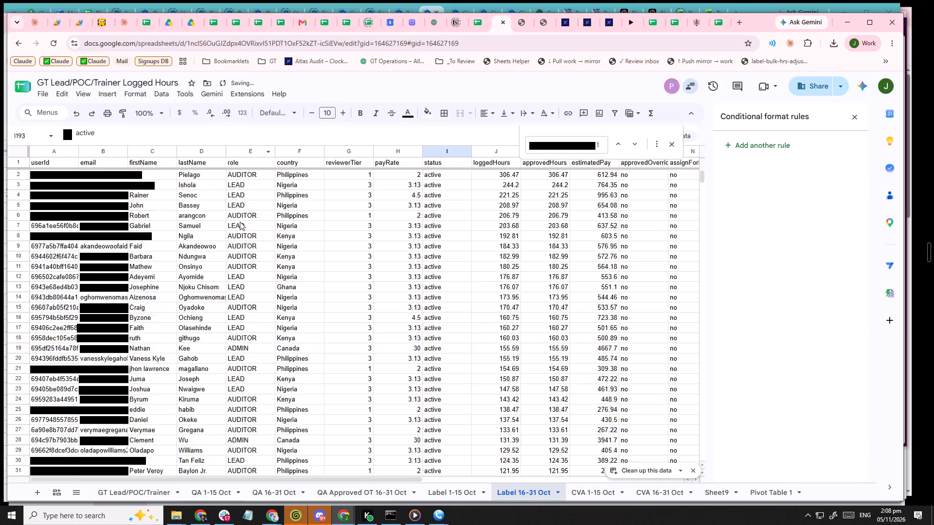
# Return to the matched email's row on Label 16-31 Oct and check its logged and approved hours under the frozen headers.
pyautogui.scroll(-4, 248, 230)
pyautogui.click(634, 146)
pyautogui.scroll(-6, 504, 304)
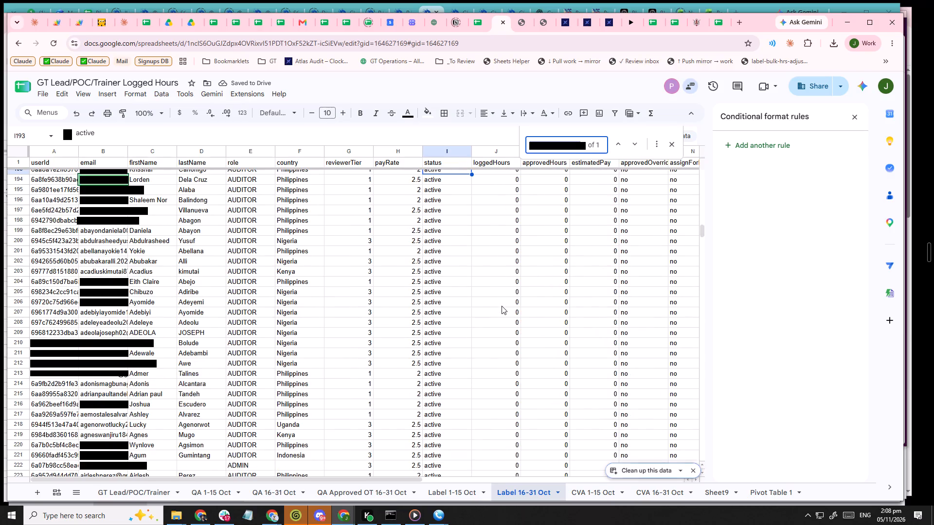
pyautogui.scroll(1, 501, 305)
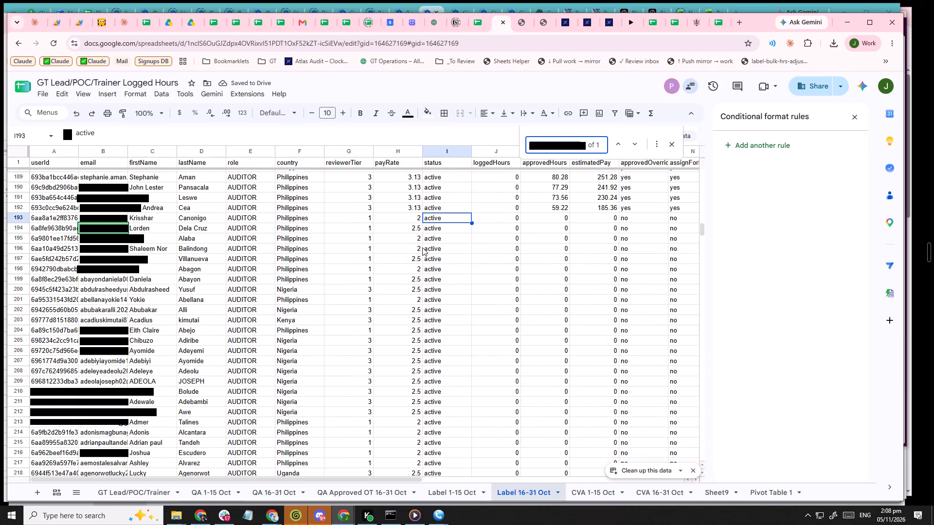
pyautogui.press('Left')
# Examine the matched email's row 194 on Label 16-31 Oct, from the email across to the Avg Daily logged hour column.
pyautogui.press('Right')
pyautogui.press('Right')
pyautogui.press('Right')
pyautogui.click(81, 229)
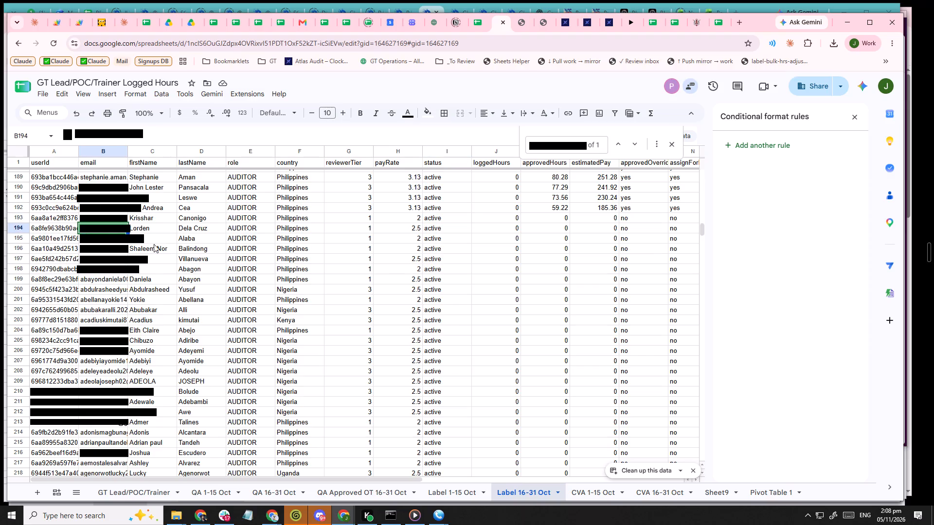
pyautogui.press('Right')
pyautogui.press('Right')
pyautogui.press('Right')
pyautogui.press('Right')
pyautogui.press('Right')
pyautogui.press('Right')
pyautogui.press('Right')
pyautogui.press('Right')
pyautogui.press('Right')
pyautogui.press('Right')
pyautogui.press('Right')
pyautogui.press('Right')
pyautogui.press('Right')
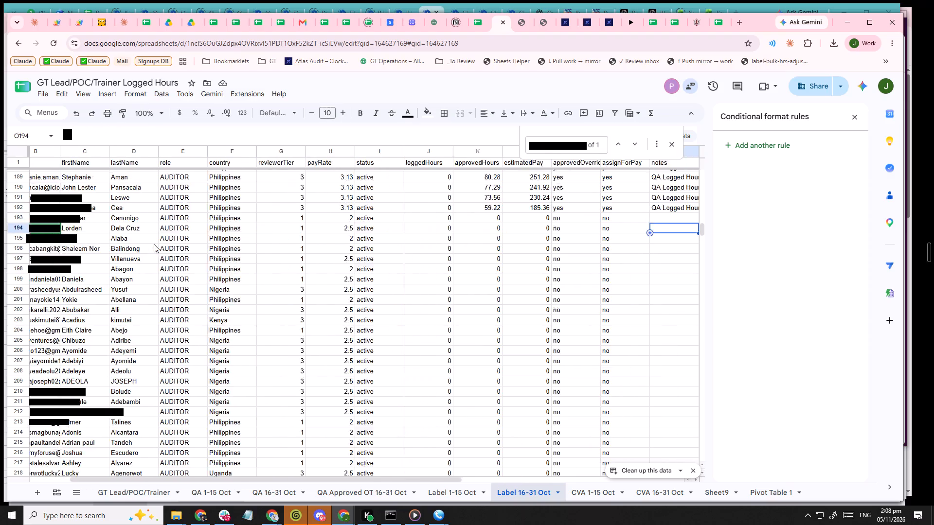
pyautogui.press('Right')
pyautogui.press('Right')
pyautogui.press('Right')
pyautogui.press('Right')
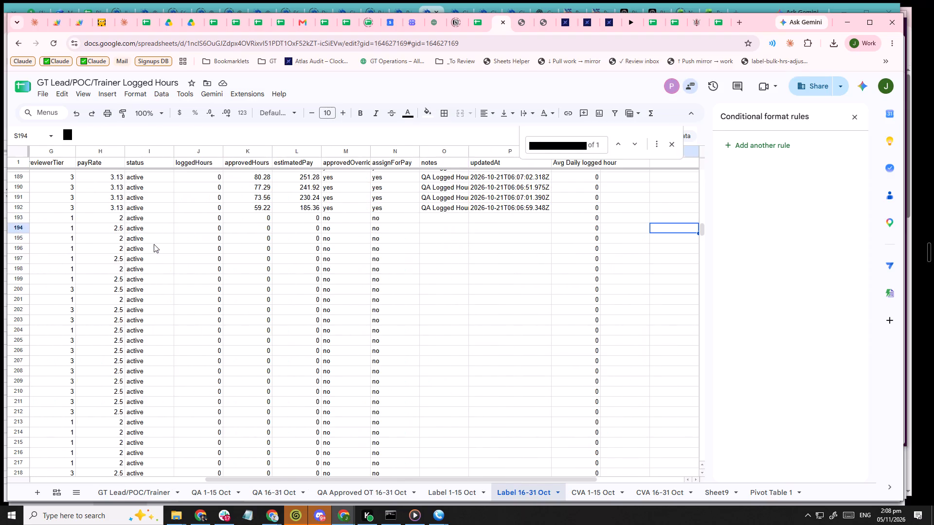
# Compare the notes cell of row 194 with the notes of the rows directly above it.
pyautogui.press('Left')
pyautogui.press('Left')
pyautogui.press('Left')
pyautogui.press('Left')
pyautogui.press('Up')
pyautogui.press('Up')
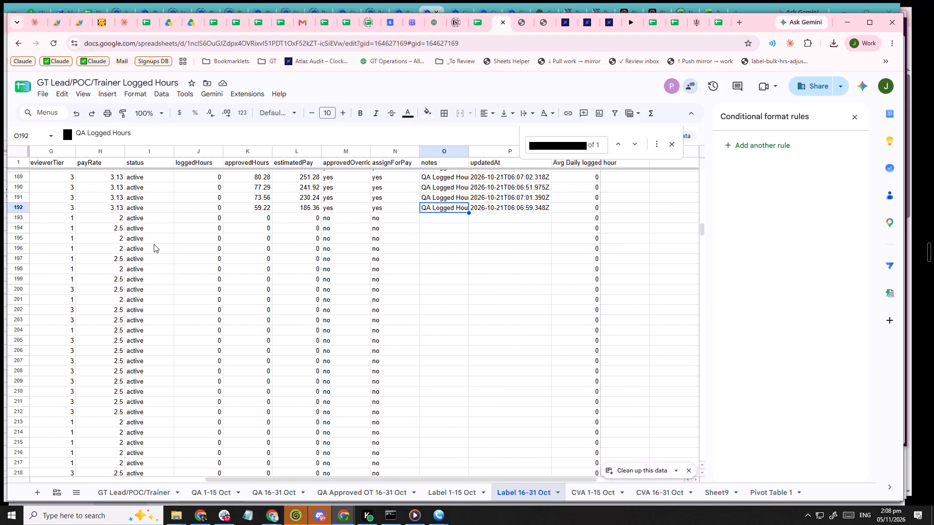
pyautogui.press('Down')
pyautogui.press('Down')
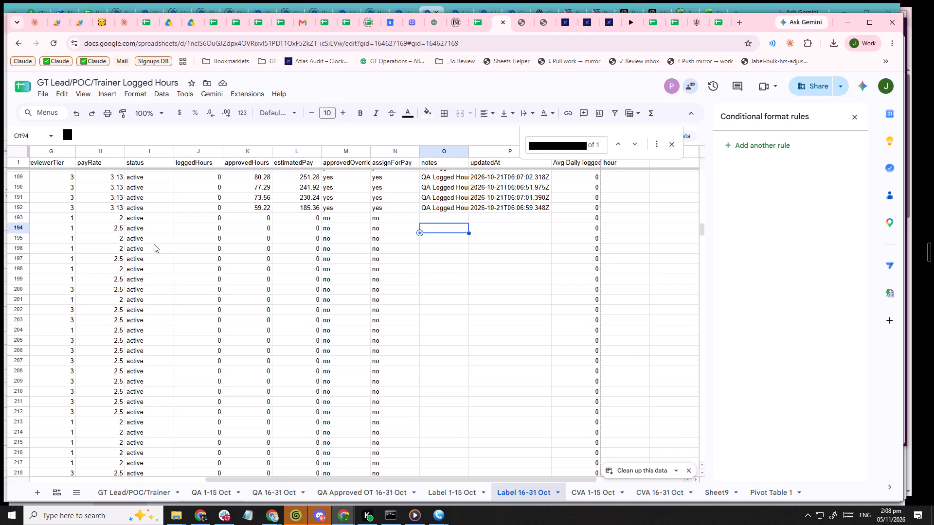
# Reread row 194 from its identity columns through loggedHours to Avg Daily logged hour, and go back to its assignForPay value.
pyautogui.press('Left')
pyautogui.press('Left')
pyautogui.press('Left')
pyautogui.press('Left')
pyautogui.press('Left')
pyautogui.press('Left')
pyautogui.press('Left')
pyautogui.press('Left')
pyautogui.press('Left')
pyautogui.press('Left')
pyautogui.press('Left')
pyautogui.press('Left')
pyautogui.press('Left')
pyautogui.press('Left')
pyautogui.press('Left')
pyautogui.press('Left')
pyautogui.press('Left')
pyautogui.press('Left')
pyautogui.press('Left')
pyautogui.press('Left')
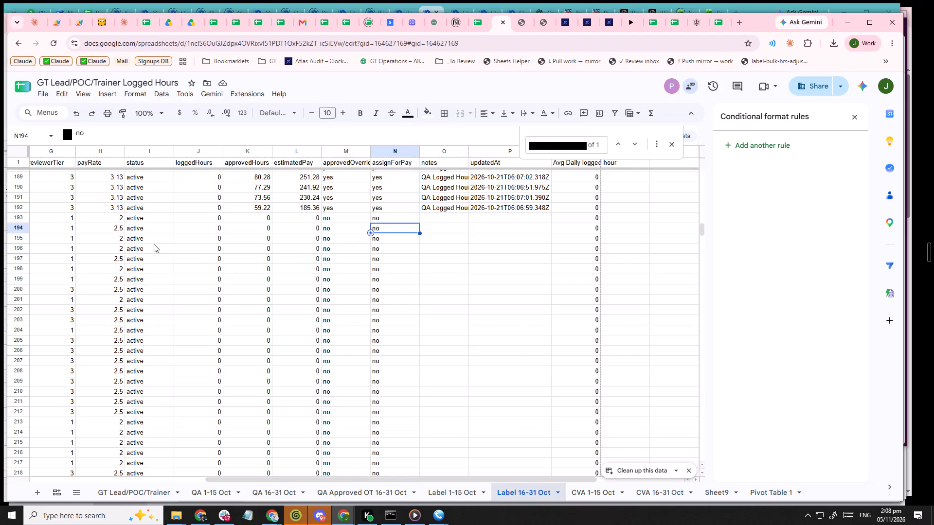
pyautogui.press('Right')
pyautogui.press('Right')
pyautogui.press('Right')
pyautogui.press('Right')
pyautogui.press('Right')
pyautogui.press('Right')
pyautogui.press('Right')
pyautogui.press('Right')
pyautogui.press('Right')
pyautogui.press('Right')
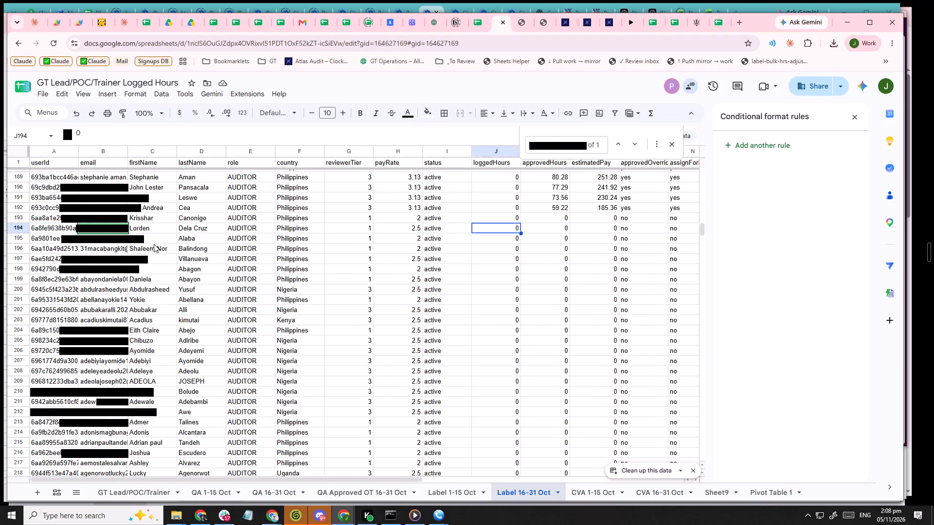
pyautogui.press('Right')
pyautogui.press('Right')
pyautogui.press('Right')
pyautogui.press('Right')
pyautogui.press('Right')
pyautogui.press('Right')
pyautogui.press('Right')
pyautogui.press('Left')
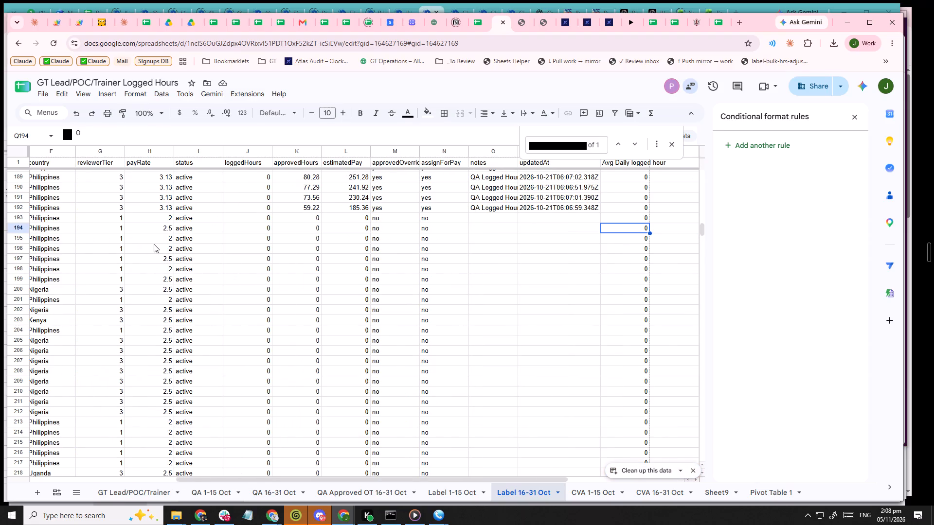
pyautogui.press('Left')
pyautogui.press('Left')
pyautogui.press('Left')
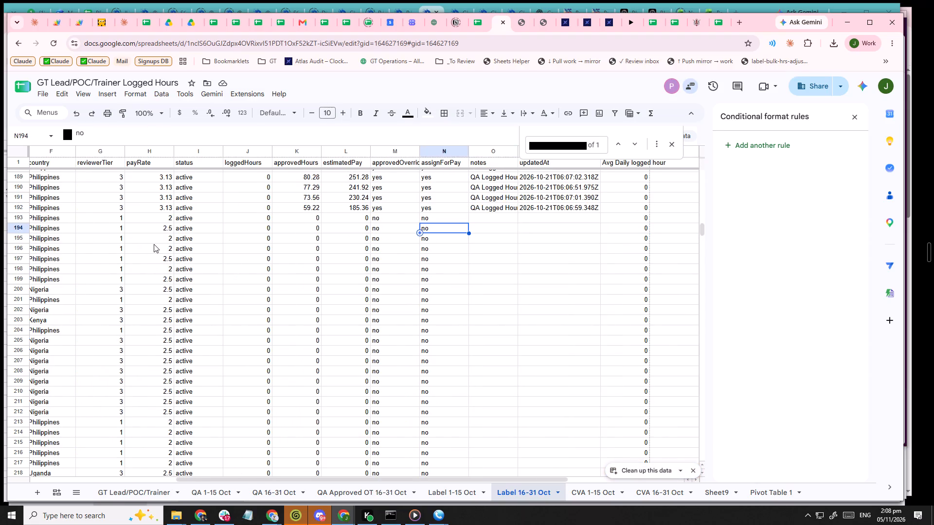
# Check the matched person's userId, country and reviewerTier in row 194.
pyautogui.press('Right')
pyautogui.press('Right')
pyautogui.press('Right')
pyautogui.press('Left')
pyautogui.press('Left')
pyautogui.press('Left')
pyautogui.press('Left')
pyautogui.press('Left')
pyautogui.press('Left')
pyautogui.press('Left')
pyautogui.press('Left')
pyautogui.press('Left')
pyautogui.press('Left')
pyautogui.press('Left')
pyautogui.press('Left')
pyautogui.press('Left')
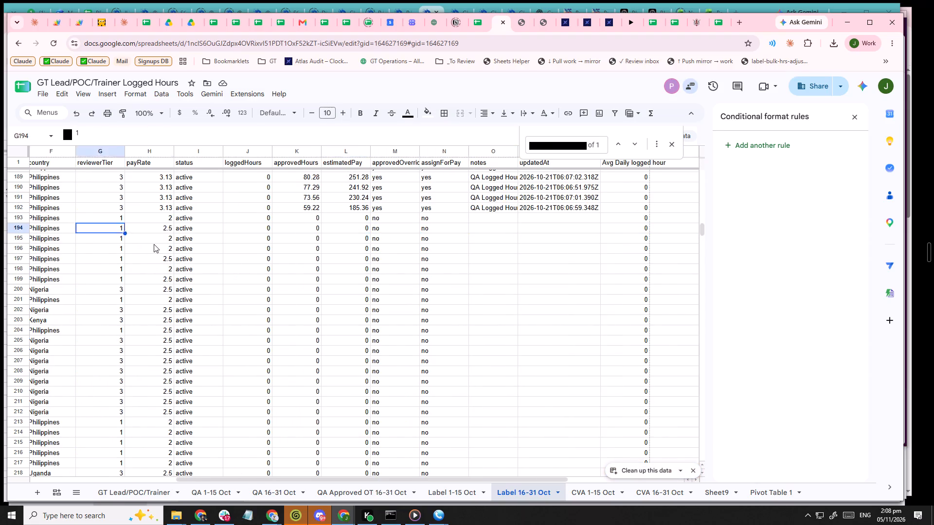
pyautogui.press('Left')
pyautogui.press('Left')
pyautogui.press('Left')
pyautogui.press('Left')
pyautogui.press('Left')
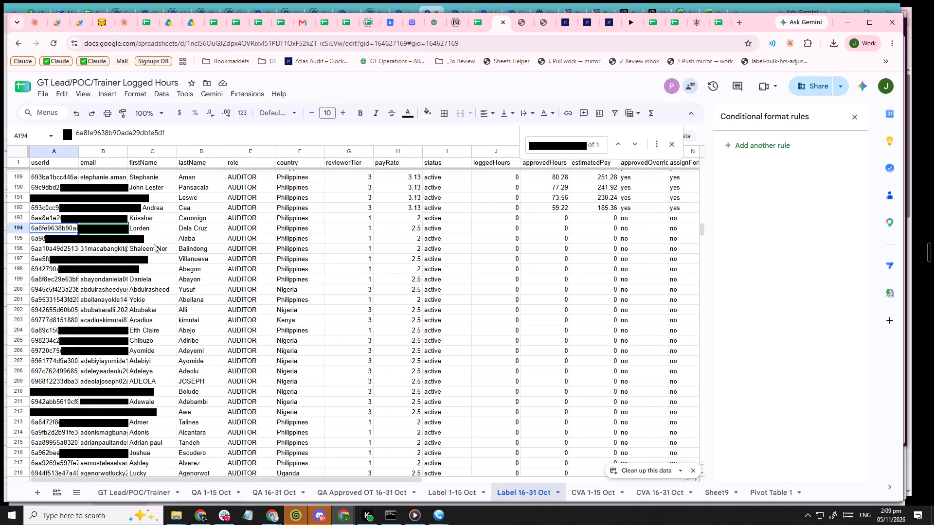
pyautogui.press('Right')
pyautogui.press('Right')
pyautogui.press('Right')
pyautogui.press('Right')
pyautogui.press('Right')
pyautogui.press('Left')
pyautogui.press('Right')
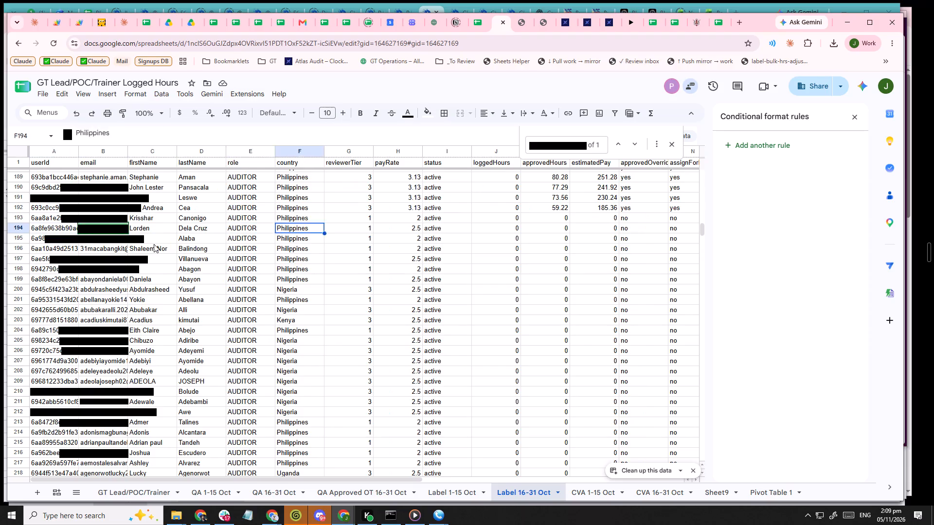
pyautogui.press('Right')
pyautogui.press('Right')
pyautogui.press('Left')
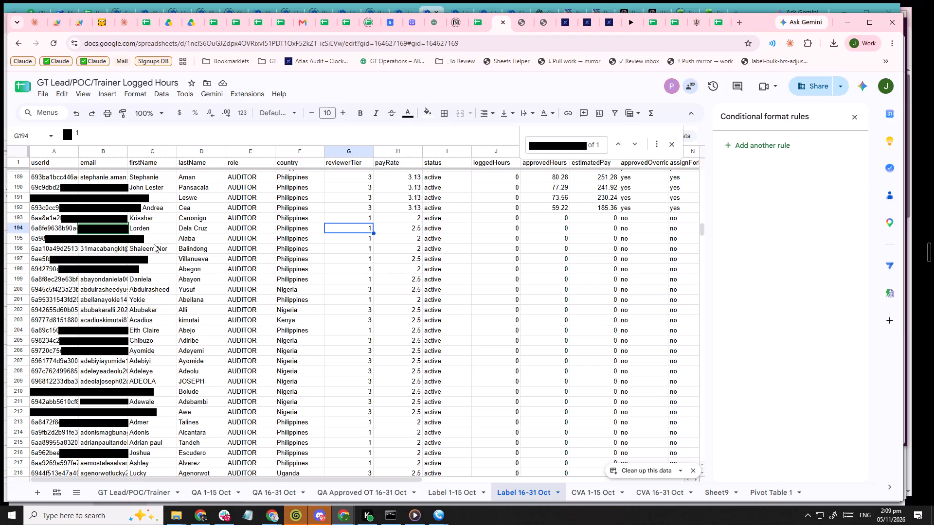
# Recheck row 194's pay rate, hours and pay columns, ending on its Avg Daily logged hour value.
pyautogui.press('Right')
pyautogui.press('Right')
pyautogui.press('Right')
pyautogui.press('Right')
pyautogui.press('Right')
pyautogui.press('Right')
pyautogui.press('Right')
pyautogui.press('Right')
pyautogui.press('Right')
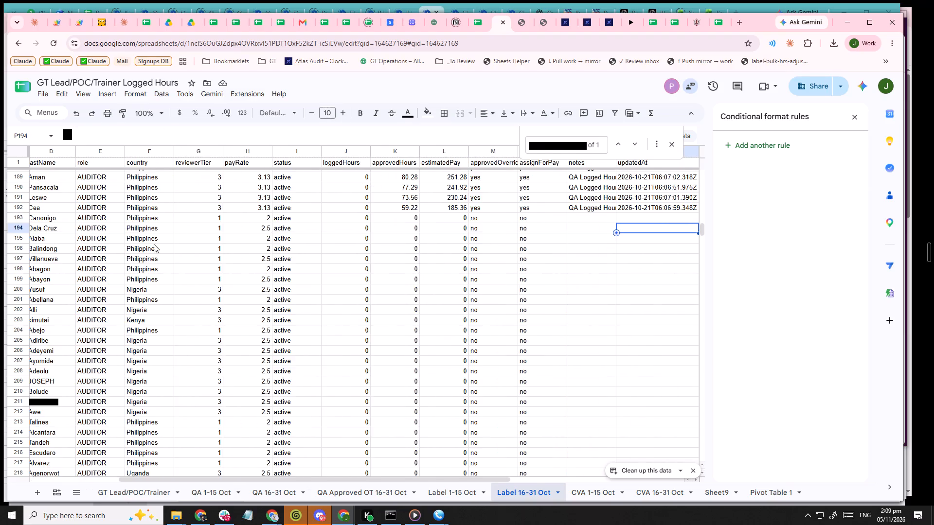
pyautogui.press('Right')
pyautogui.press('Right')
pyautogui.press('Left')
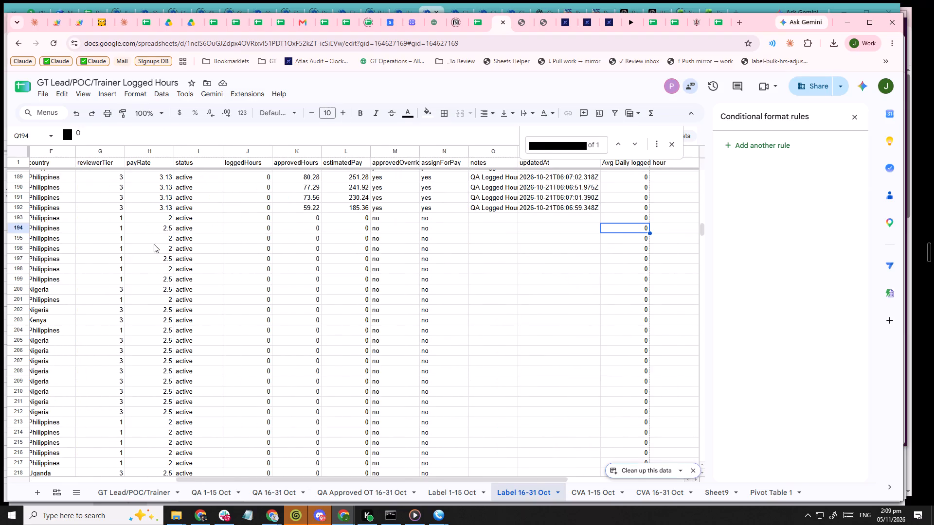
pyautogui.press('Left')
pyautogui.press('Left')
pyautogui.press('Left')
pyautogui.press('Left')
pyautogui.press('Left')
pyautogui.press('Left')
pyautogui.press('Left')
pyautogui.press('Left')
pyautogui.press('Left')
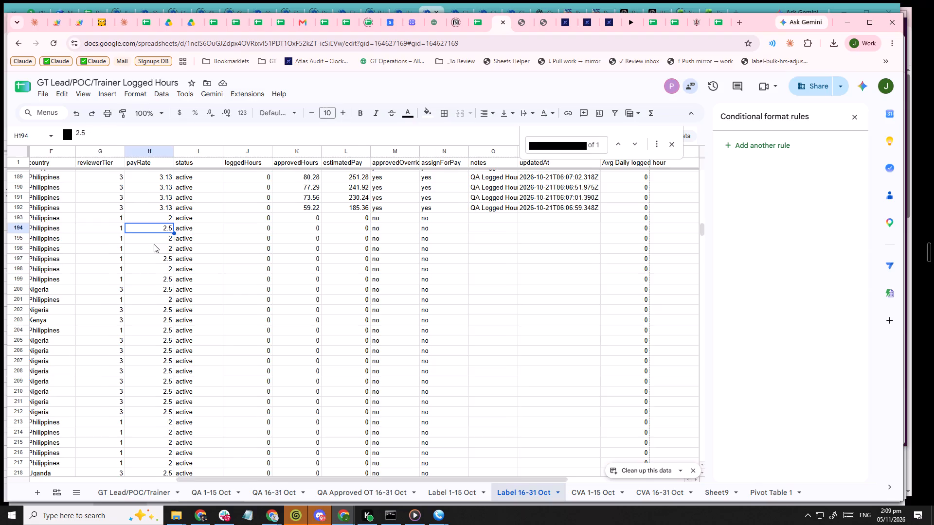
pyautogui.press('Left')
pyautogui.press('Left')
pyautogui.press('Left')
pyautogui.press('Right')
pyautogui.press('Right')
pyautogui.press('Right')
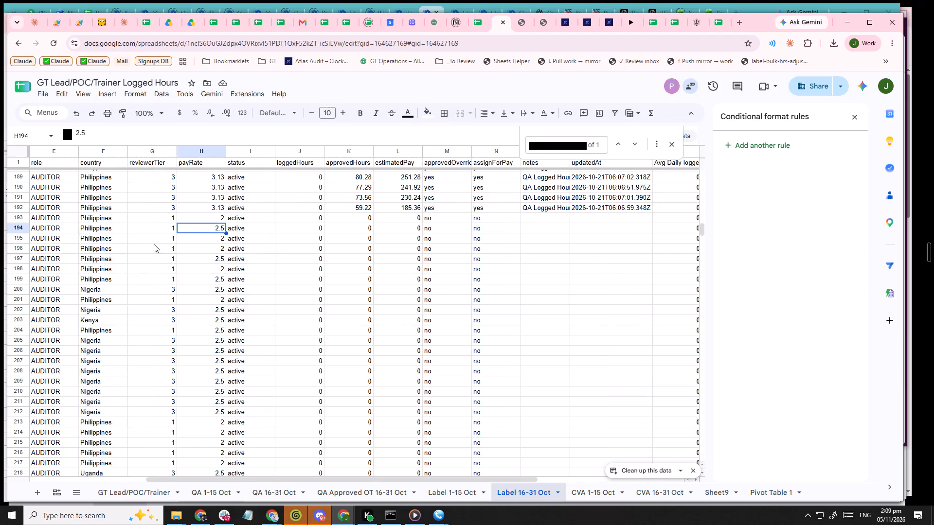
pyautogui.press('Right')
pyautogui.press('Right')
pyautogui.press('Right')
pyautogui.press('Right')
pyautogui.press('Right')
pyautogui.press('Right')
pyautogui.press('Right')
pyautogui.press('Right')
pyautogui.press('Right')
pyautogui.press('Right')
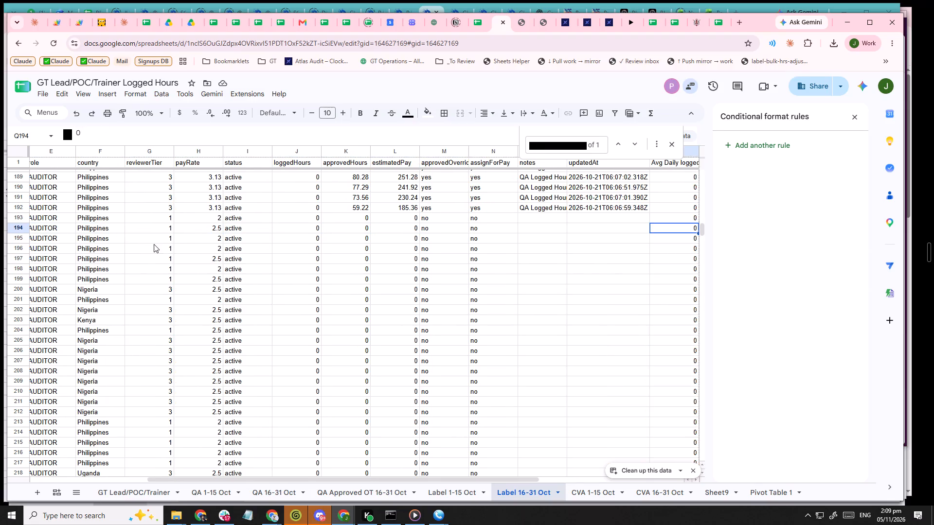
pyautogui.press('Left')
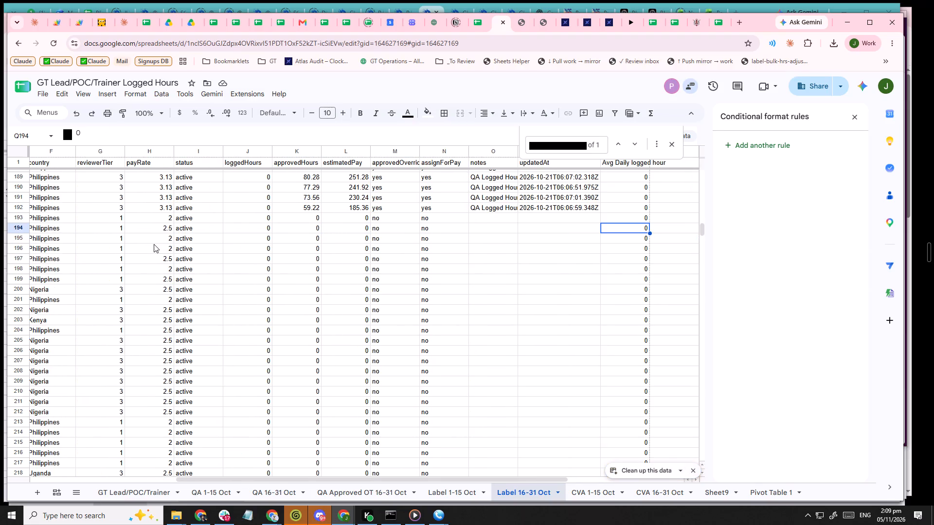
# Go down the zero-hour rows of Label 16-31 Oct to row 229 and trace it back to its userId.
pyautogui.press('Down')
pyautogui.press('Down')
pyautogui.press('Down')
pyautogui.press('Down')
pyautogui.press('Down')
pyautogui.press('Down')
pyautogui.press('Down')
pyautogui.press('Down')
pyautogui.press('Down')
pyautogui.press('Down')
pyautogui.press('Down')
pyautogui.press('Down')
pyautogui.press('Down')
pyautogui.press('Down')
pyautogui.press('Down')
pyautogui.press('Down')
pyautogui.press('Down')
pyautogui.press('Down')
pyautogui.press('Down')
pyautogui.press('Down')
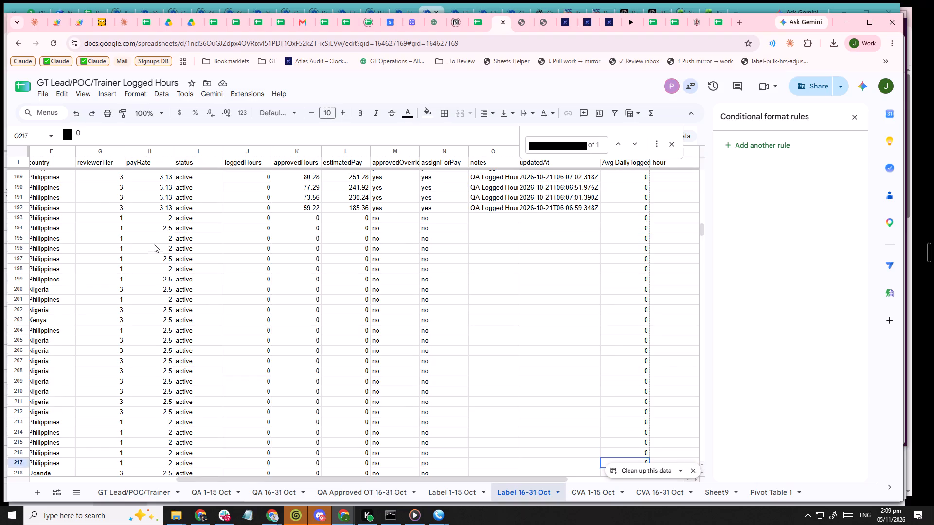
pyautogui.press('Up')
pyautogui.hotkey('shift', 'Left')
pyautogui.hotkey('shift', 'Left')
pyautogui.hotkey('shift', 'Left')
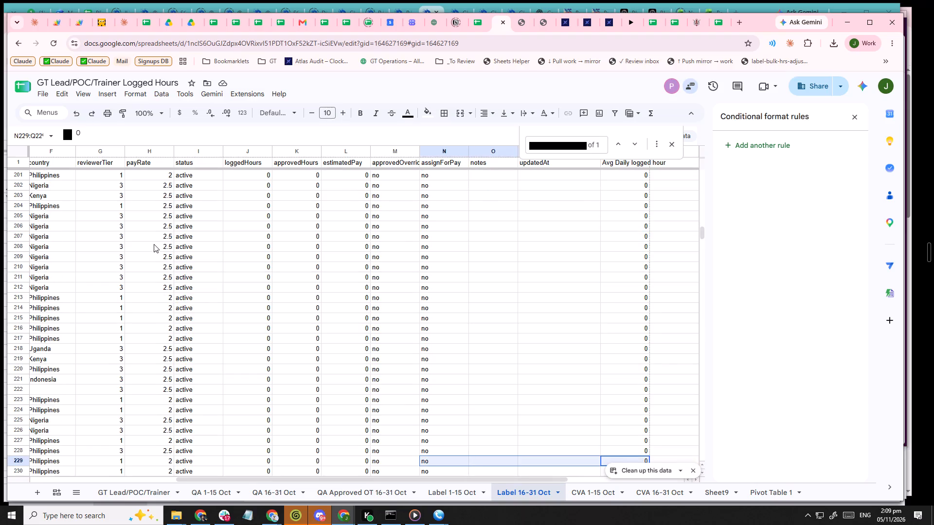
pyautogui.hotkey('shift', 'Left')
pyautogui.hotkey('shift', 'Left')
pyautogui.hotkey('shift', 'Left')
pyautogui.hotkey('shift', 'Left')
pyautogui.hotkey('shift', 'Left')
pyautogui.hotkey('shift', 'Left')
pyautogui.hotkey('shift', 'Left')
pyautogui.hotkey('shift', 'Left')
pyautogui.hotkey('shift', 'Left')
pyautogui.hotkey('shift', 'Left')
pyautogui.hotkey('shift', 'Left')
pyautogui.hotkey('shift', 'Left')
pyautogui.hotkey('shift', 'Left')
pyautogui.hotkey('shift', 'Left')
pyautogui.hotkey('shift', 'Left')
pyautogui.hotkey('shift', 'Left')
pyautogui.hotkey('shift', 'Left')
pyautogui.hotkey('shift', 'Left')
pyautogui.hotkey('shift', 'Left')
pyautogui.hotkey('shift', 'Left')
pyautogui.hotkey('shift', 'Left')
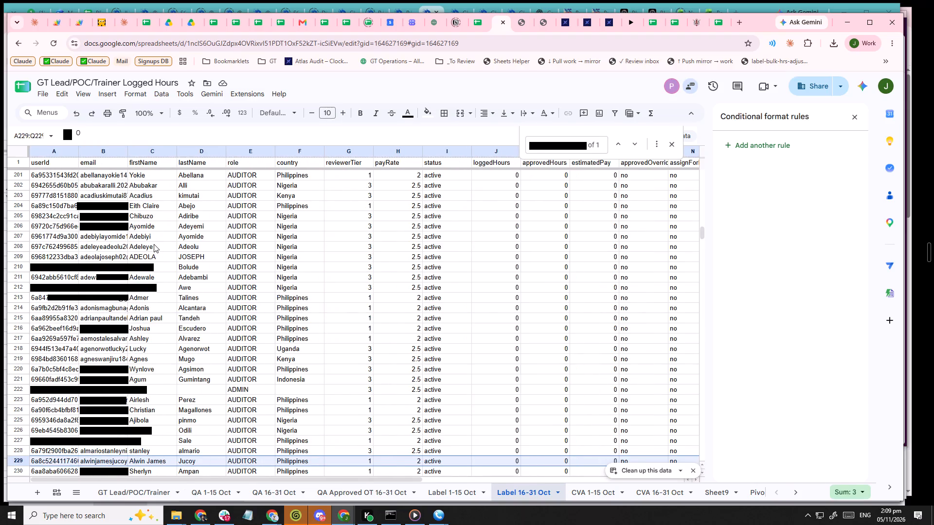
pyautogui.press('Left')
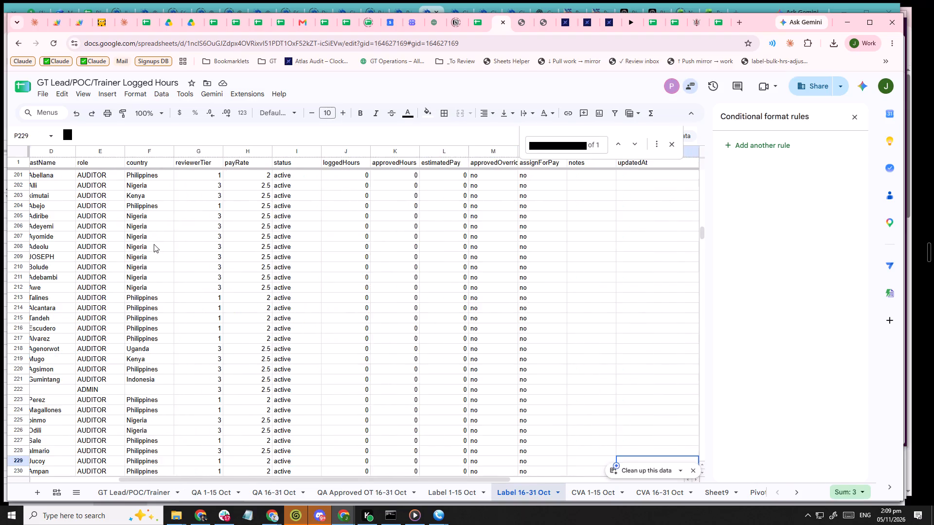
pyautogui.press('Left')
pyautogui.hotkey('ctrl', 'Left')
pyautogui.hotkey('ctrl', 'Left')
pyautogui.hotkey('ctrl', 'Left')
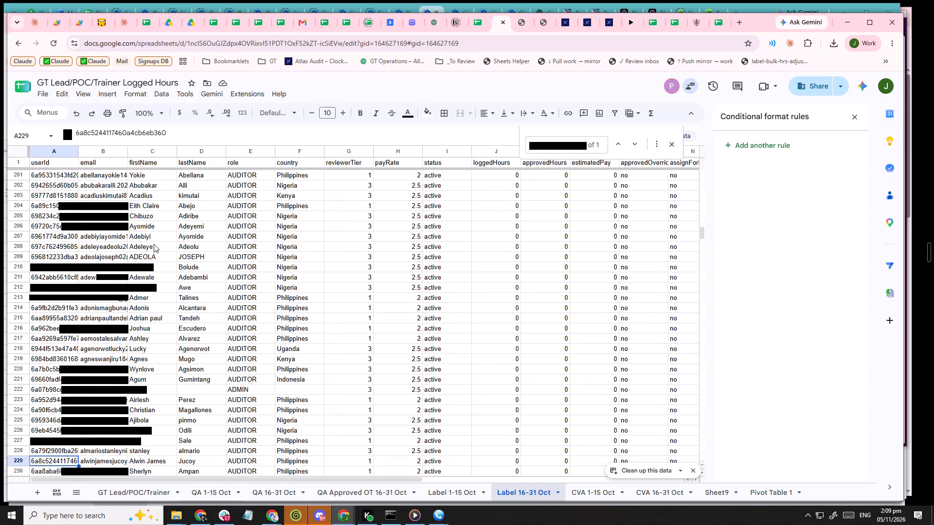
# Read row 229 from userId across to Avg Daily logged hour, and go back to its approvedOverride value.
pyautogui.press('Right')
pyautogui.press('Right')
pyautogui.press('Right')
pyautogui.press('Right')
pyautogui.press('Right')
pyautogui.press('Right')
pyautogui.press('Right')
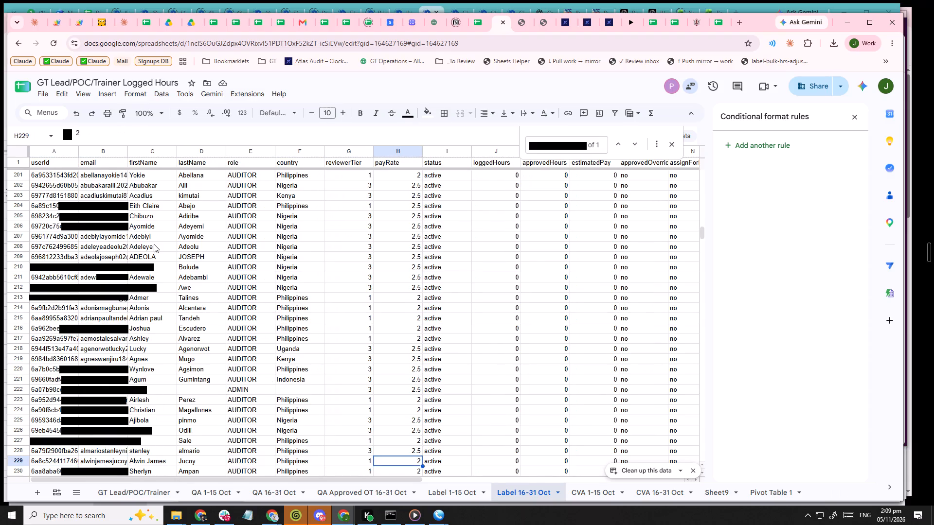
pyautogui.press('Right')
pyautogui.press('Right')
pyautogui.press('Right')
pyautogui.press('Right')
pyautogui.press('Right')
pyautogui.press('Right')
pyautogui.press('Right')
pyautogui.press('Right')
pyautogui.press('Right')
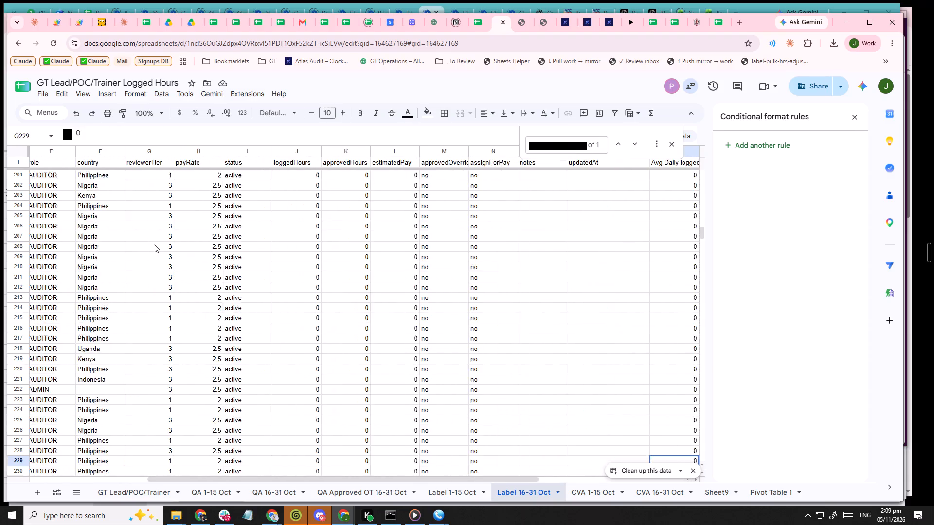
pyautogui.press('Right')
pyautogui.press('Left')
pyautogui.press('Left')
pyautogui.press('Left')
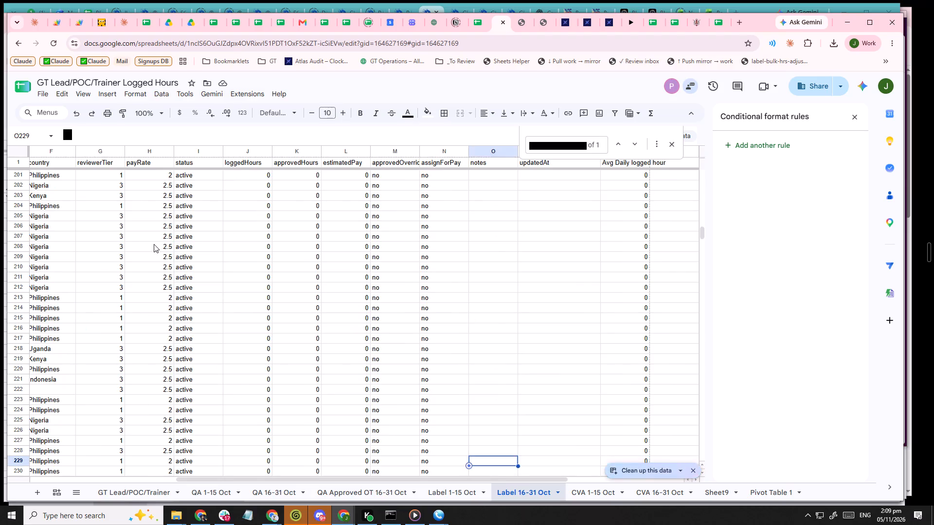
pyautogui.press('Left')
pyautogui.press('Left')
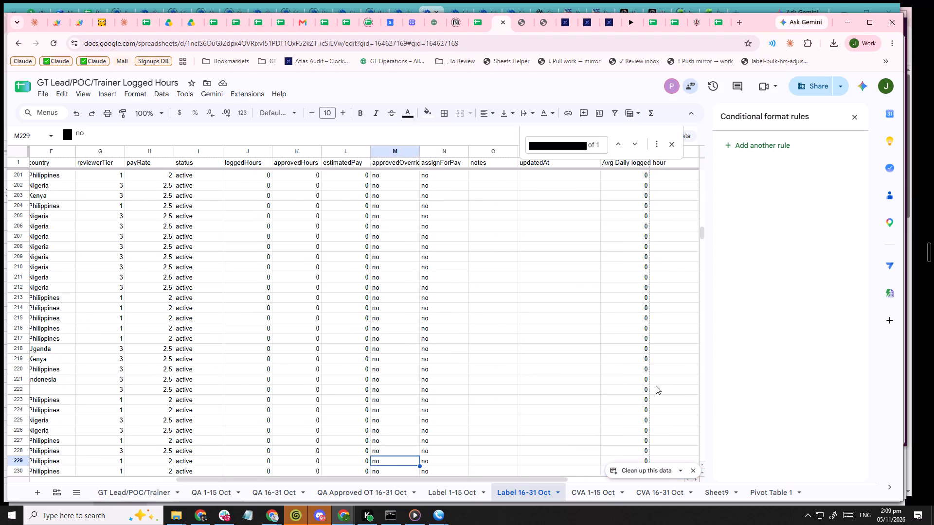
# Compare logged hours, approved hours, notes and average daily hours between the zero-hour rows and the rest of Label 16-31 Oct.
pyautogui.scroll(5, 586, 363)
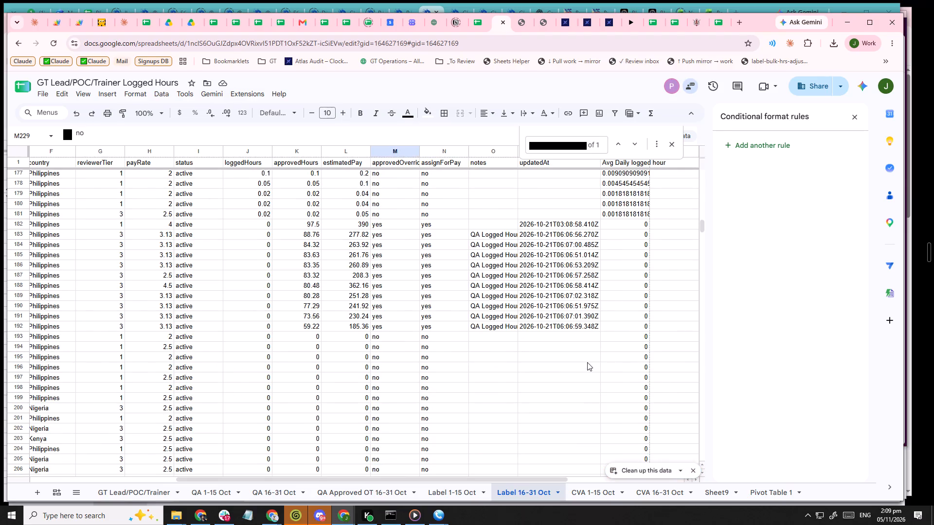
pyautogui.scroll(9, 467, 285)
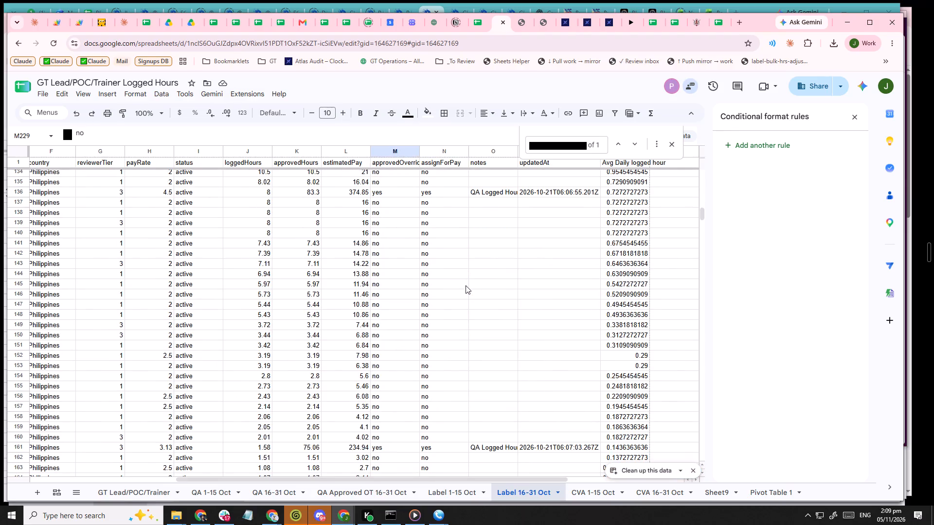
pyautogui.scroll(-10, 466, 285)
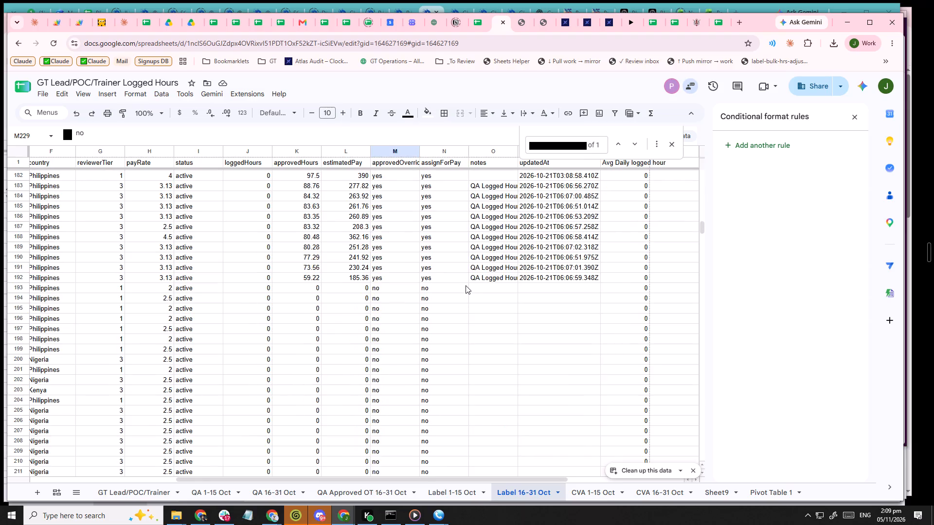
pyautogui.scroll(-9, 466, 285)
pyautogui.scroll(20, 466, 285)
pyautogui.scroll(3, 466, 285)
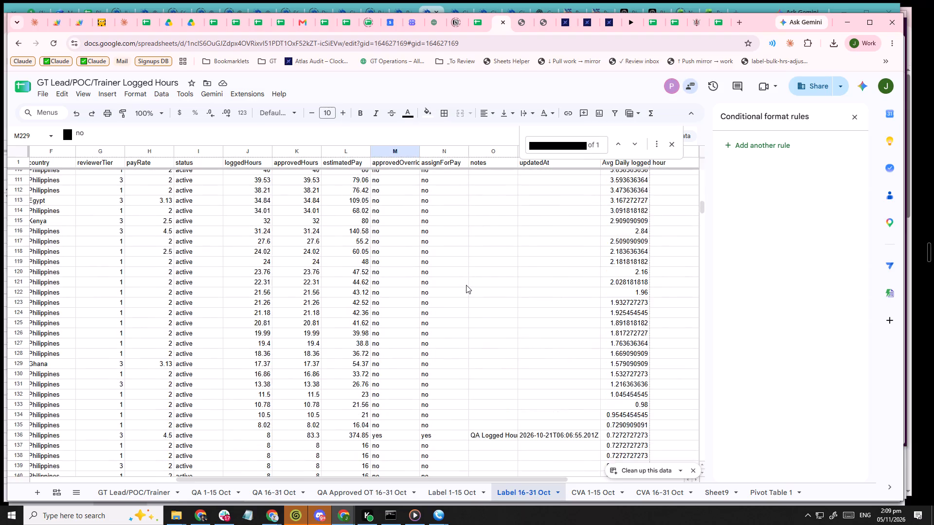
pyautogui.scroll(3, 466, 285)
pyautogui.scroll(-20, 466, 285)
pyautogui.scroll(-5, 466, 285)
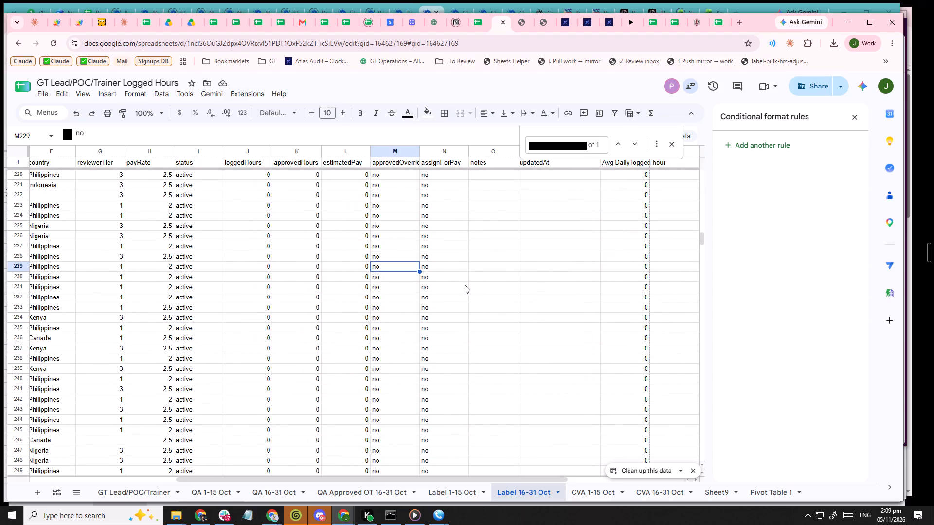
pyautogui.scroll(10, 465, 285)
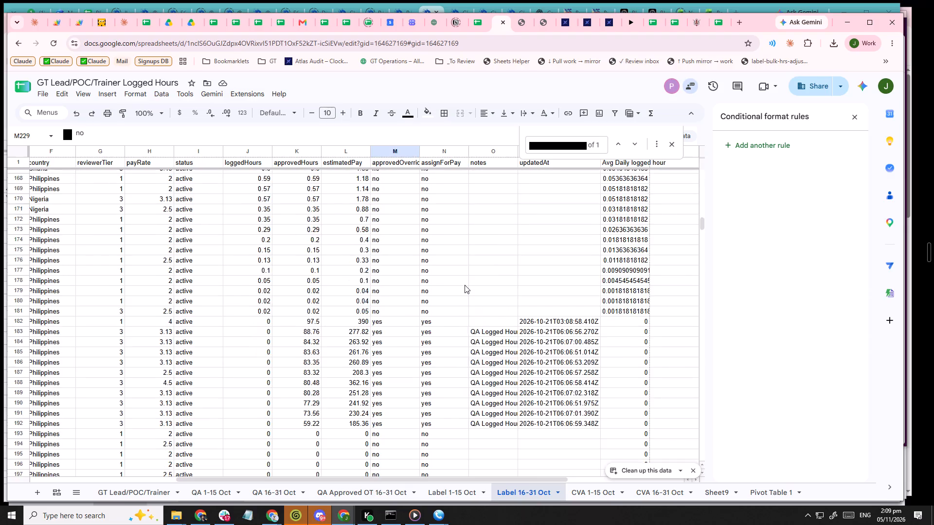
pyautogui.scroll(20, 465, 285)
pyautogui.scroll(19, 465, 285)
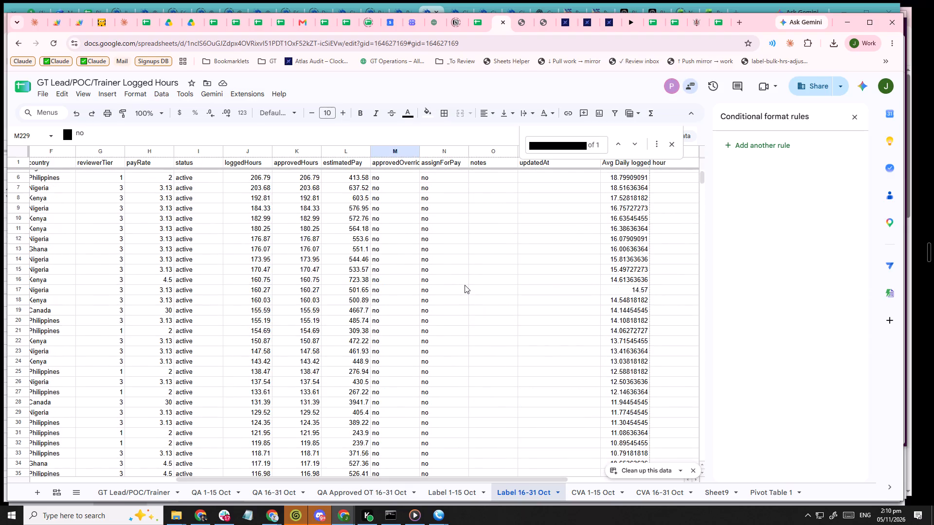
pyautogui.scroll(10, 465, 285)
pyautogui.keyDown('shift'); pyautogui.scroll(-3, 465, 285); pyautogui.keyUp('shift')
pyautogui.keyDown('shift'); pyautogui.scroll(1, 465, 285); pyautogui.keyUp('shift')
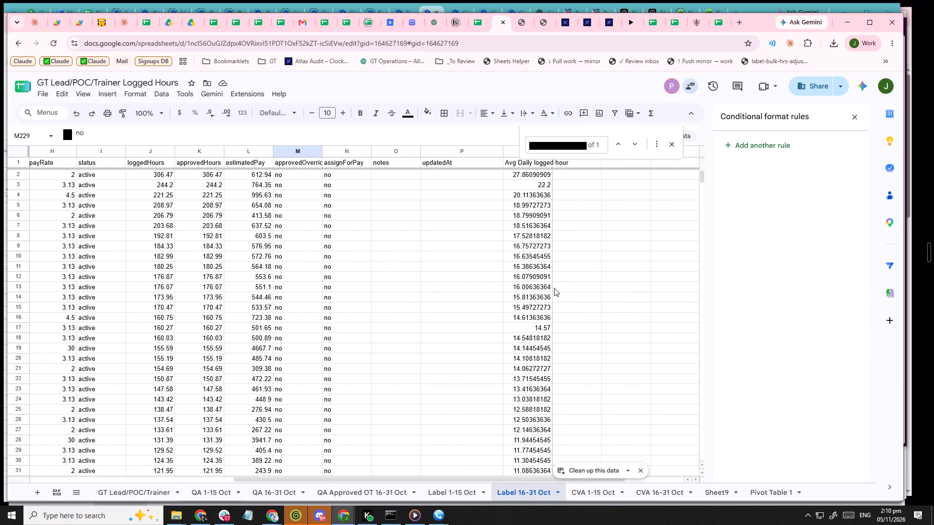
pyautogui.keyDown('shift'); pyautogui.scroll(5, 558, 276); pyautogui.keyUp('shift')
pyautogui.keyDown('shift'); pyautogui.scroll(-4, 551, 263); pyautogui.keyUp('shift')
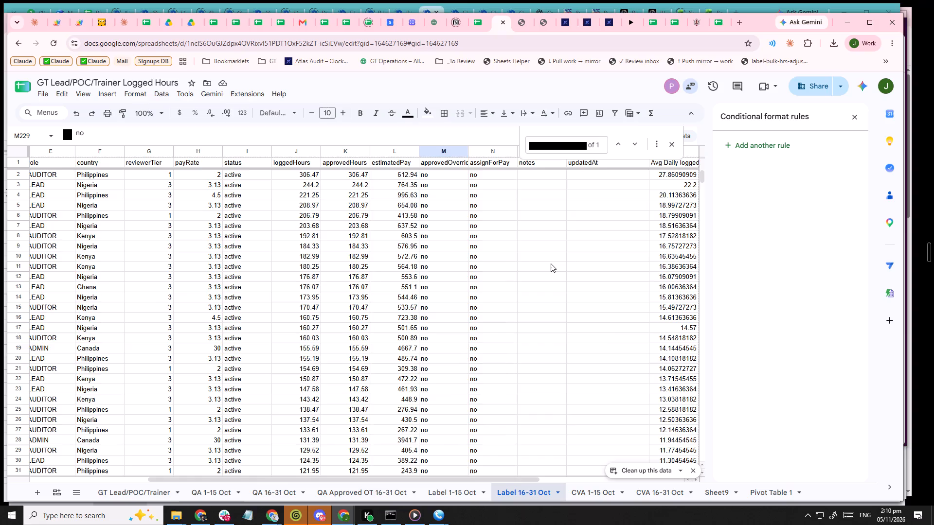
pyautogui.keyDown('shift'); pyautogui.scroll(-2, 551, 263); pyautogui.keyUp('shift')
pyautogui.keyDown('shift'); pyautogui.scroll(1, 551, 263); pyautogui.keyUp('shift')
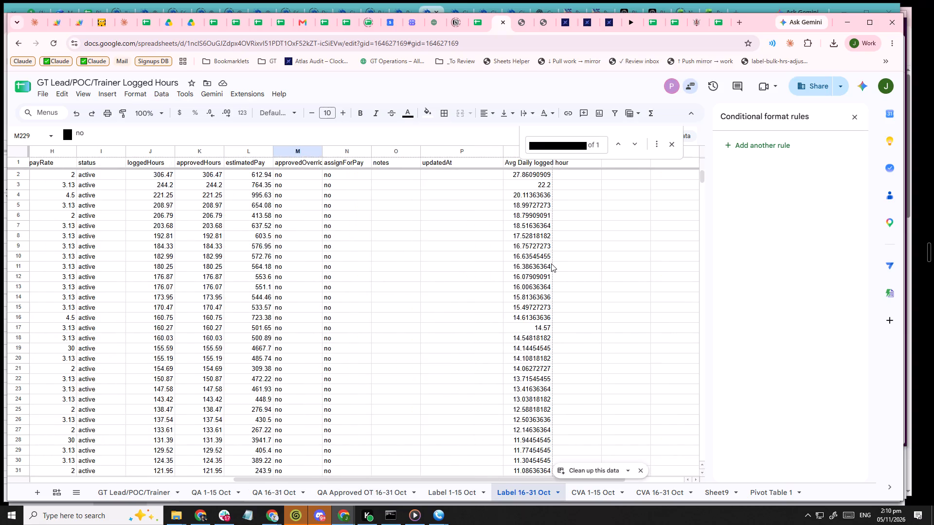
pyautogui.scroll(-11, 551, 263)
pyautogui.scroll(-20, 551, 265)
pyautogui.scroll(-2, 551, 265)
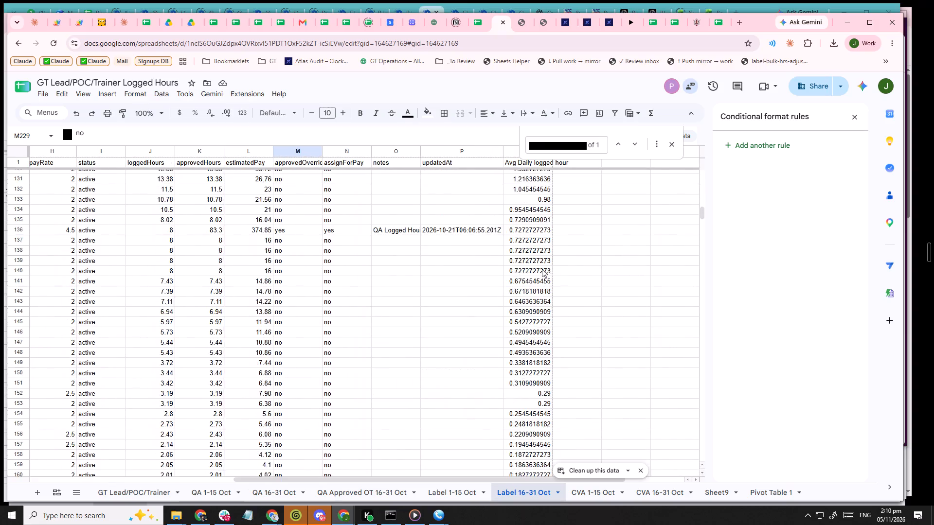
pyautogui.scroll(-17, 542, 269)
pyautogui.scroll(20, 527, 281)
pyautogui.scroll(1, 527, 281)
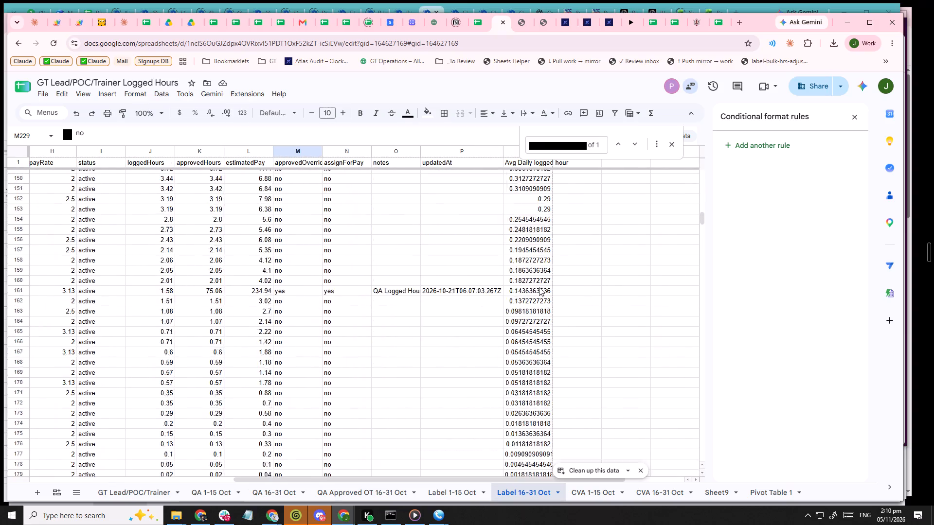
pyautogui.scroll(20, 539, 287)
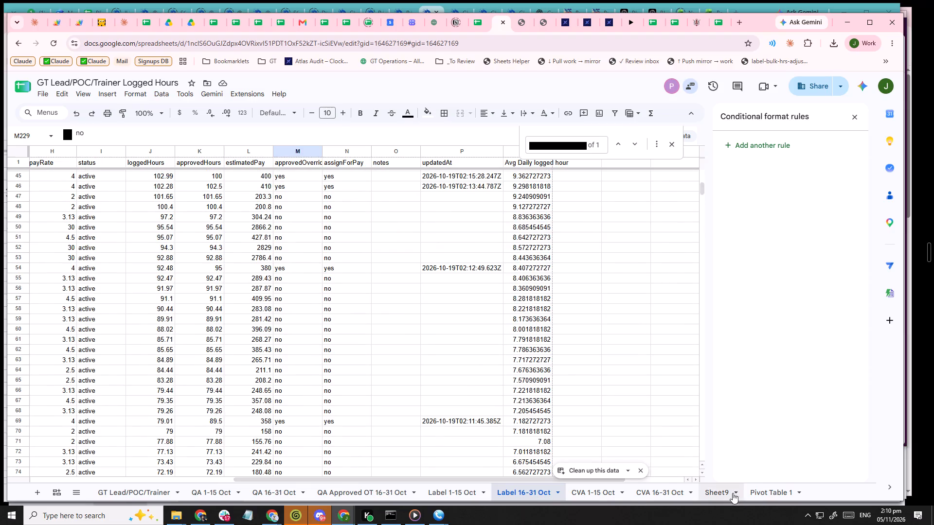
# Review the stacked email and average list on Sheet9 up to its header row, and glance at CVA 16-31 Oct.
pyautogui.click(723, 491)
pyautogui.scroll(19, 334, 310)
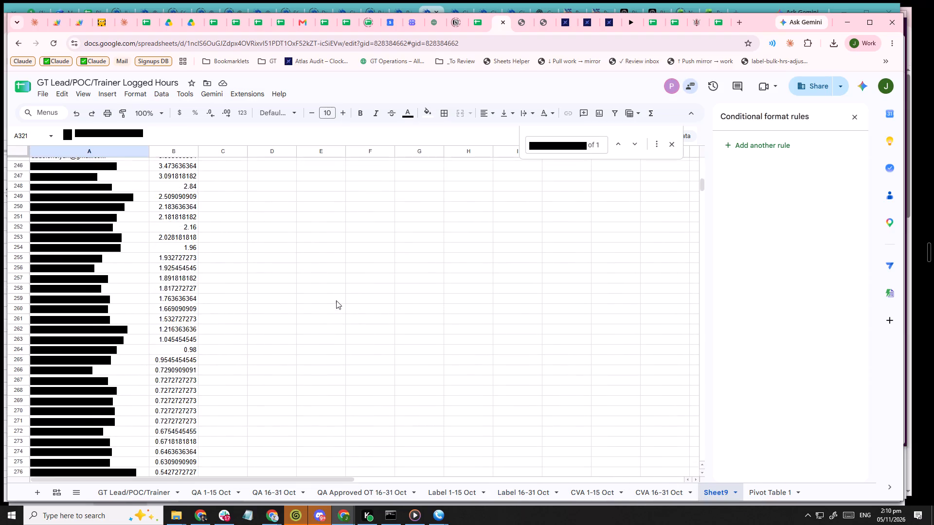
pyautogui.scroll(20, 336, 300)
pyautogui.scroll(20, 336, 300)
pyautogui.scroll(4, 336, 300)
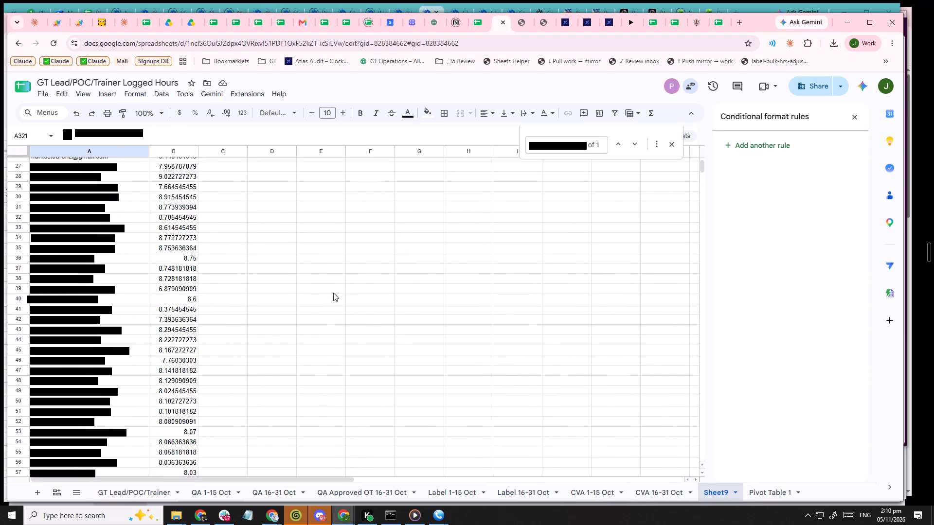
pyautogui.scroll(11, 333, 293)
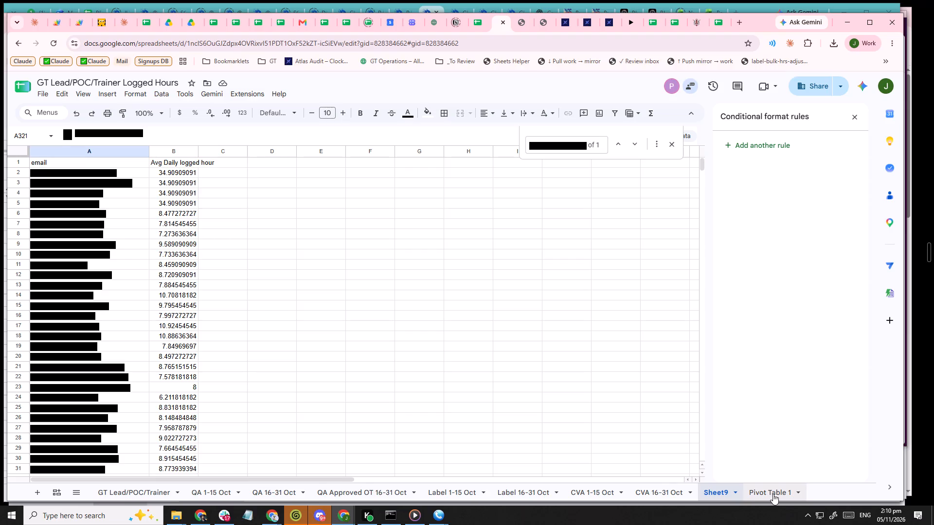
pyautogui.click(653, 491)
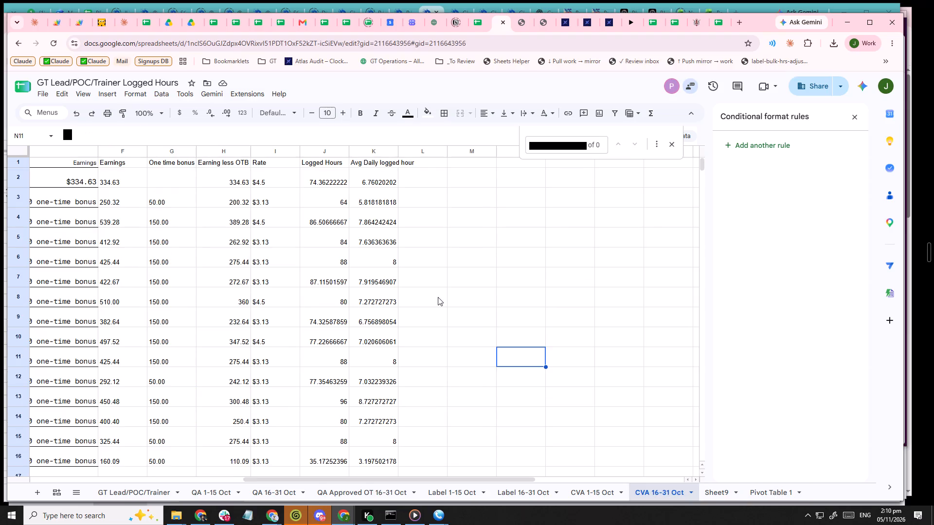
# Hide columns C to I, firstName through status, on the Label 16-31 Oct sheet.
pyautogui.click(523, 487)
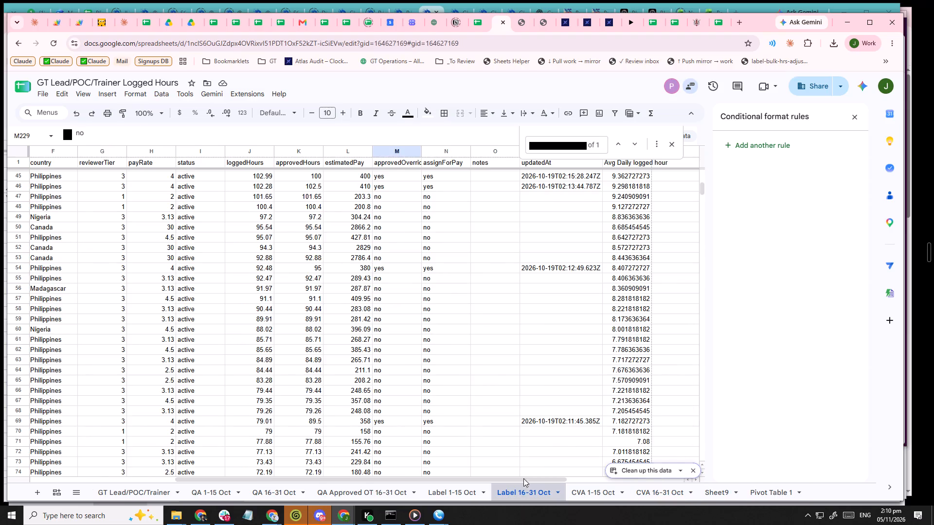
pyautogui.scroll(19, 483, 387)
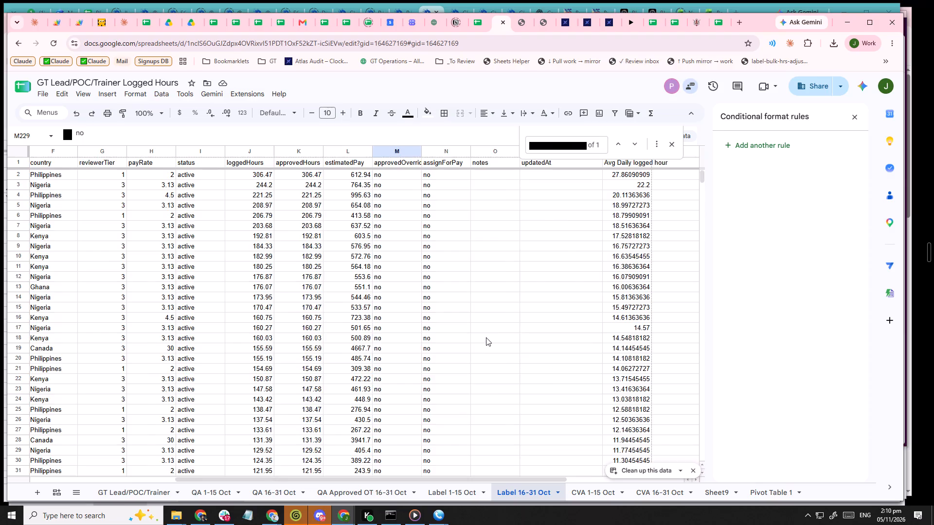
pyautogui.keyDown('shift'); pyautogui.scroll(-4, 486, 333); pyautogui.keyUp('shift')
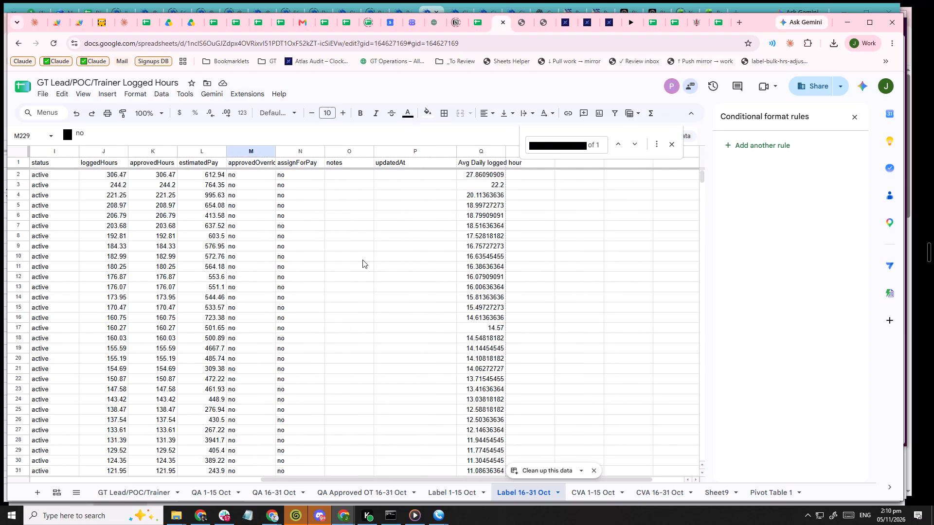
pyautogui.keyDown('shift'); pyautogui.scroll(11, 328, 250); pyautogui.keyUp('shift')
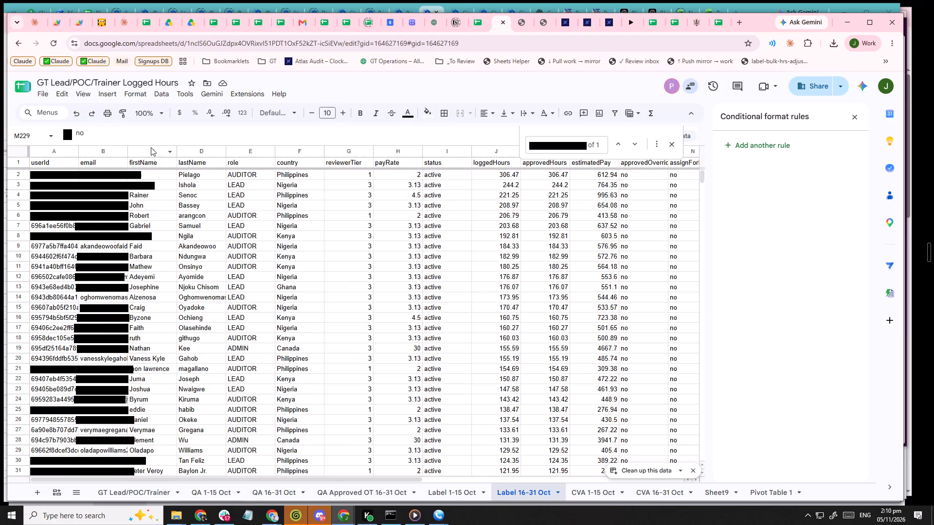
pyautogui.click(144, 154)
pyautogui.keyDown('shift'); pyautogui.scroll(-9, 425, 189); pyautogui.keyUp('shift')
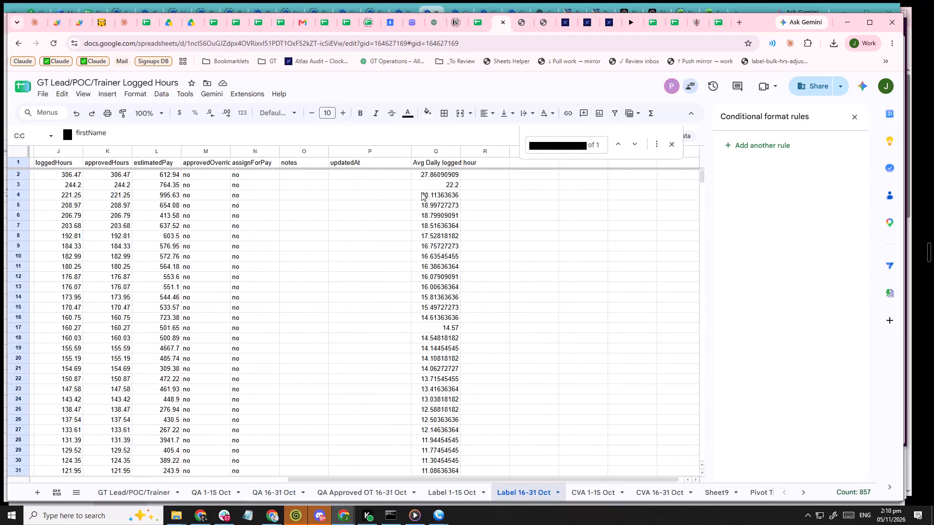
pyautogui.keyDown('shift'); pyautogui.scroll(1, 341, 198); pyautogui.keyUp('shift')
pyautogui.keyDown('shift'); pyautogui.scroll(3, 212, 254); pyautogui.keyUp('shift')
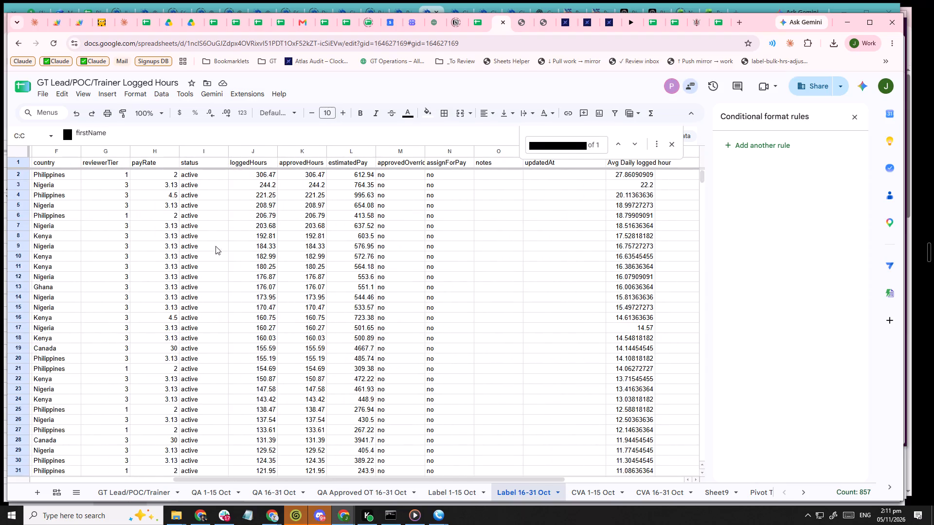
pyautogui.keyDown('shift'); pyautogui.click(204, 149); pyautogui.keyUp('shift')
pyautogui.rightClick(204, 151)
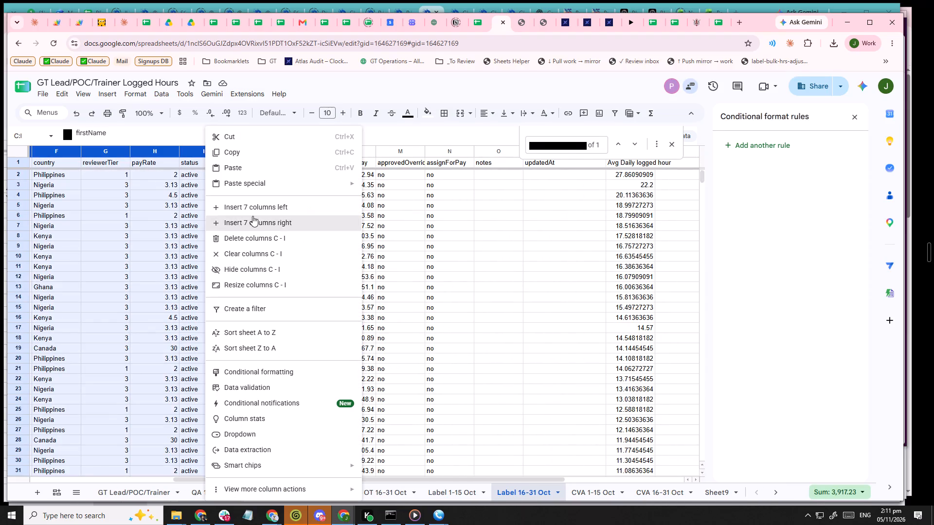
pyautogui.click(258, 271)
# Hide columns L to P, estimatedPay through updatedAt, on the Label 16-31 Oct sheet.
pyautogui.click(156, 196)
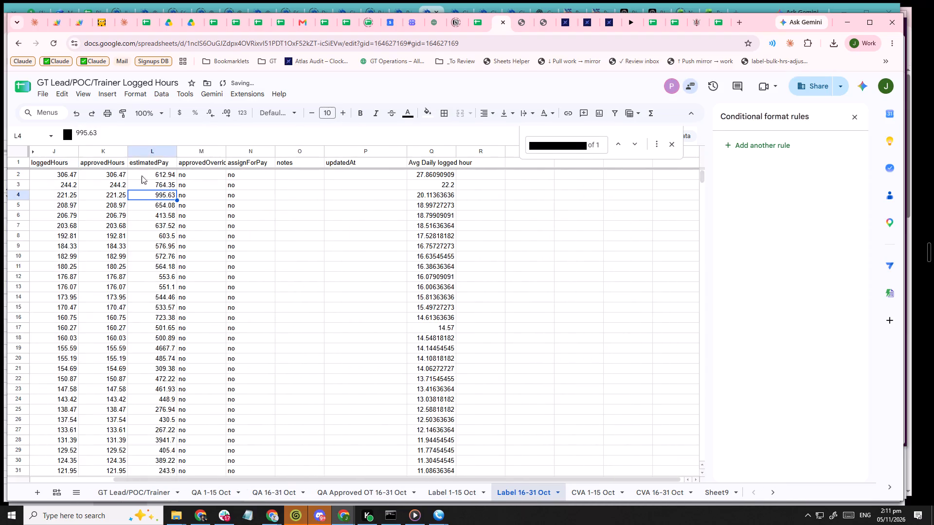
pyautogui.moveTo(150, 149); pyautogui.dragTo(364, 153)
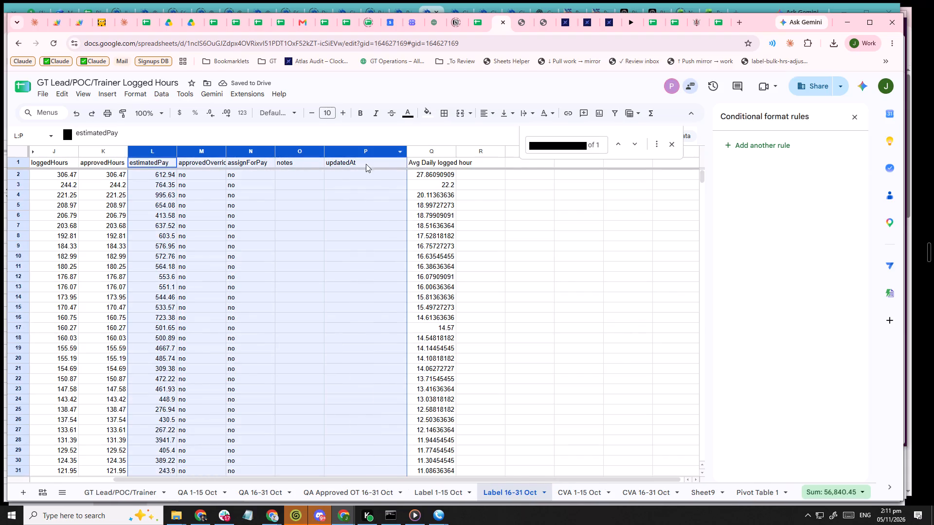
pyautogui.rightClick(365, 192)
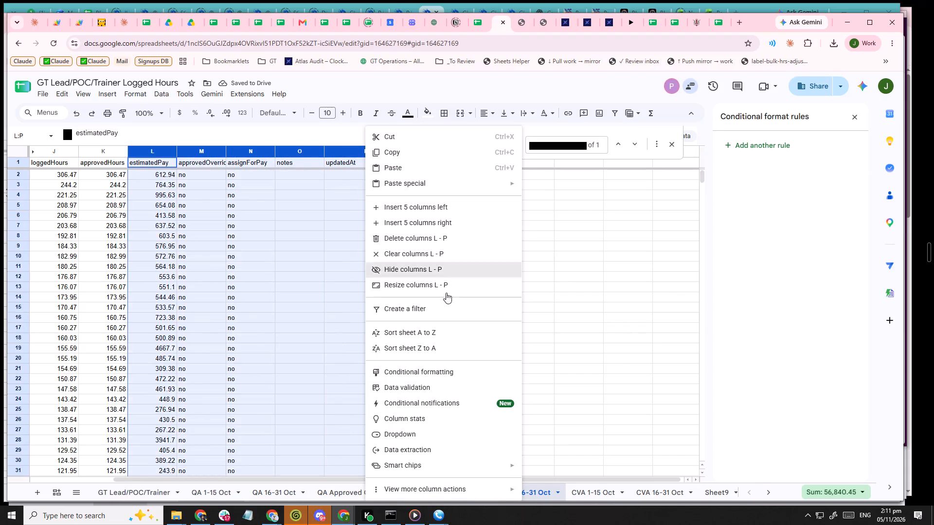
pyautogui.click(456, 268)
pyautogui.click(402, 258)
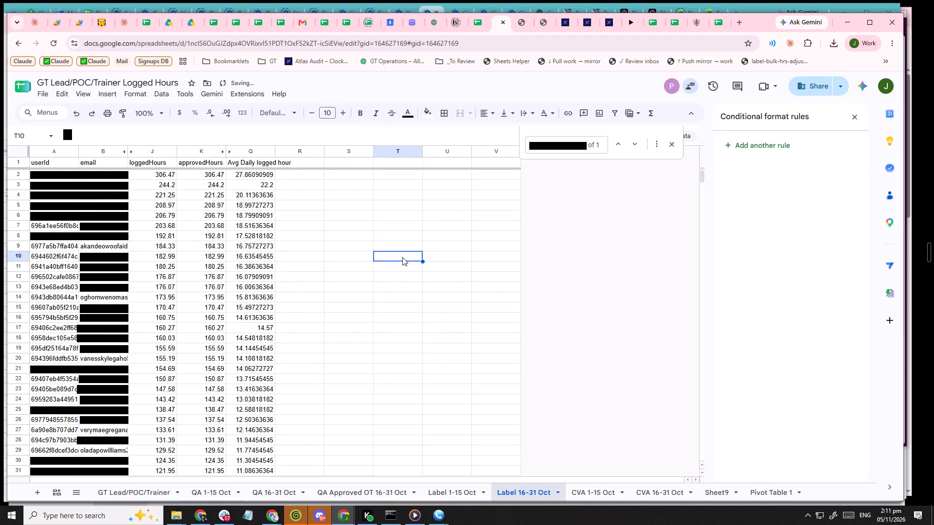
# Unhide columns C to I, firstName through status, on the Label 16-31 Oct sheet.
pyautogui.scroll(5, 402, 257)
pyautogui.scroll(-6, 396, 240)
pyautogui.scroll(12, 395, 240)
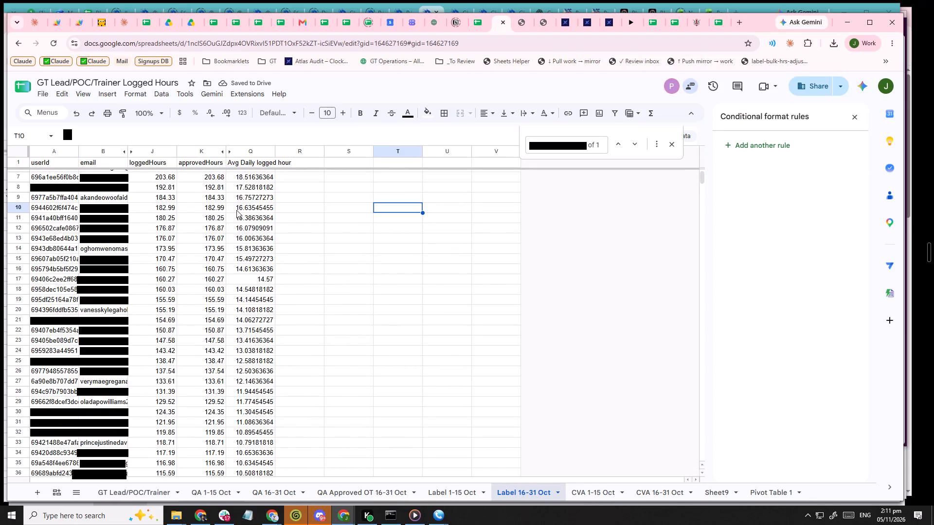
pyautogui.keyDown('shift'); pyautogui.scroll(9, 236, 210); pyautogui.keyUp('shift')
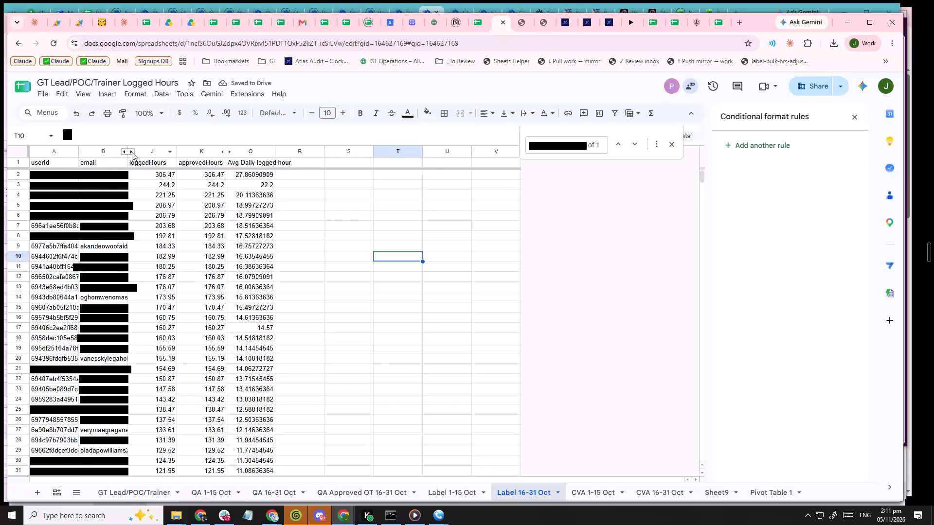
pyautogui.click(133, 152)
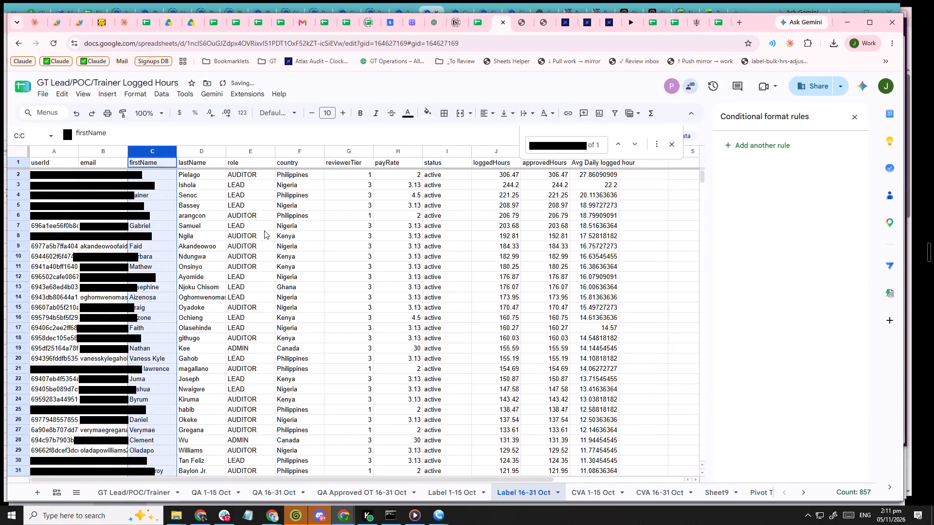
# Hide only the firstName and lastName columns, C and D, on Label 16-31 Oct.
pyautogui.scroll(5, 267, 234)
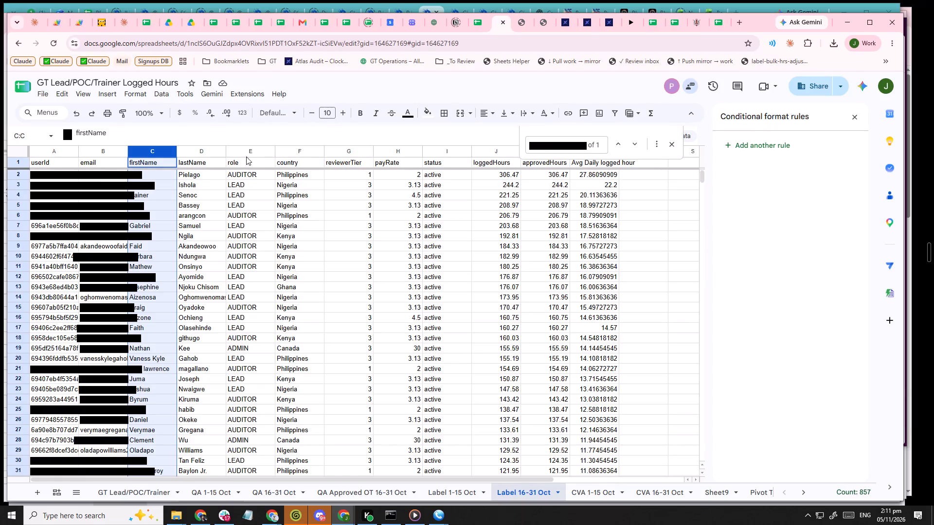
pyautogui.keyDown('shift'); pyautogui.click(188, 151); pyautogui.keyUp('shift')
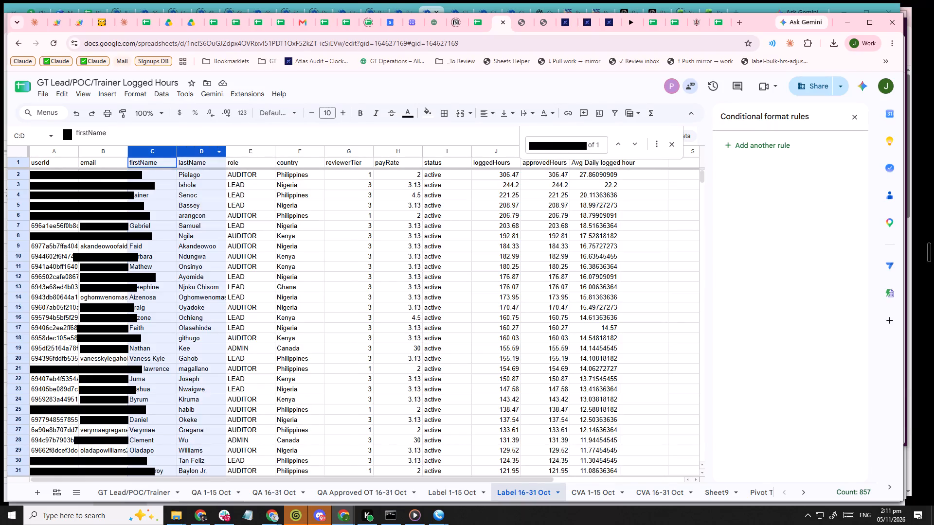
pyautogui.rightClick(189, 151)
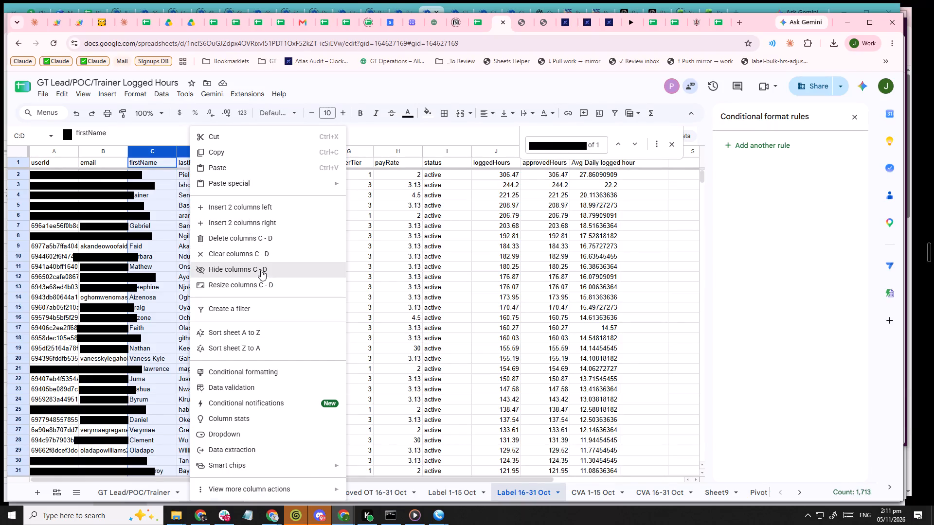
pyautogui.click(260, 270)
# Hide the reviewerTier column, G, on the Label 16-31 Oct sheet.
pyautogui.click(242, 150)
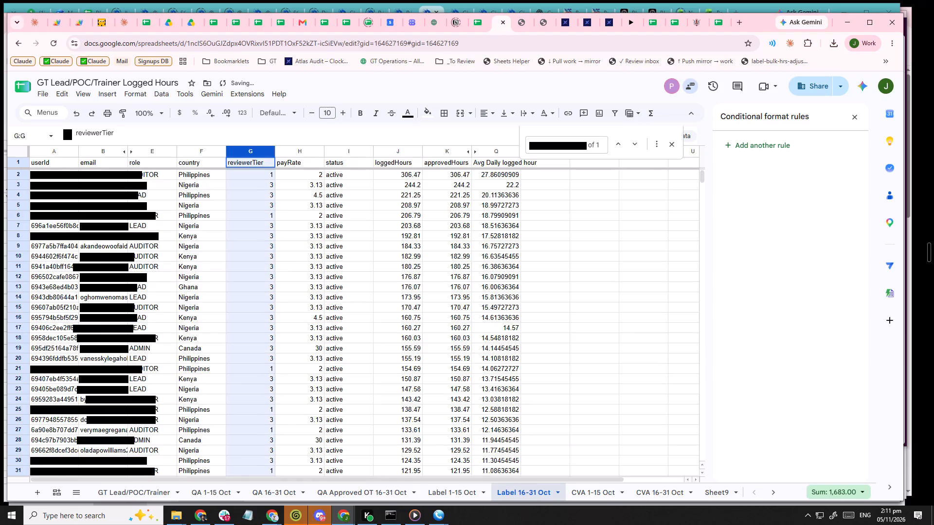
pyautogui.rightClick(241, 150)
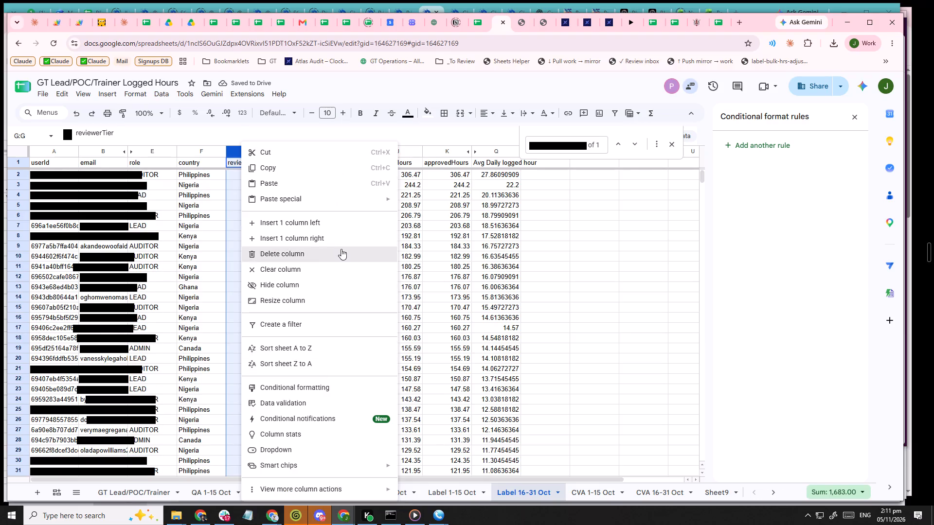
pyautogui.click(336, 292)
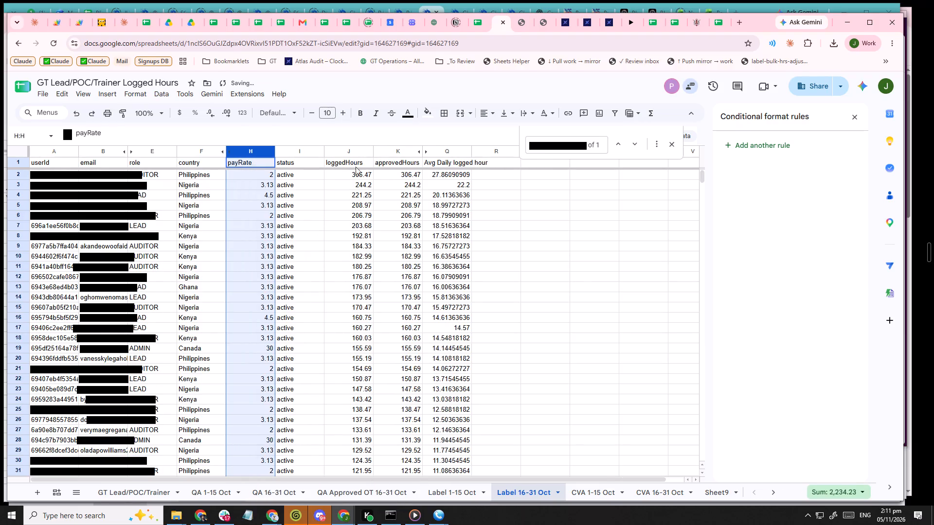
pyautogui.click(349, 189)
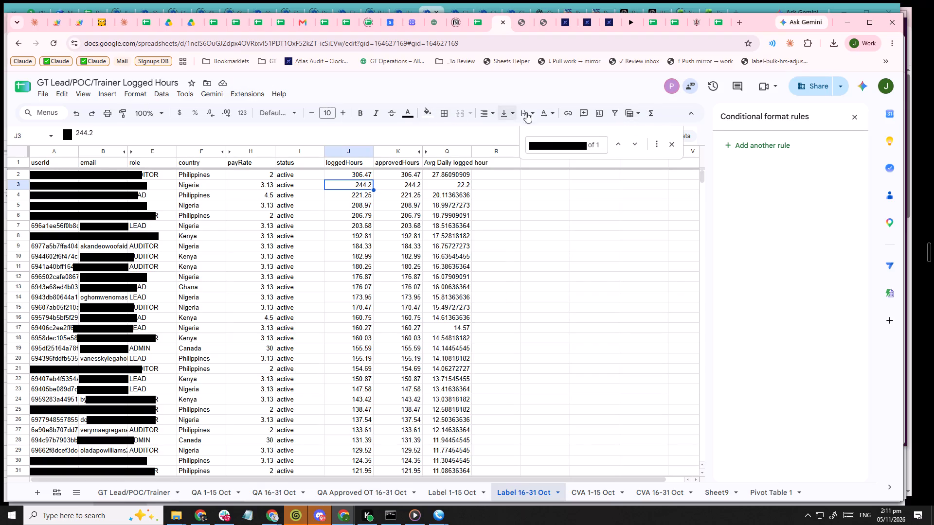
# Create a filter across the entire Label 16-31 Oct sheet.
pyautogui.click(19, 151)
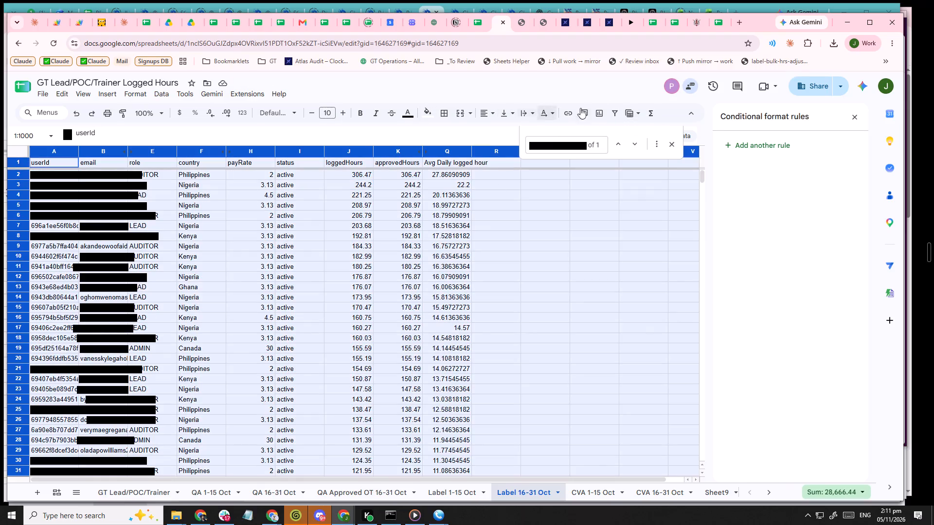
pyautogui.click(615, 108)
pyautogui.click(560, 225)
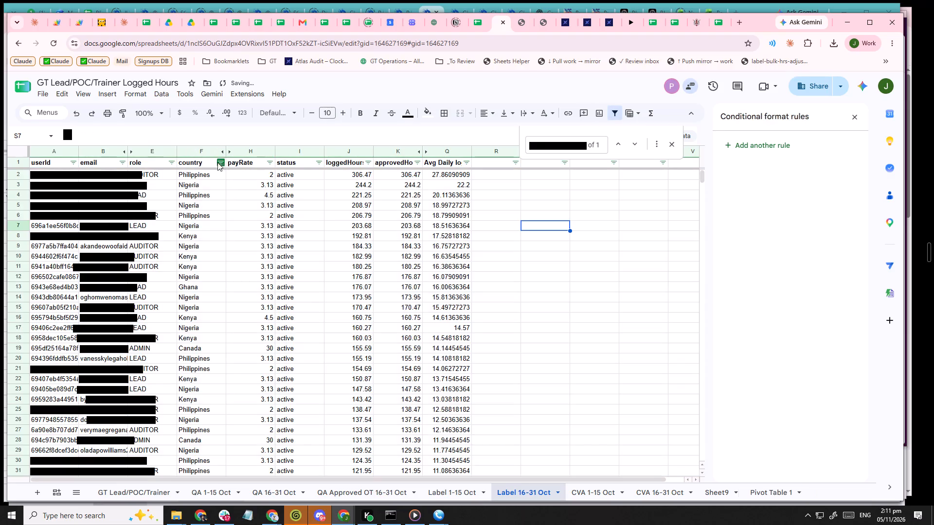
# Filter the country column to show only Philippines, finding the value with "phi".
pyautogui.click(220, 162)
pyautogui.click(133, 287)
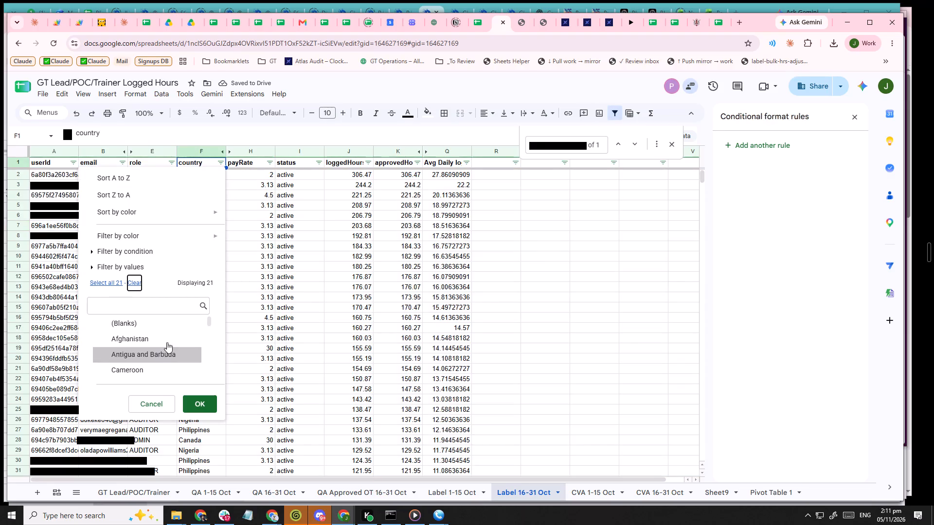
pyautogui.click(148, 302)
pyautogui.write('phi')
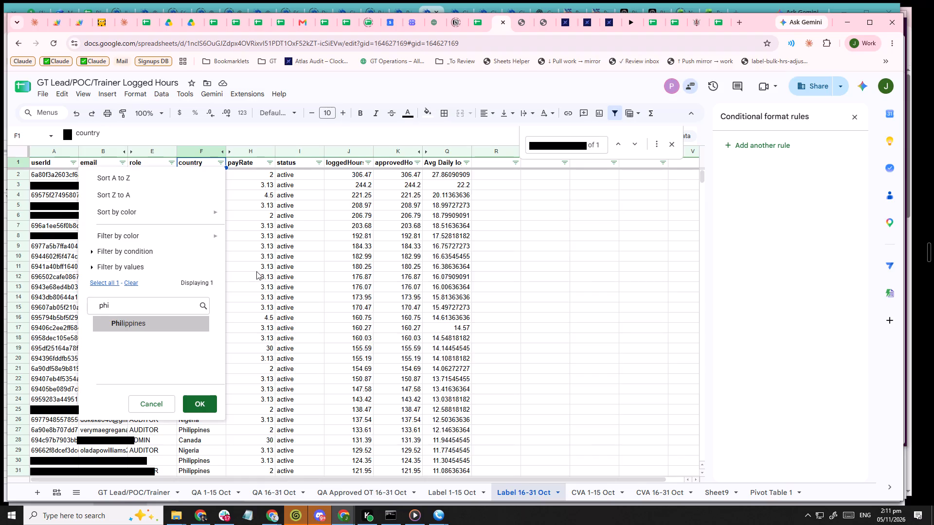
pyautogui.click(156, 325)
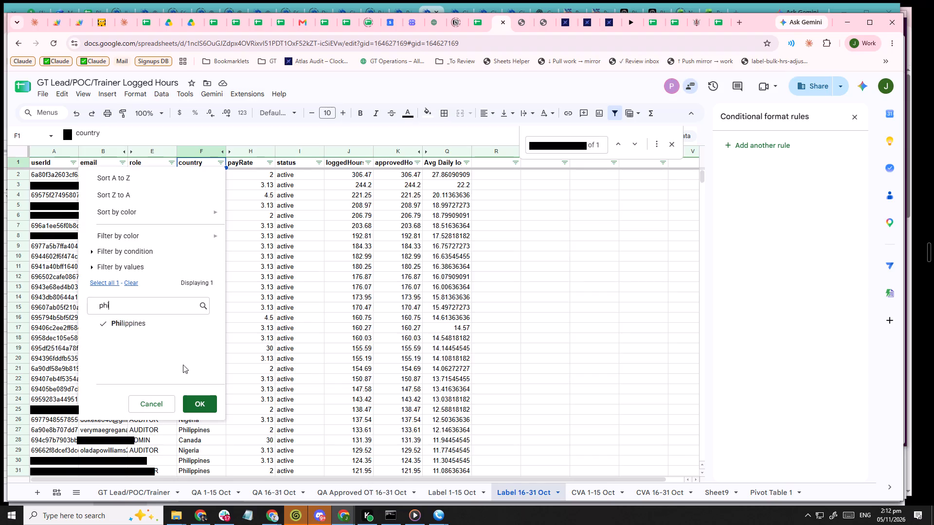
pyautogui.click(200, 404)
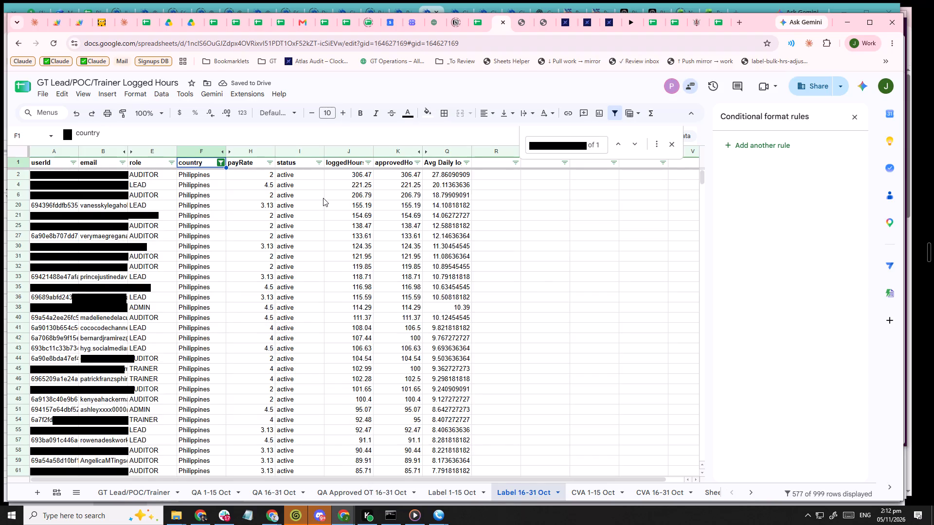
# Close the text search, look through the Philippines rows, and fit the email column's width to its contents.
pyautogui.keyDown('shift'); pyautogui.scroll(5, 323, 197); pyautogui.keyUp('shift')
pyautogui.click(300, 179)
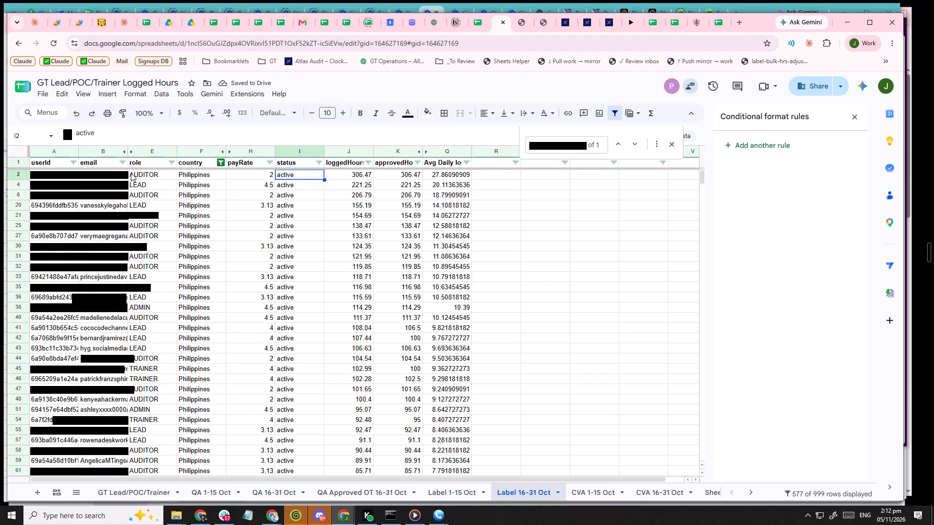
pyautogui.click(90, 177)
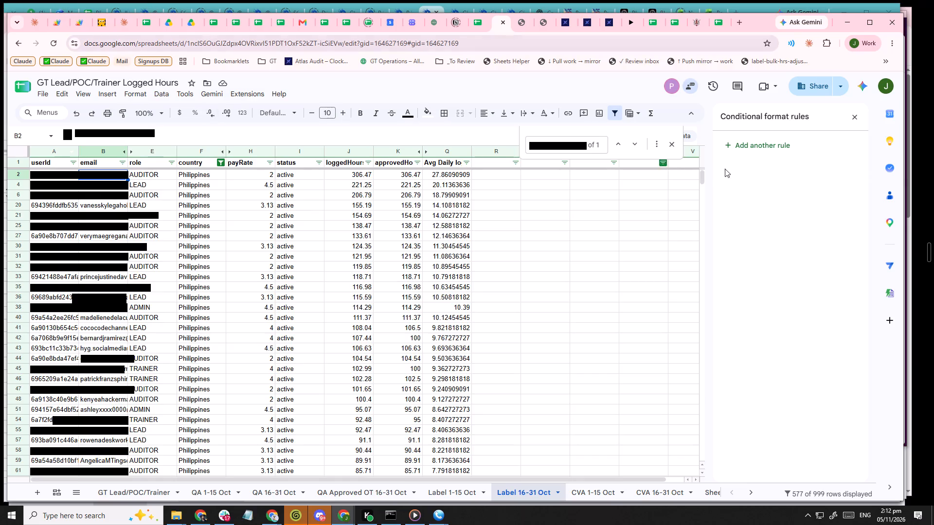
pyautogui.click(674, 144)
pyautogui.scroll(14, 503, 249)
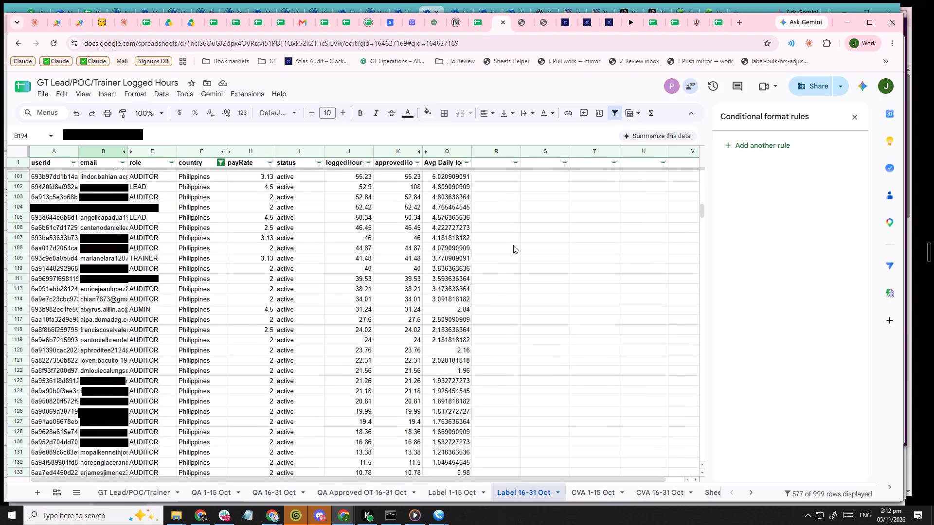
pyautogui.scroll(20, 513, 245)
pyautogui.scroll(4, 513, 245)
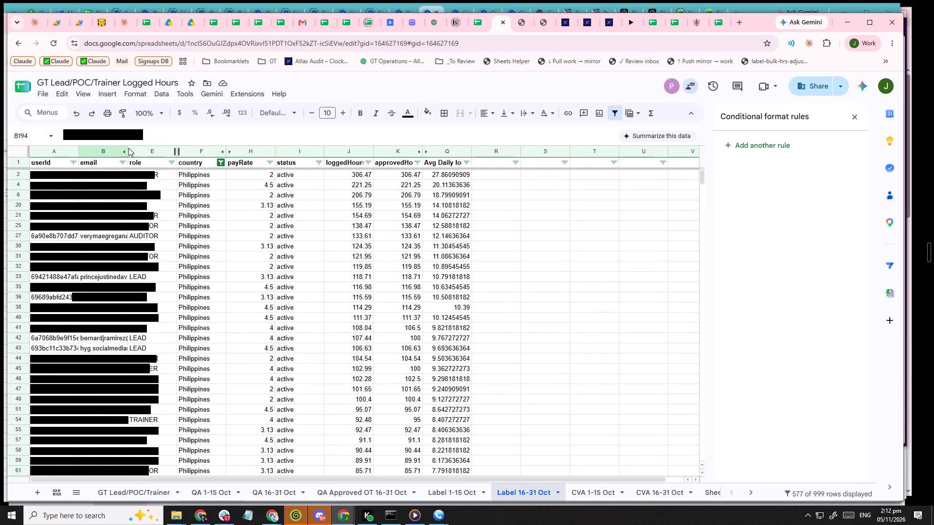
pyautogui.doubleClick(127, 149)
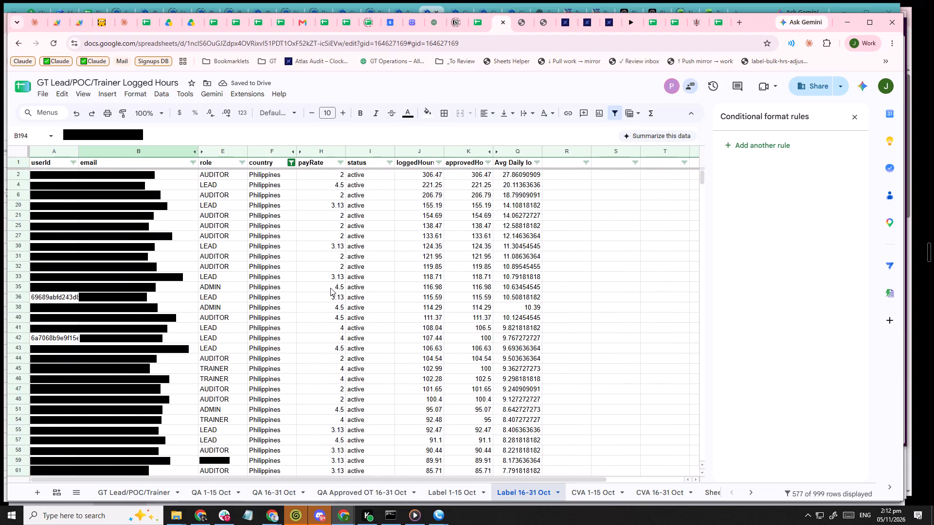
pyautogui.scroll(2, 374, 293)
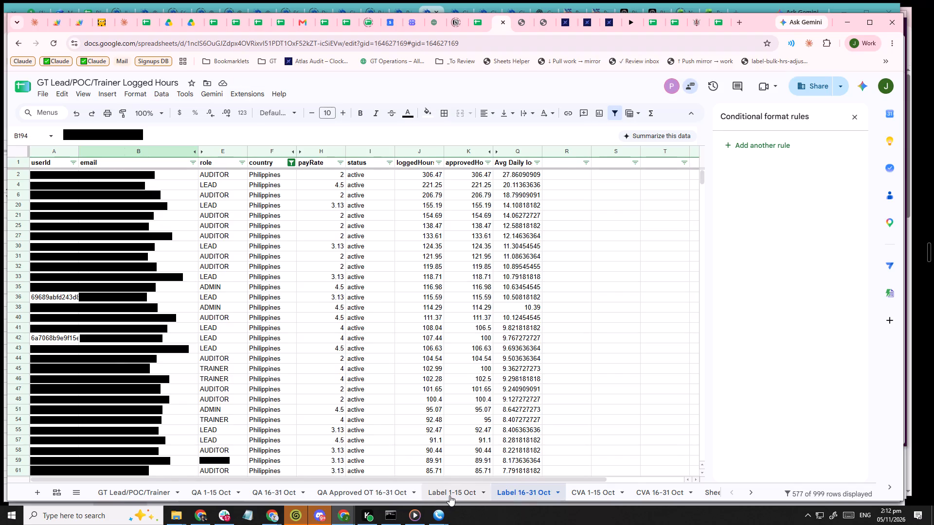
# Hide columns L to P, estimatedPay through updatedAt, on the Label 1-15 Oct sheet.
pyautogui.click(450, 495)
pyautogui.click(498, 488)
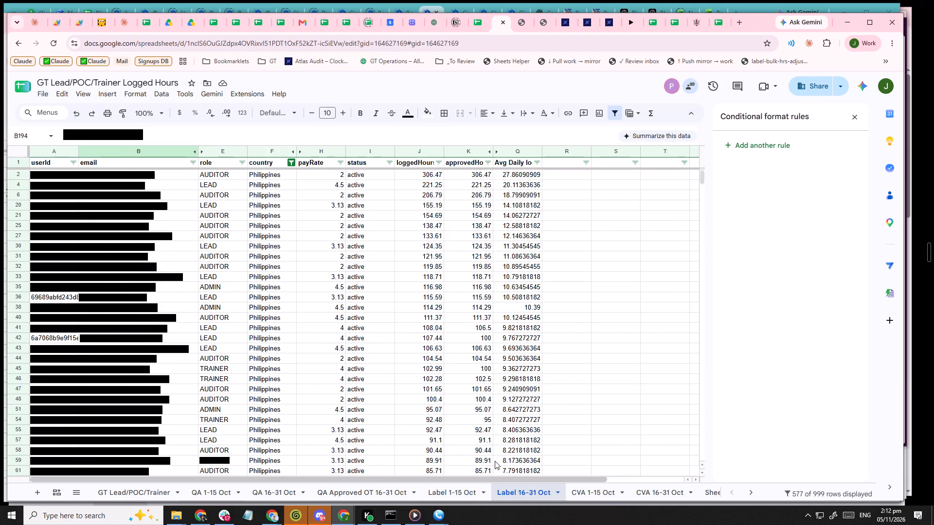
pyautogui.keyDown('shift'); pyautogui.scroll(-6, 495, 368); pyautogui.keyUp('shift')
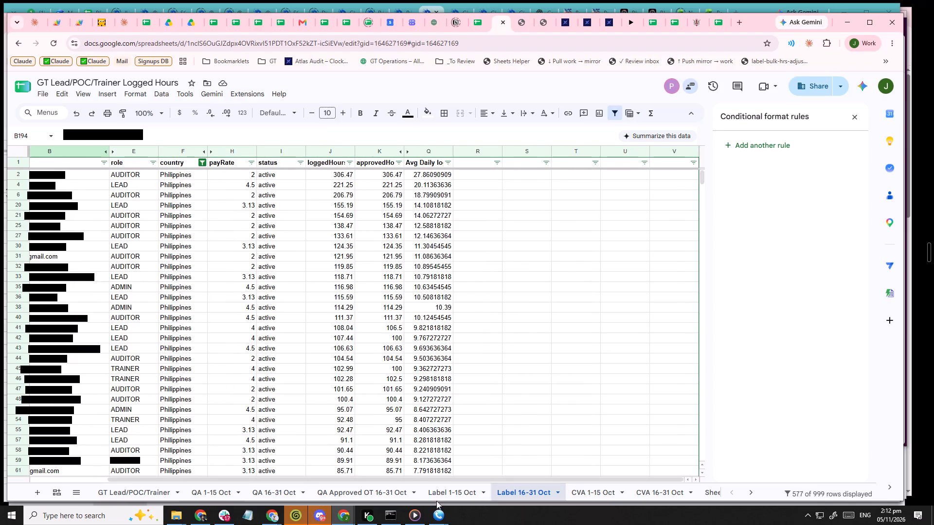
pyautogui.click(437, 500)
pyautogui.keyDown('shift'); pyautogui.scroll(-6, 471, 306); pyautogui.keyUp('shift')
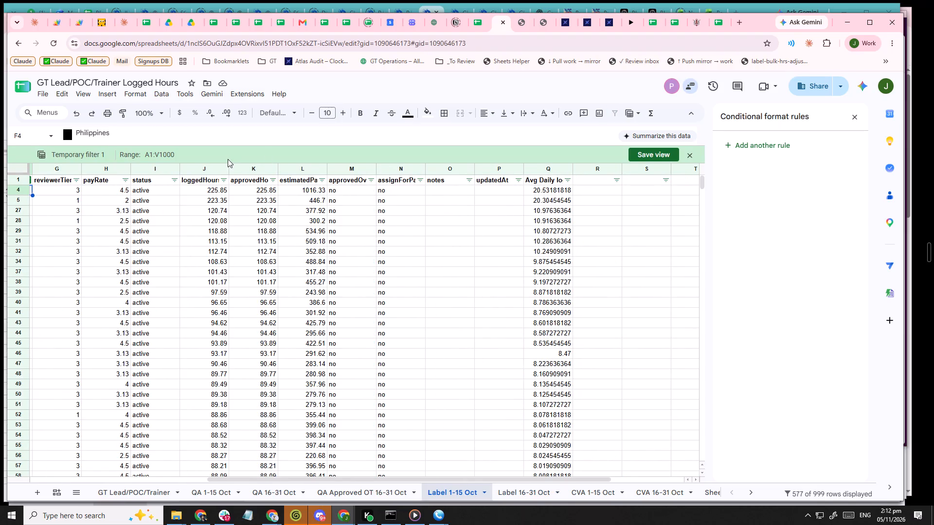
pyautogui.moveTo(302, 169); pyautogui.dragTo(468, 201)
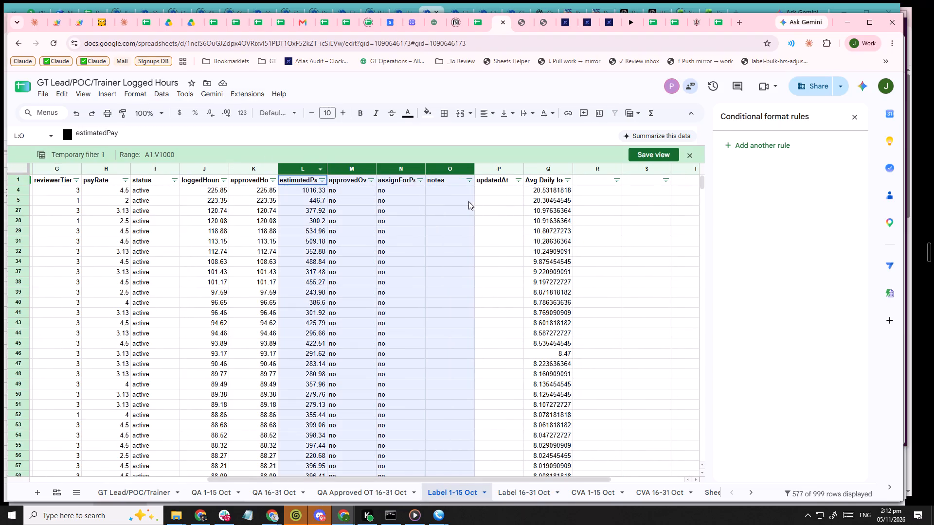
pyautogui.moveTo(468, 201); pyautogui.dragTo(475, 202)
pyautogui.keyDown('shift'); pyautogui.click(495, 173); pyautogui.keyUp('shift')
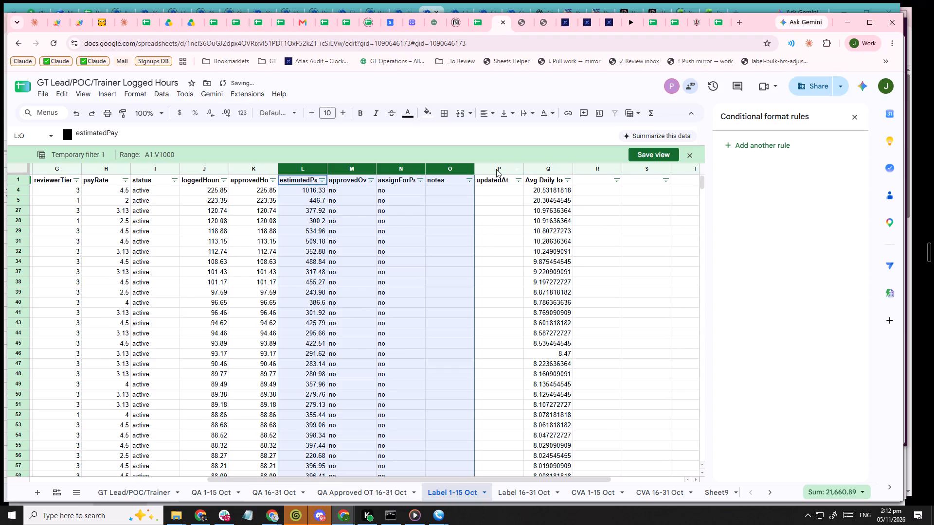
pyautogui.keyDown('shift'); pyautogui.click(496, 169); pyautogui.keyUp('shift')
pyautogui.rightClick(481, 214)
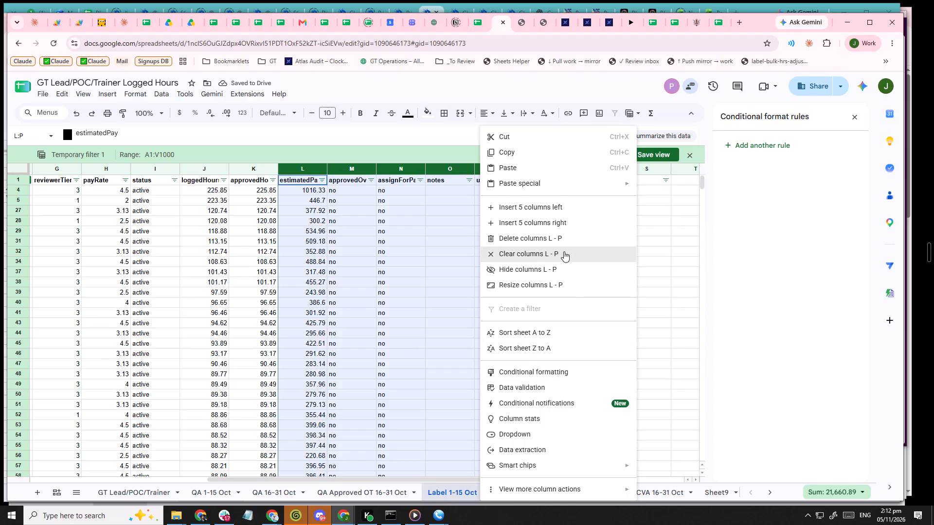
pyautogui.click(566, 269)
# Hide the firstName, lastName and reviewerTier columns on the Label 1-15 Oct sheet.
pyautogui.keyDown('shift'); pyautogui.scroll(11, 285, 259); pyautogui.keyUp('shift')
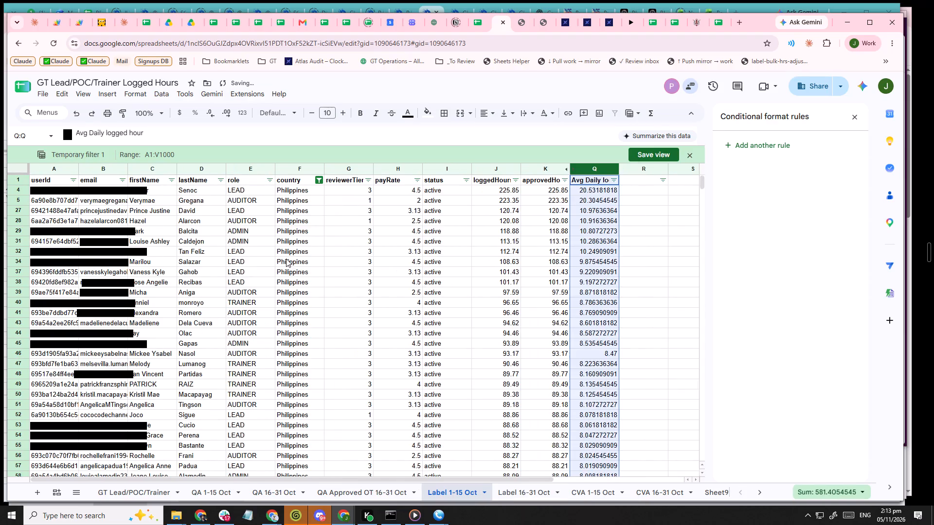
pyautogui.keyDown('shift'); pyautogui.scroll(2, 286, 259); pyautogui.keyUp('shift')
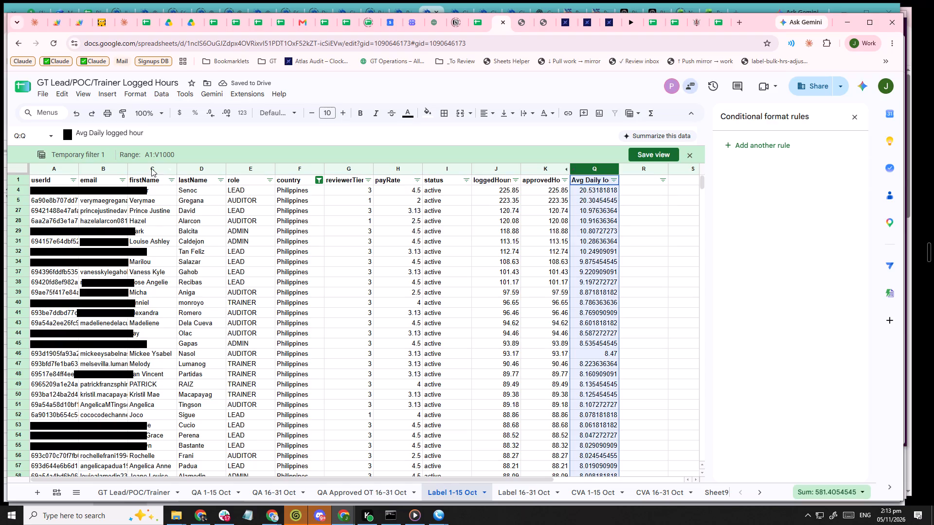
pyautogui.moveTo(149, 171); pyautogui.dragTo(194, 177)
pyautogui.rightClick(194, 178)
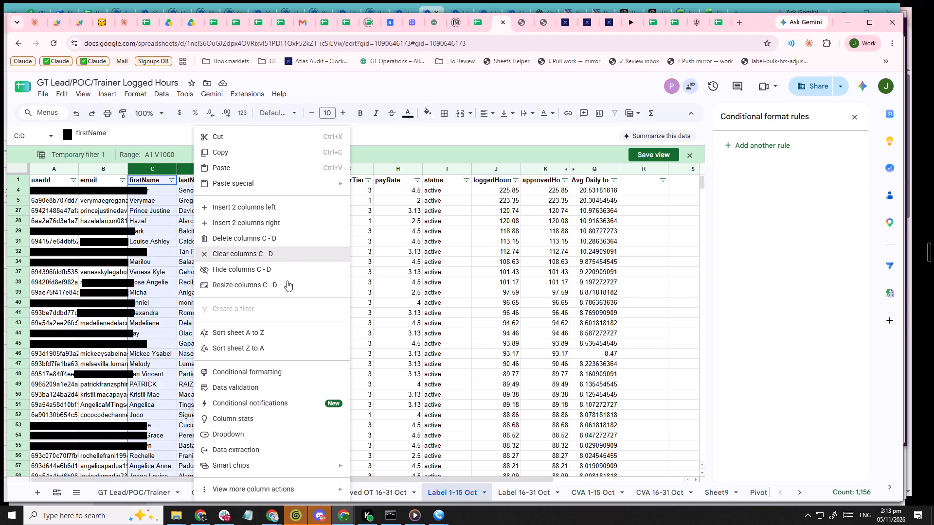
pyautogui.click(294, 271)
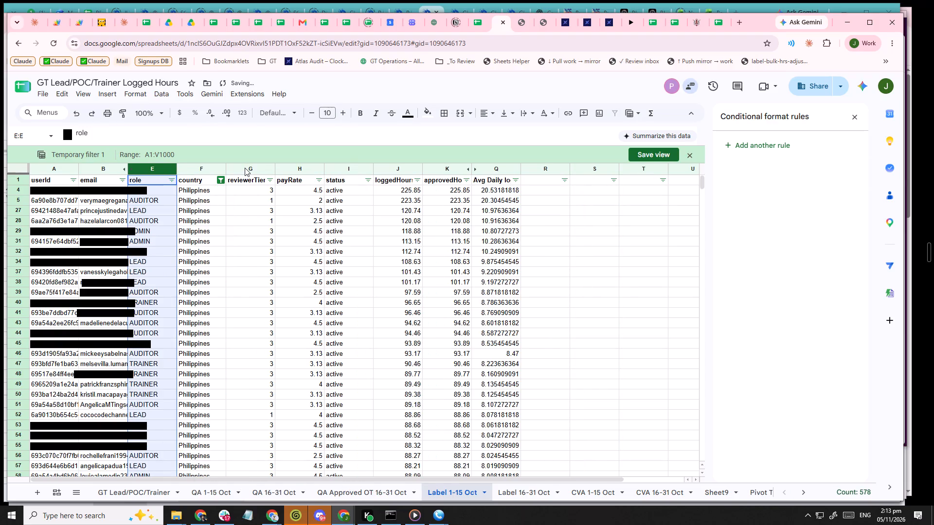
pyautogui.moveTo(245, 168); pyautogui.dragTo(269, 176)
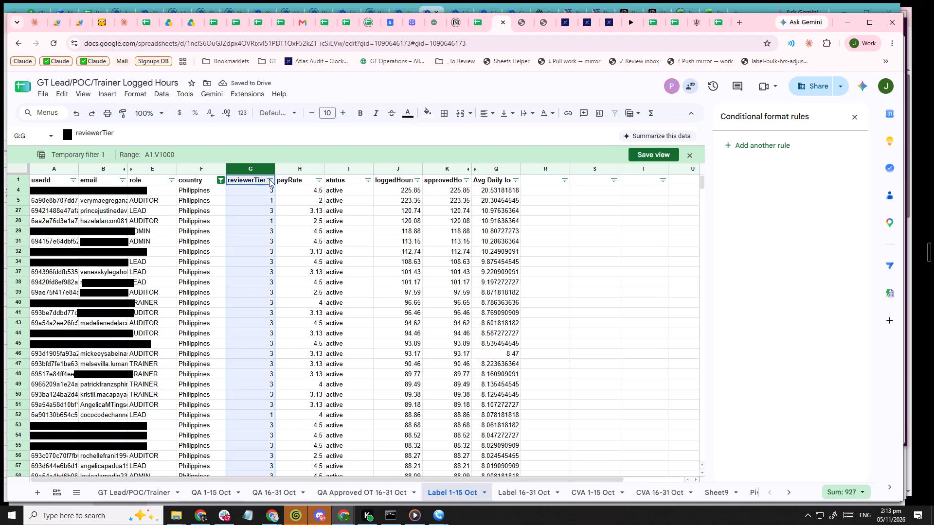
pyautogui.rightClick(254, 209)
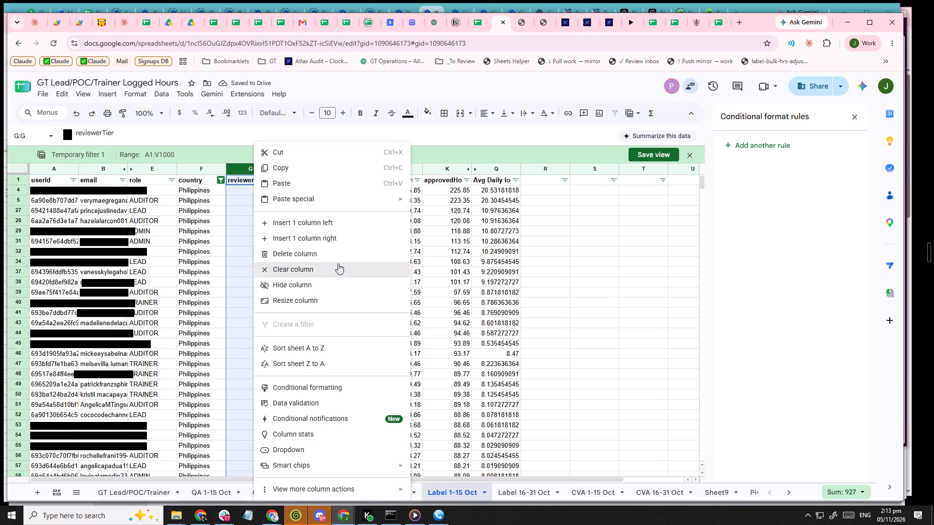
pyautogui.click(342, 284)
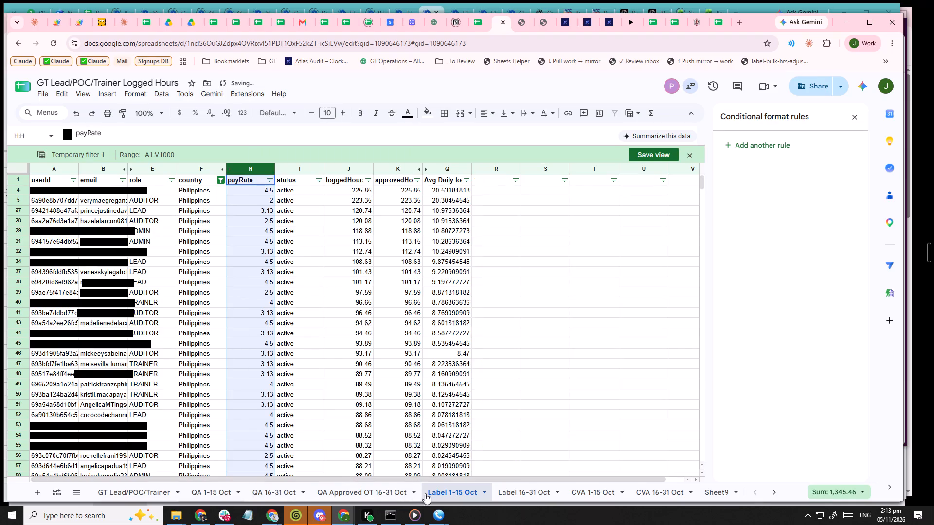
# Hide the userId column on the Label 16-31 Oct sheet.
pyautogui.click(511, 492)
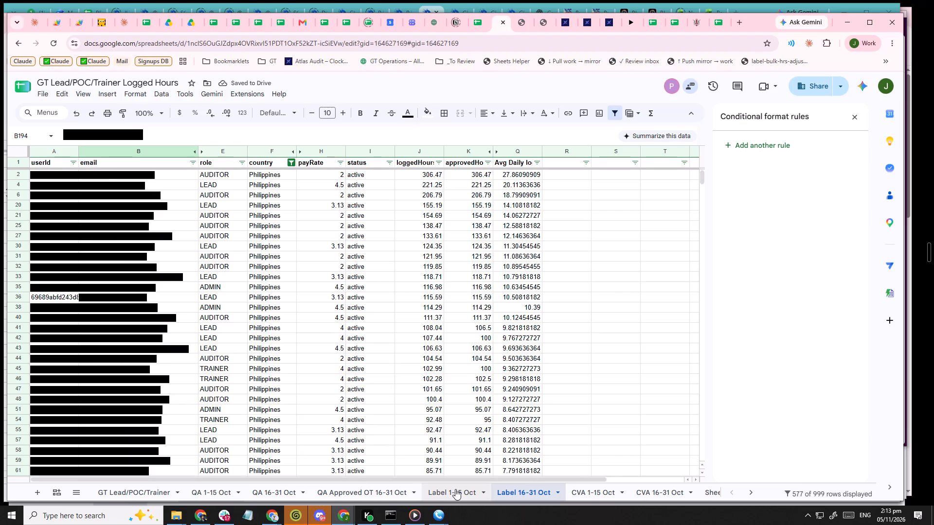
pyautogui.click(52, 151)
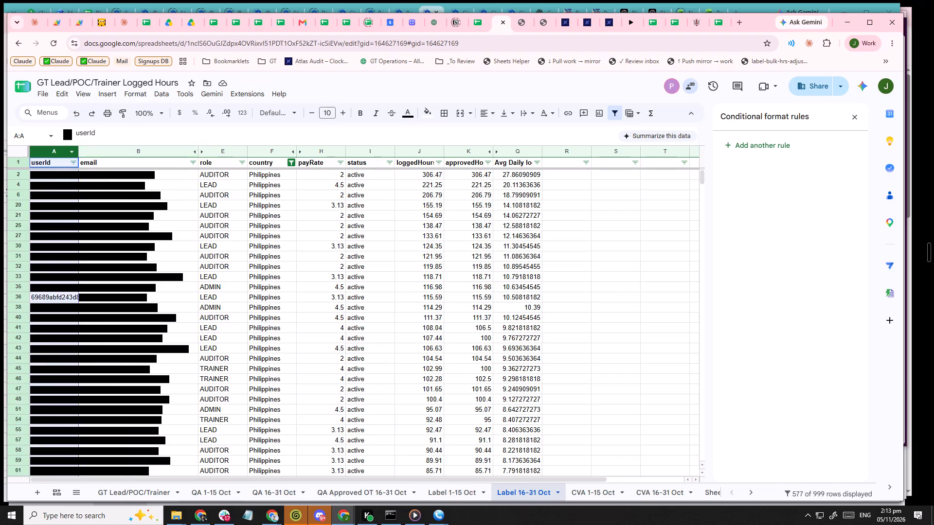
pyautogui.rightClick(52, 151)
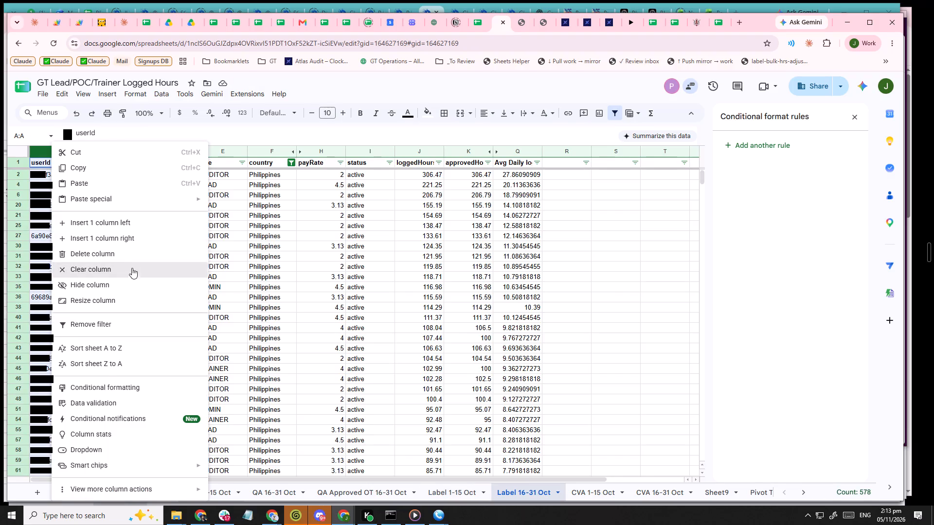
pyautogui.click(133, 284)
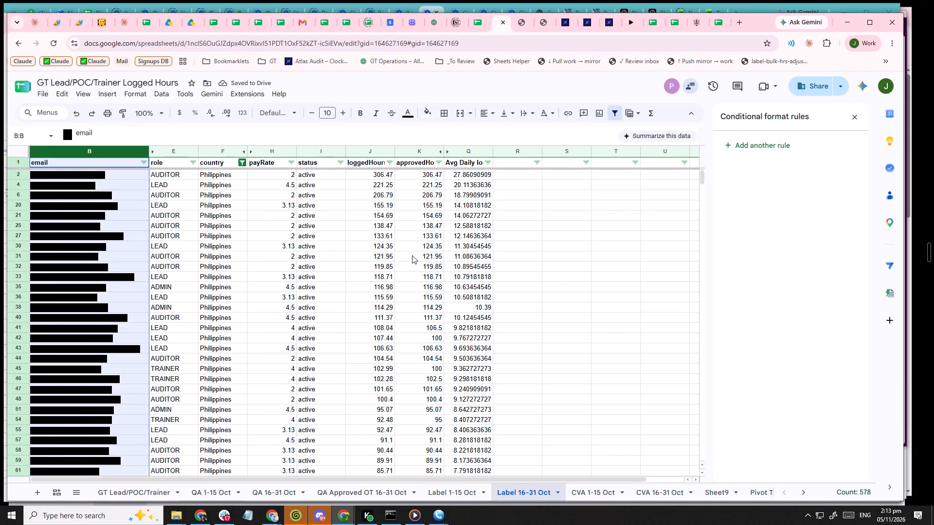
# Hide the userId column on the Label 1-15 Oct sheet.
pyautogui.click(468, 494)
pyautogui.scroll(10, 283, 282)
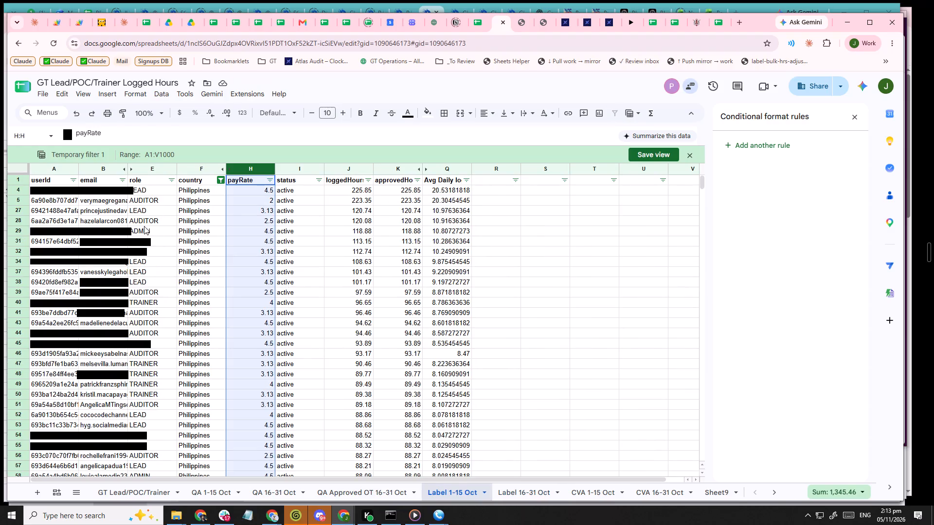
pyautogui.rightClick(60, 168)
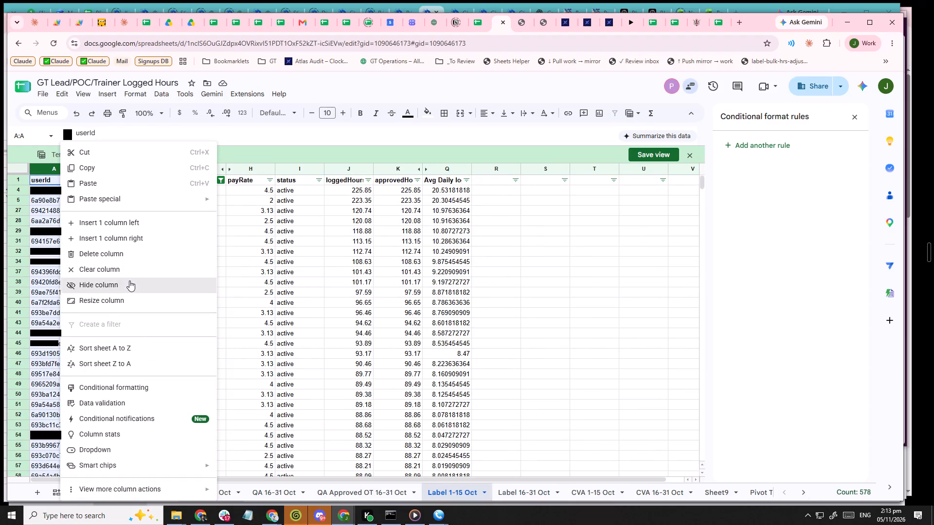
pyautogui.click(129, 280)
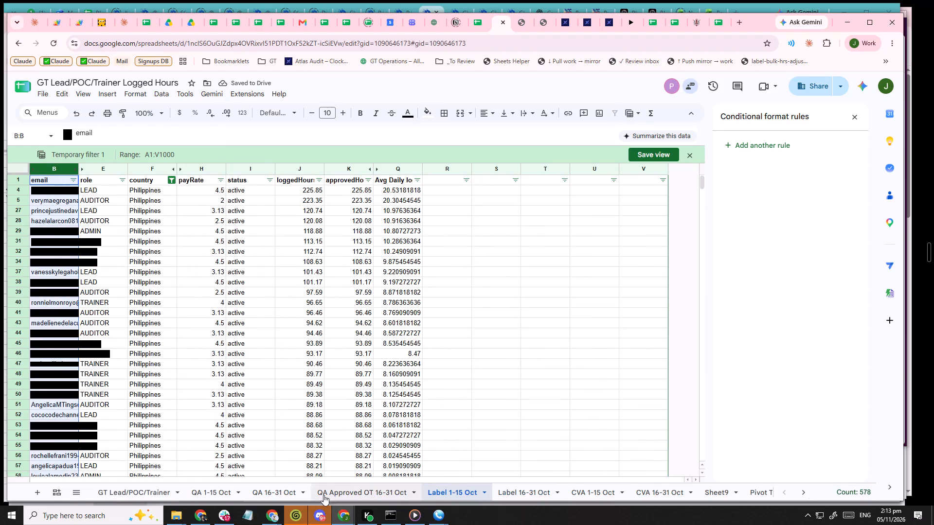
# Create a filter across the entire QA 1-15 Oct sheet.
pyautogui.click(210, 487)
pyautogui.scroll(6, 260, 284)
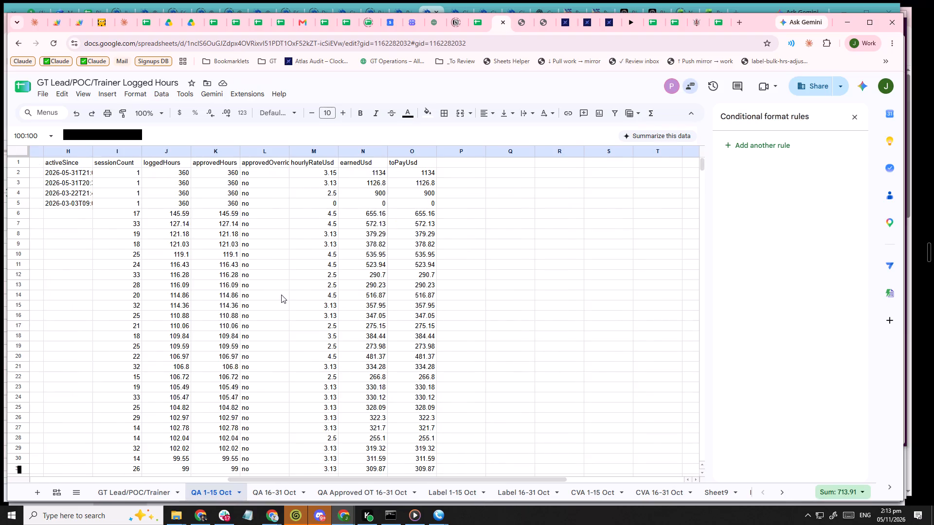
pyautogui.keyDown('shift'); pyautogui.scroll(11, 281, 295); pyautogui.keyUp('shift')
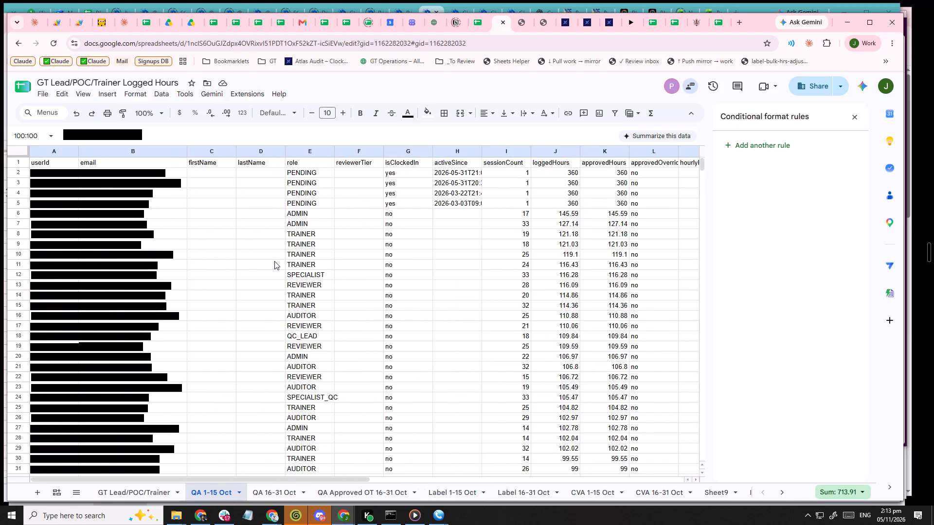
pyautogui.keyDown('shift'); pyautogui.scroll(-7, 249, 242); pyautogui.keyUp('shift')
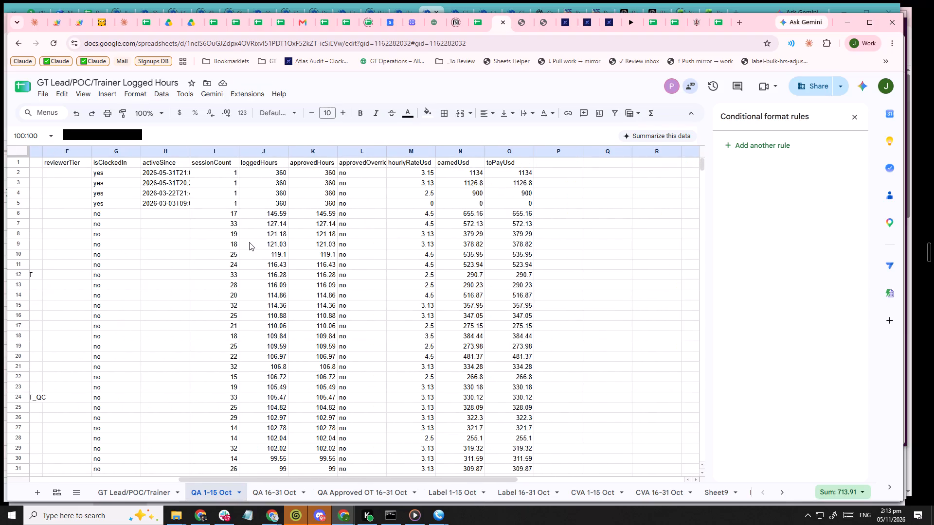
pyautogui.keyDown('shift'); pyautogui.scroll(12, 249, 242); pyautogui.keyUp('shift')
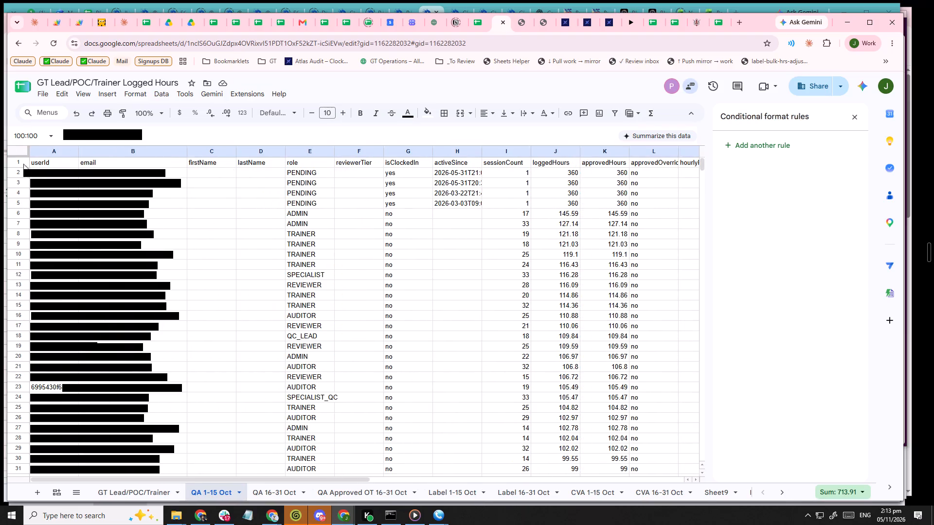
pyautogui.click(17, 151)
pyautogui.scroll(-6, 235, 276)
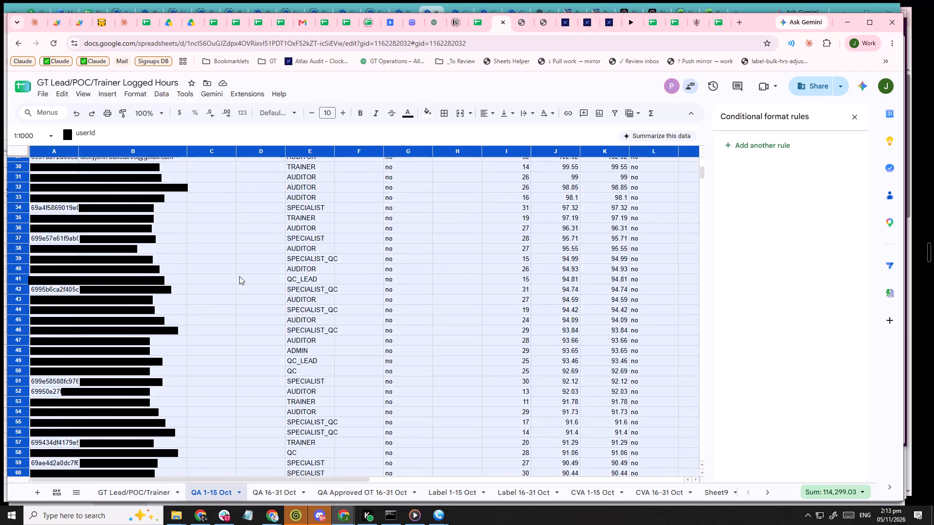
pyautogui.scroll(15, 239, 276)
pyautogui.click(613, 109)
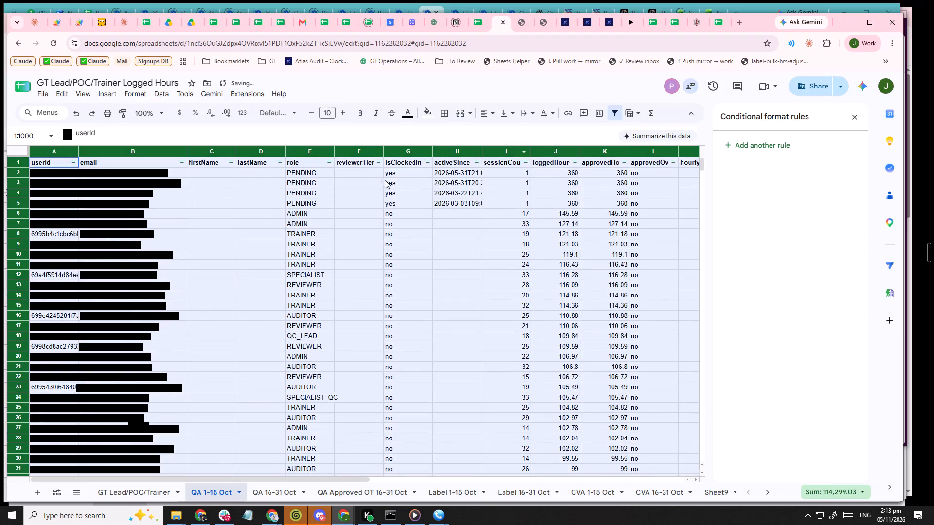
# Filter the role column on the QA 1-15 Oct sheet to exclude PENDING.
pyautogui.click(331, 162)
pyautogui.click(286, 366)
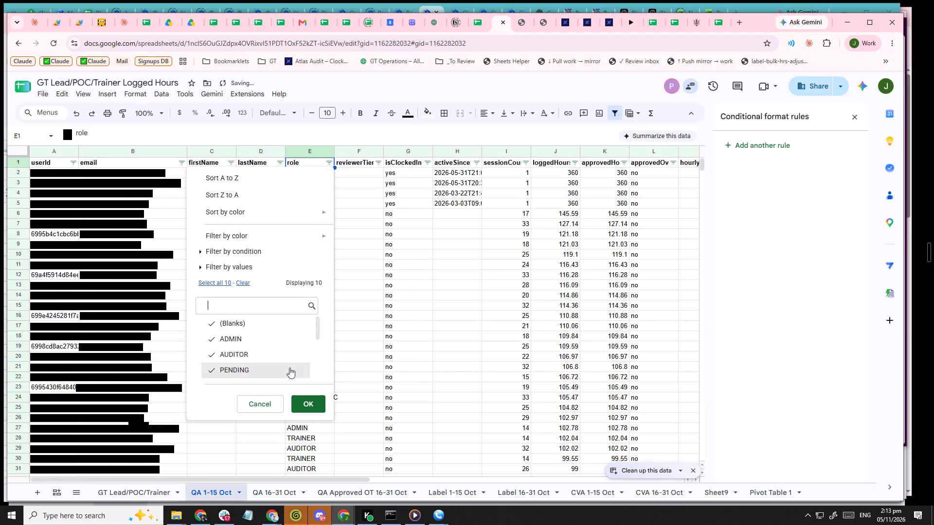
pyautogui.scroll(-4, 286, 362)
pyautogui.click(304, 393)
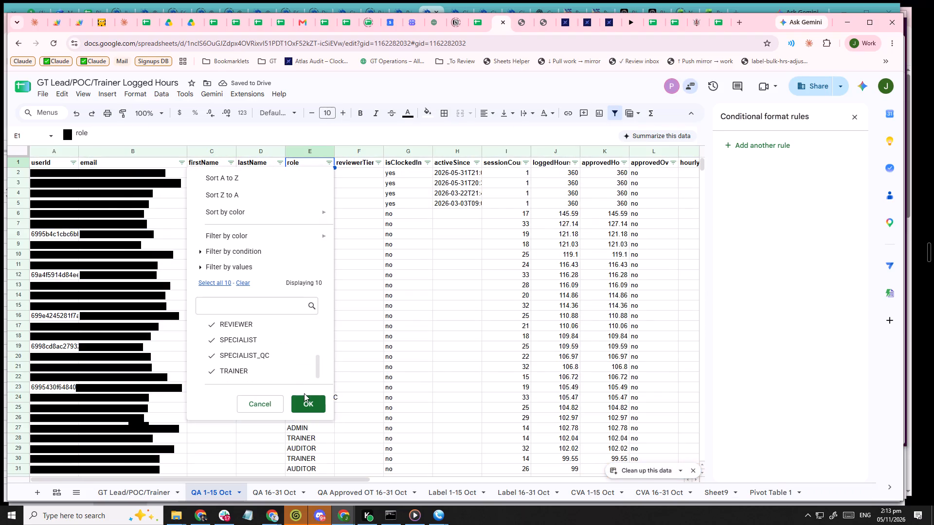
pyautogui.click(308, 404)
# Hide the userId, firstName and lastName columns on the QA 1-15 Oct sheet.
pyautogui.scroll(11, 506, 202)
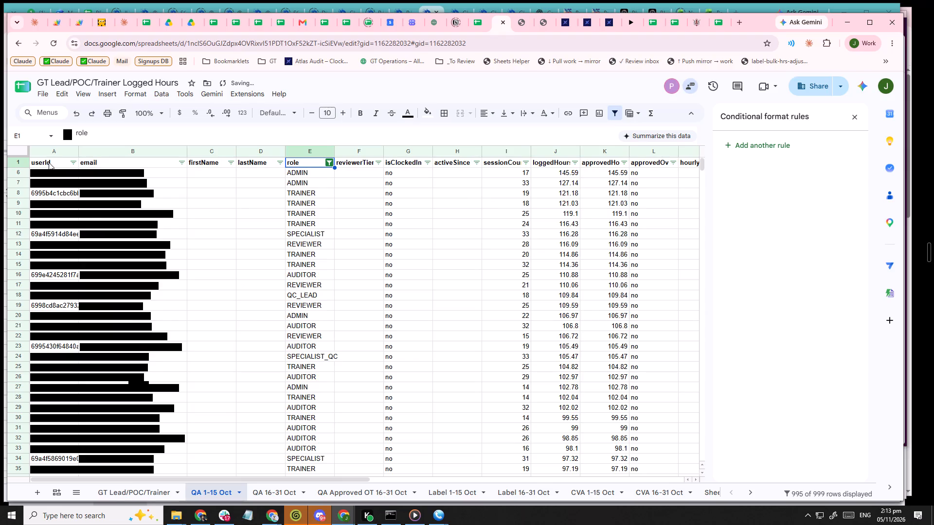
pyautogui.rightClick(54, 149)
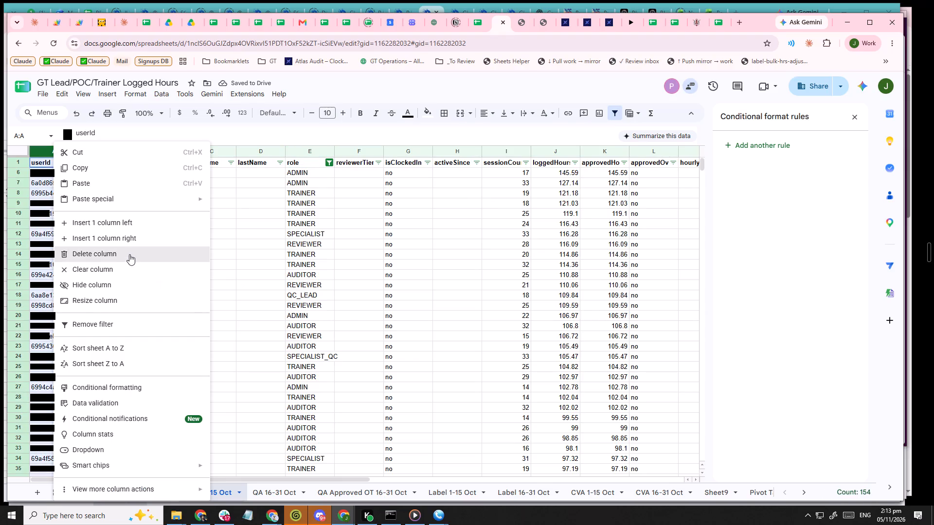
pyautogui.click(132, 285)
pyautogui.click(157, 210)
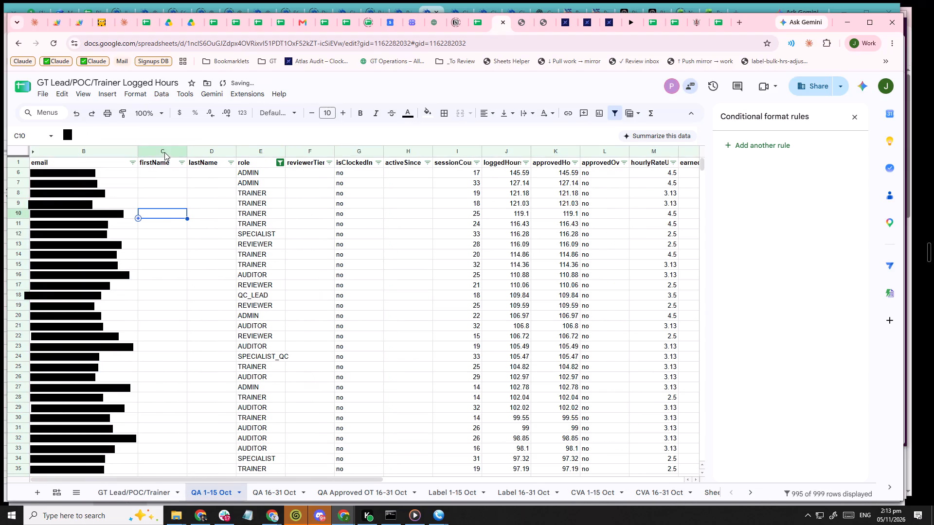
pyautogui.moveTo(162, 152); pyautogui.dragTo(193, 160)
pyautogui.rightClick(189, 203)
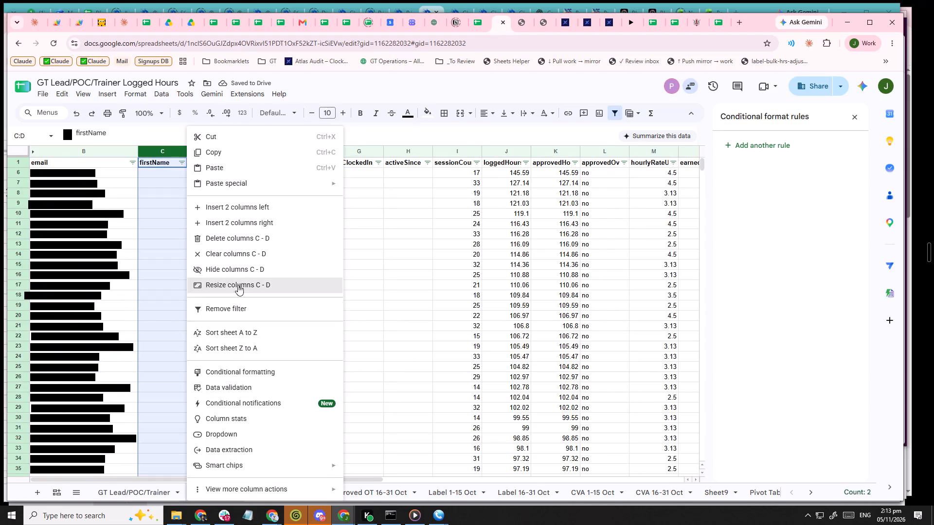
pyautogui.click(241, 274)
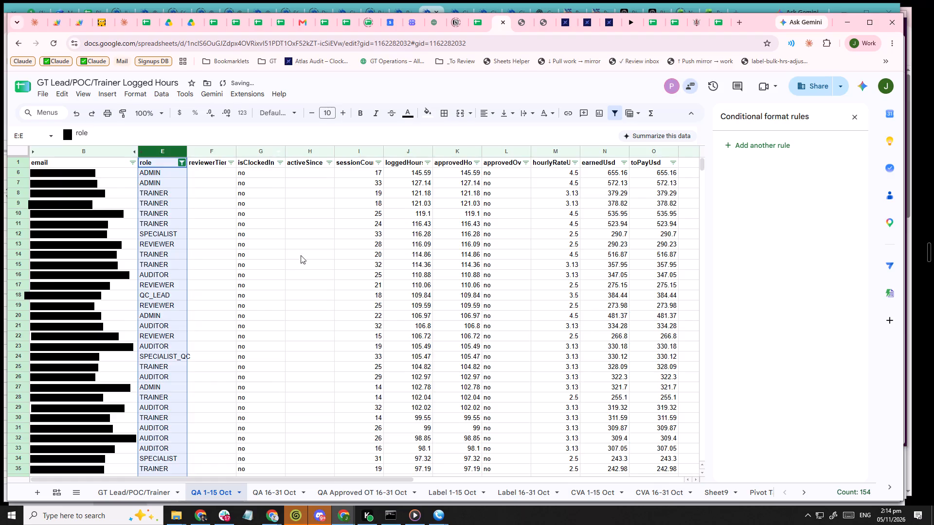
# Hide columns F to I, reviewerTier through sessionCount, on the QA 1-15 Oct sheet.
pyautogui.click(302, 250)
pyautogui.scroll(-5, 310, 263)
pyautogui.scroll(10, 309, 294)
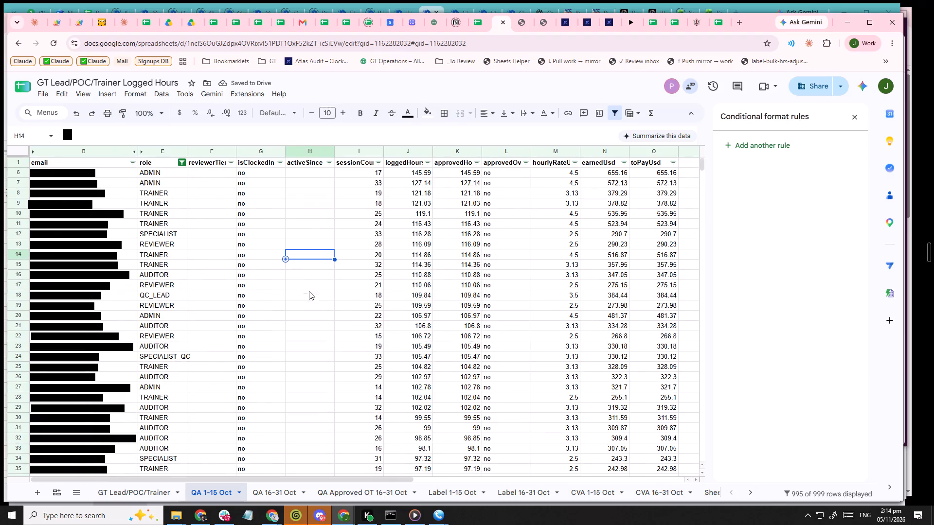
pyautogui.moveTo(305, 152); pyautogui.dragTo(352, 160)
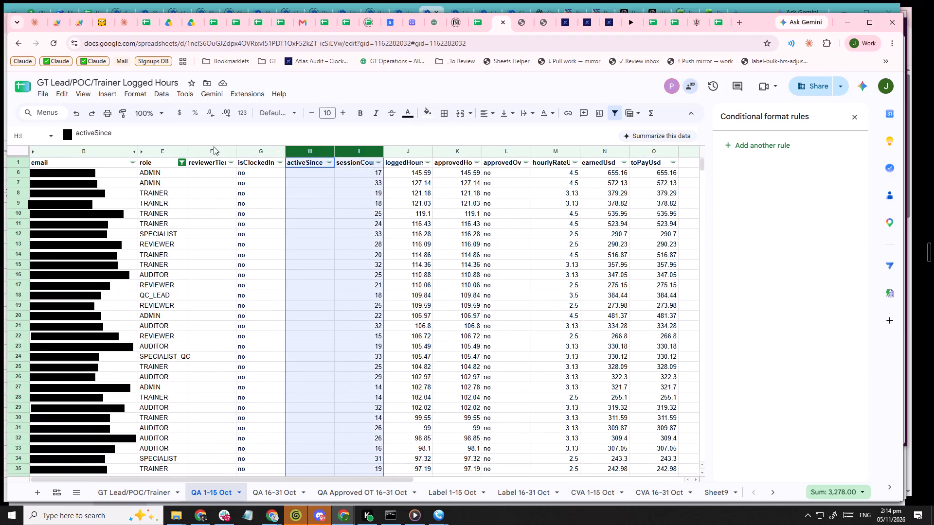
pyautogui.moveTo(209, 152); pyautogui.dragTo(358, 168)
pyautogui.rightClick(350, 241)
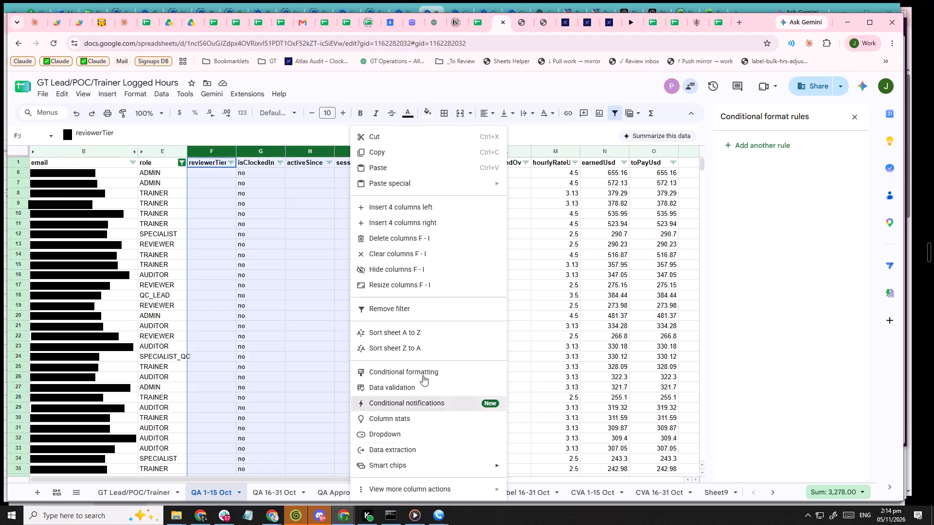
pyautogui.click(441, 267)
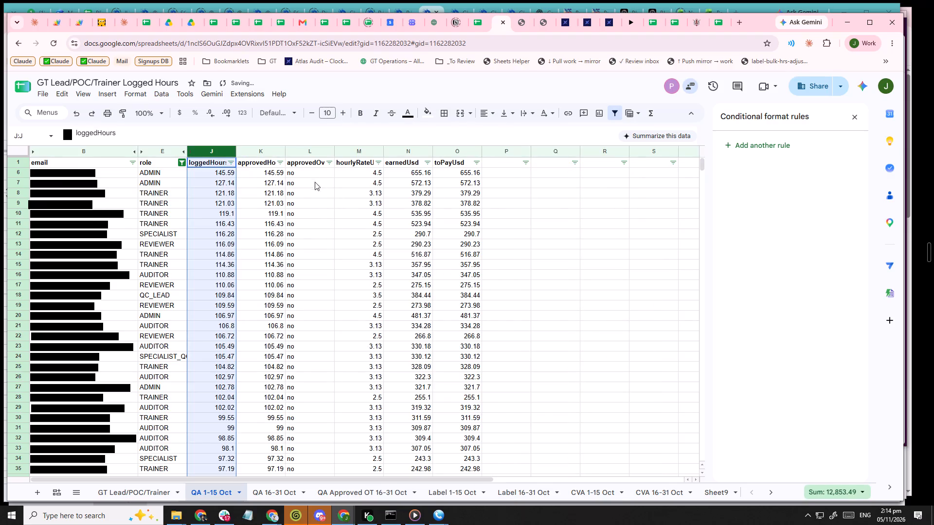
# Hide the approvedOverride column on the QA 1-15 Oct sheet.
pyautogui.moveTo(308, 152); pyautogui.dragTo(366, 168)
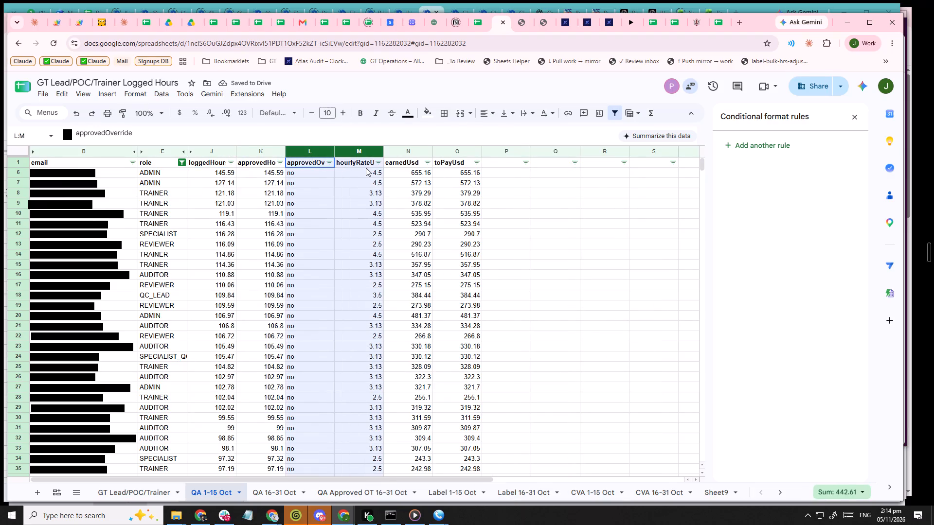
pyautogui.moveTo(366, 168); pyautogui.dragTo(311, 187)
pyautogui.rightClick(309, 218)
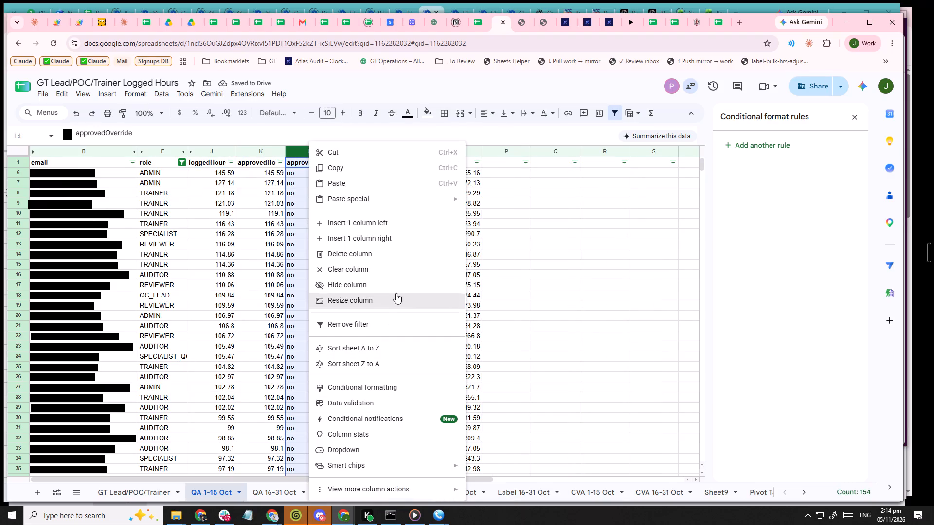
pyautogui.click(396, 289)
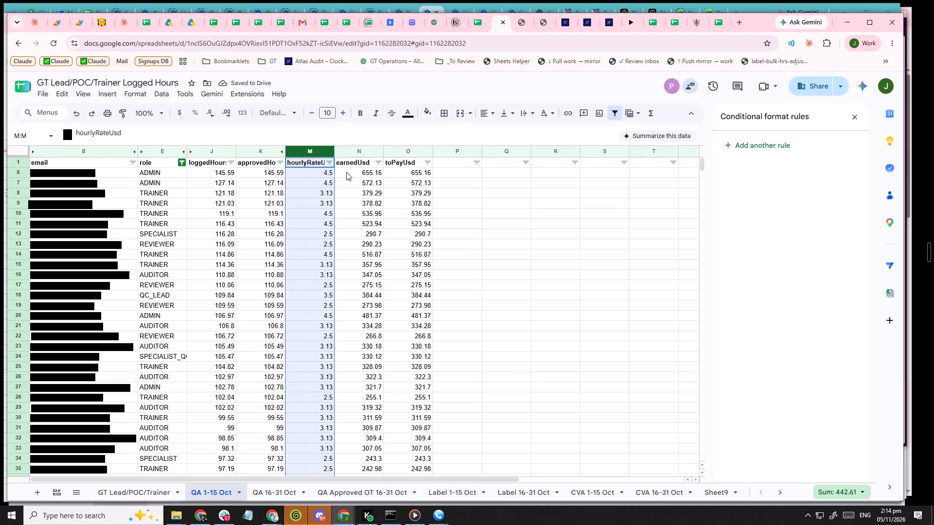
# Hide the earnedUsd column on the QA 1-15 Oct sheet.
pyautogui.rightClick(349, 149)
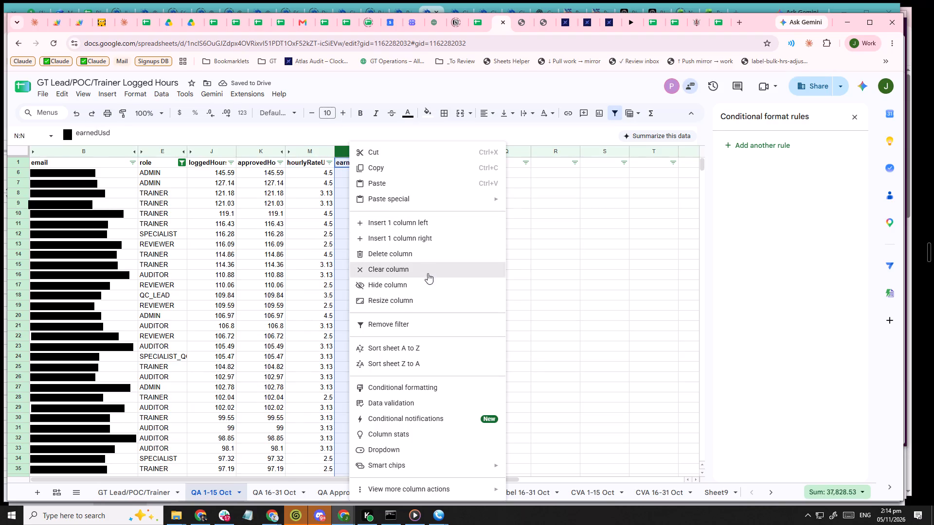
pyautogui.click(431, 290)
pyautogui.click(480, 280)
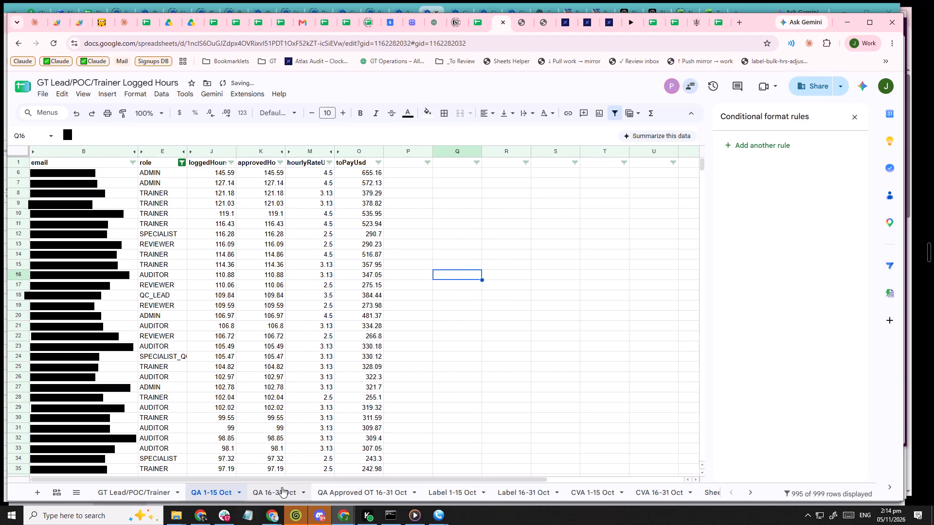
# Hide the userId column on the QA 16-31 Oct sheet.
pyautogui.click(282, 487)
pyautogui.scroll(14, 138, 378)
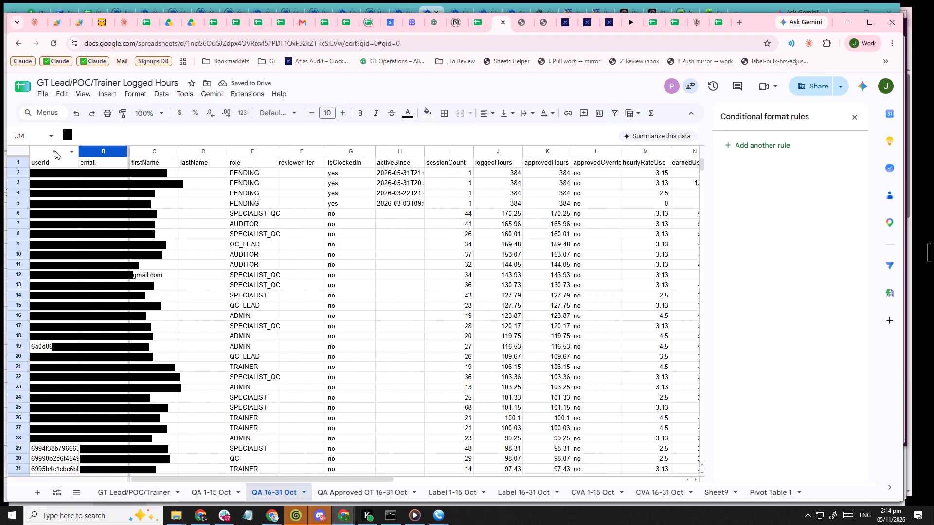
pyautogui.rightClick(55, 150)
pyautogui.click(143, 287)
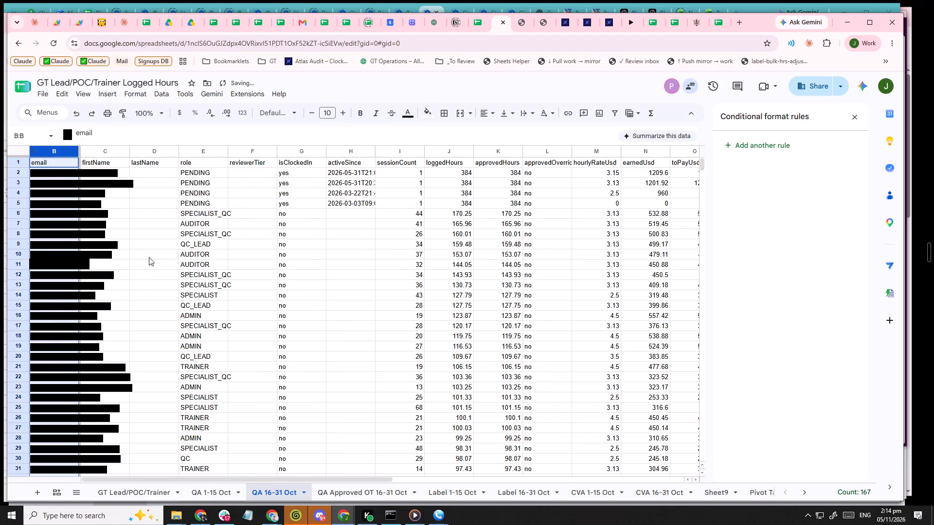
pyautogui.click(165, 230)
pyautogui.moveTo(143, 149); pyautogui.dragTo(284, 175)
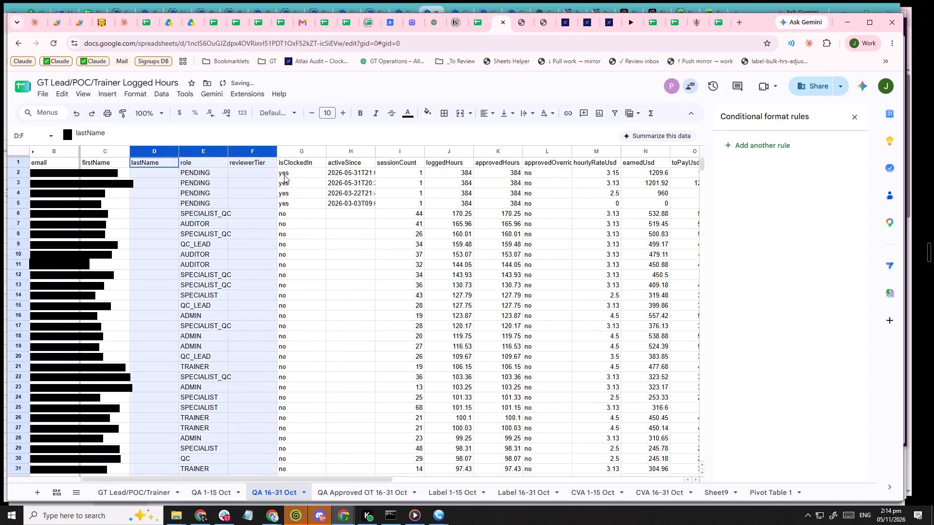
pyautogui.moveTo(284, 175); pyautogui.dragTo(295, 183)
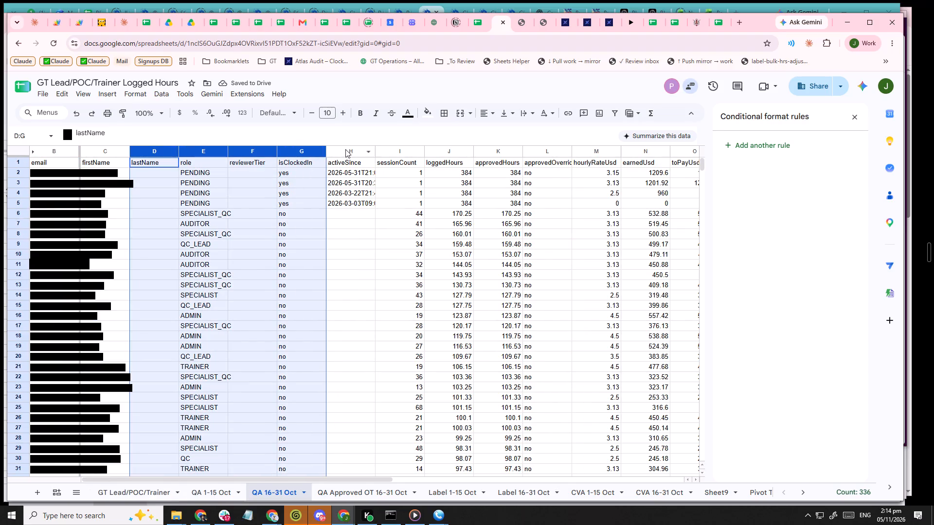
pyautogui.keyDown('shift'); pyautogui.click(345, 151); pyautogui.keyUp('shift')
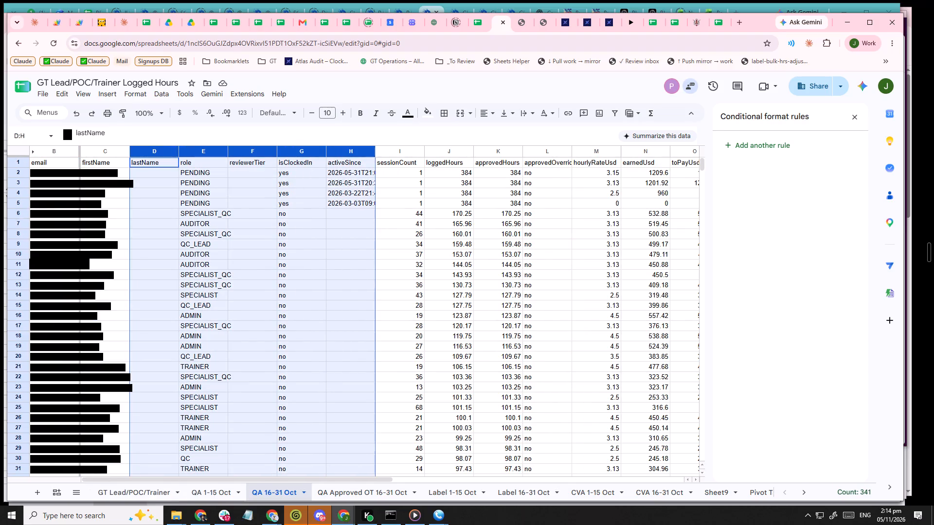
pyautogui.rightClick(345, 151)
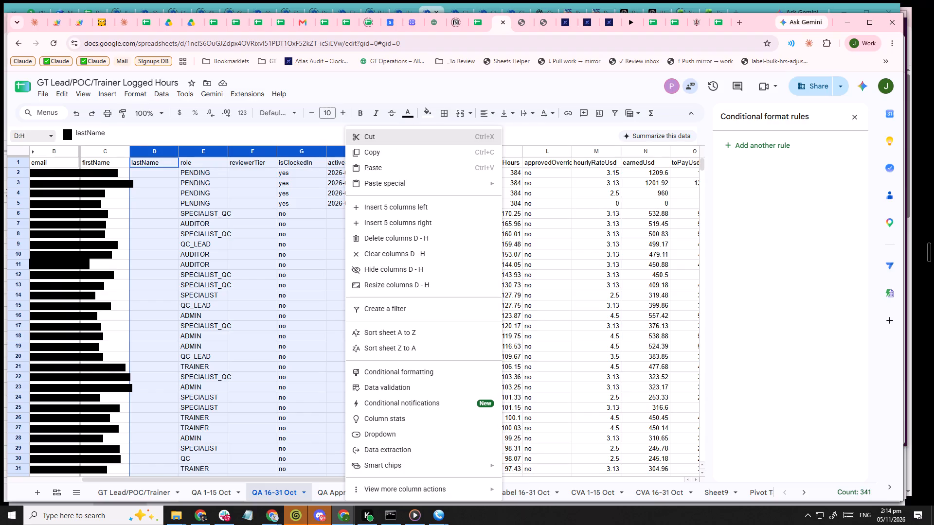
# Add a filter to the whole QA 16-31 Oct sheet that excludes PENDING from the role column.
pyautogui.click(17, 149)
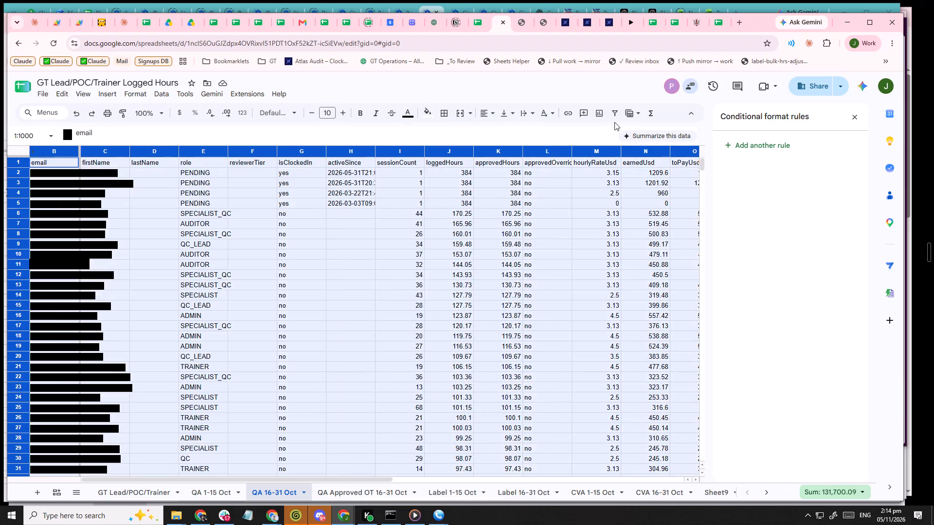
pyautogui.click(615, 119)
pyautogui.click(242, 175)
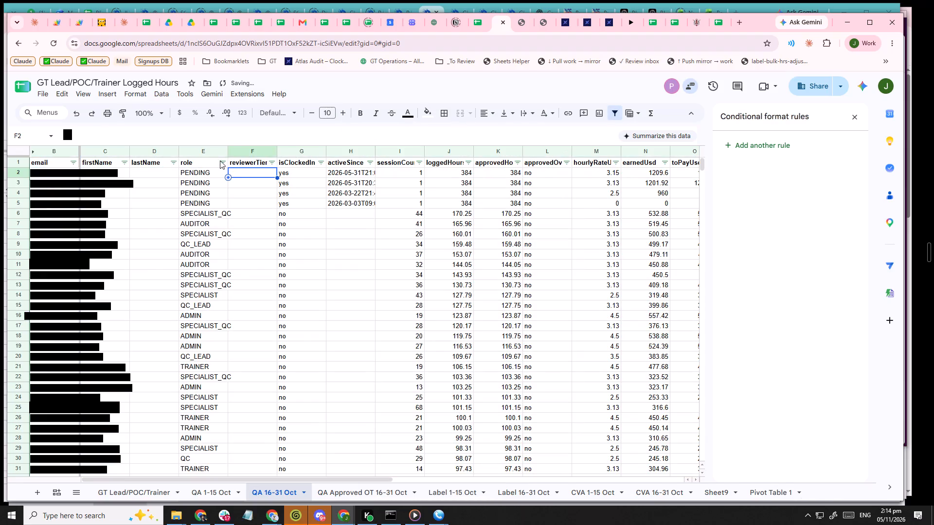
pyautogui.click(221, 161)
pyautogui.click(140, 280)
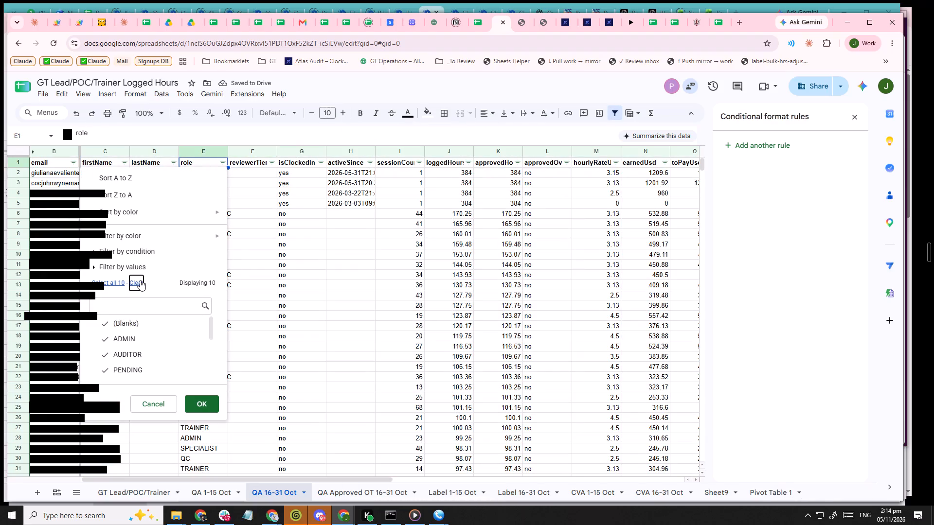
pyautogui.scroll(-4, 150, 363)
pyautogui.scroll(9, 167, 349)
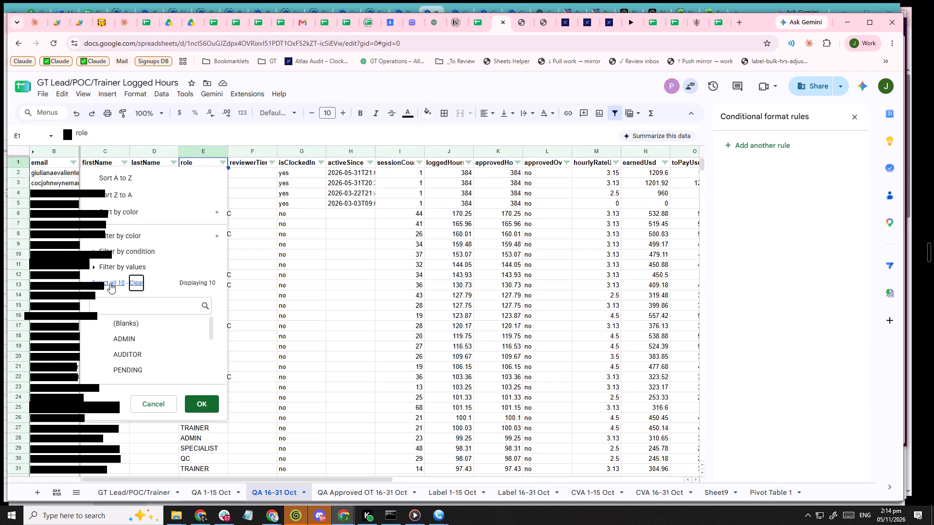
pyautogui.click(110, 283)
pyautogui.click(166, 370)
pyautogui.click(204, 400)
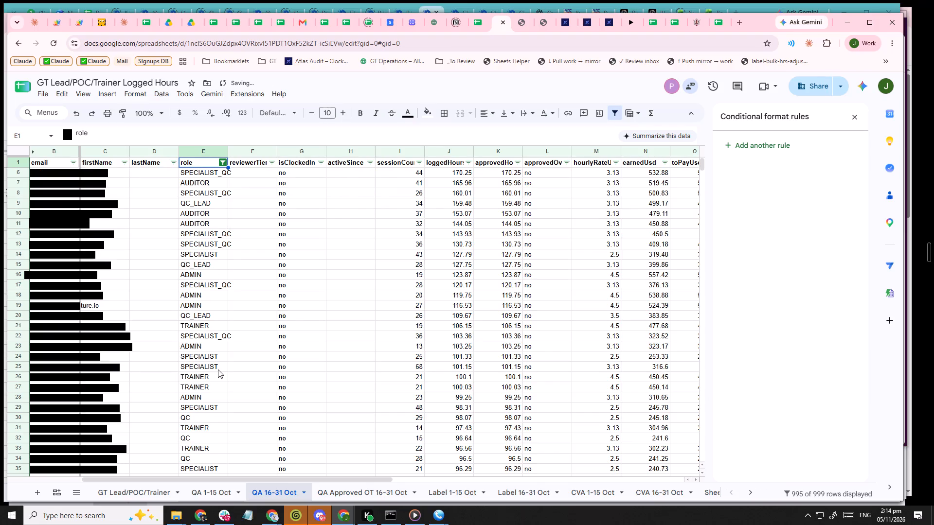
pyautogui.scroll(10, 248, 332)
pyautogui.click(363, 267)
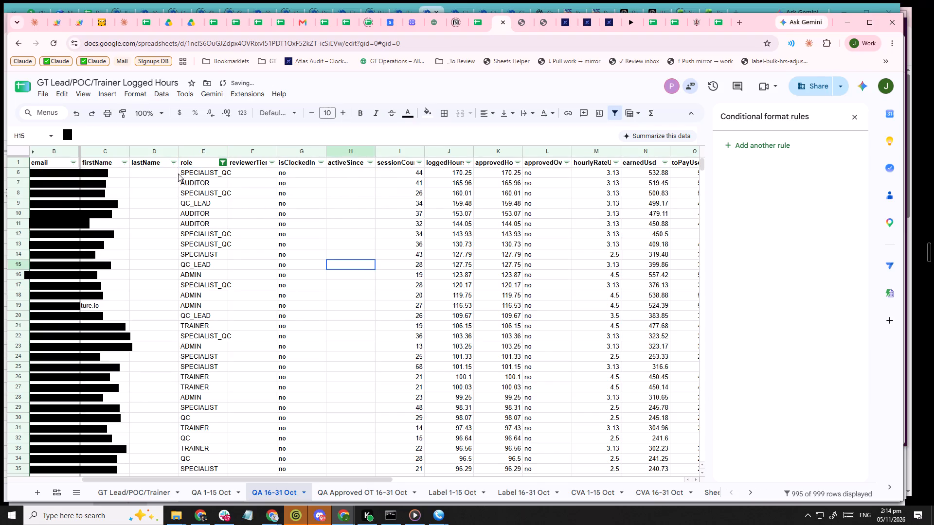
# Hide the firstName and lastName columns on the QA 16-31 Oct sheet.
pyautogui.keyDown('shift'); pyautogui.scroll(5, 172, 261); pyautogui.keyUp('shift')
pyautogui.moveTo(104, 151); pyautogui.dragTo(145, 160)
pyautogui.rightClick(161, 194)
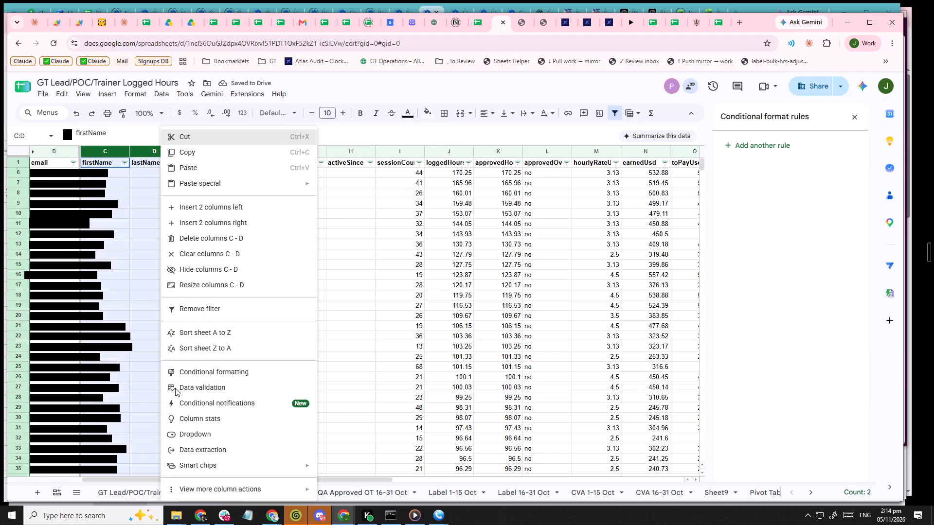
pyautogui.click(252, 271)
pyautogui.click(276, 286)
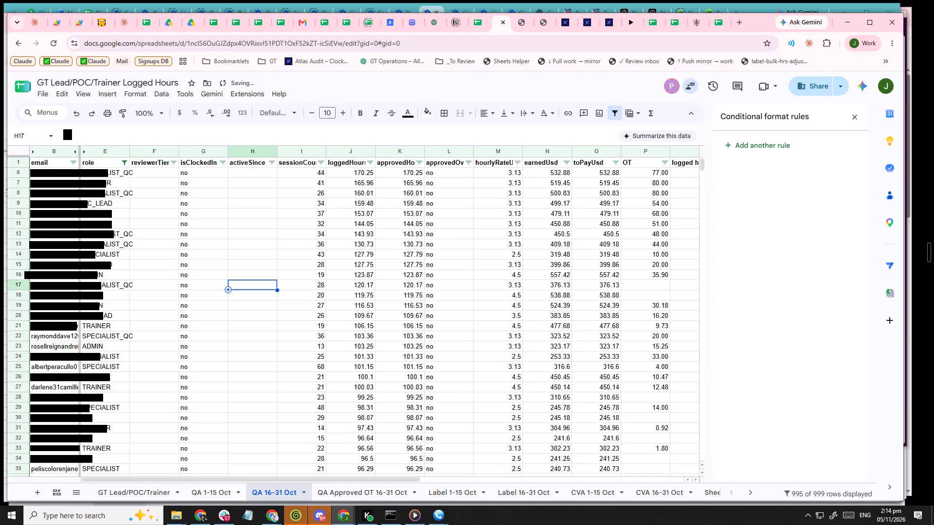
# Hide columns F to I, reviewerTier through sessionCount, on the QA 16-31 Oct sheet.
pyautogui.moveTo(148, 149); pyautogui.dragTo(208, 175)
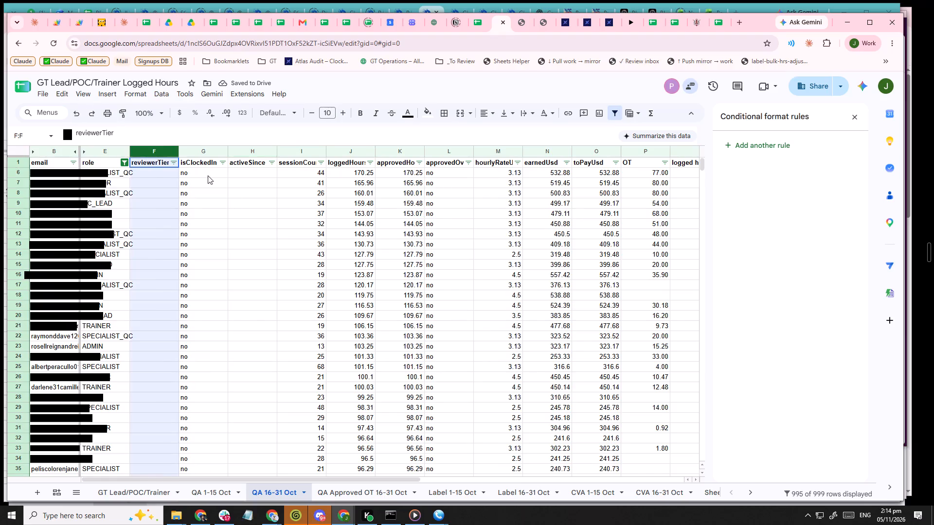
pyautogui.moveTo(208, 175); pyautogui.dragTo(338, 297)
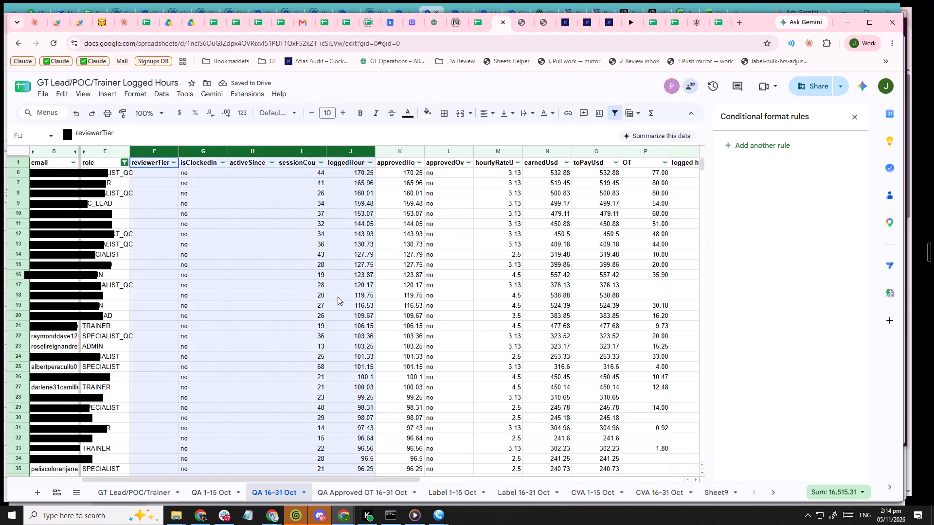
pyautogui.moveTo(338, 297); pyautogui.dragTo(313, 305)
pyautogui.rightClick(313, 305)
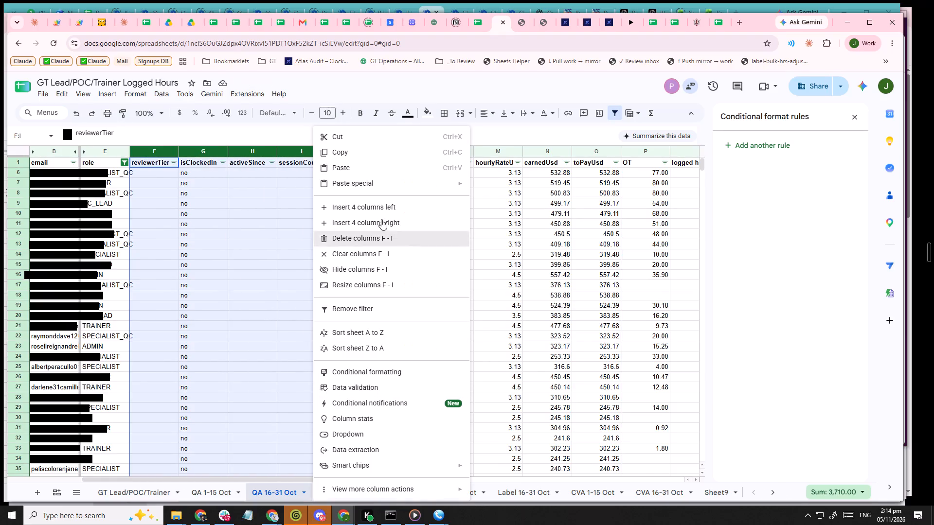
pyautogui.click(393, 275)
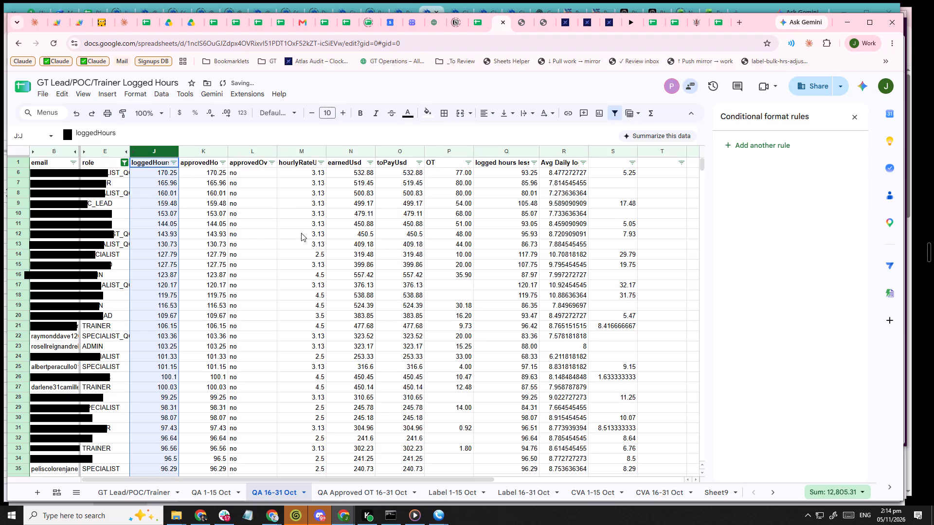
# Hide the approvedOverride column on the QA 16-31 Oct sheet.
pyautogui.moveTo(250, 152); pyautogui.dragTo(346, 305)
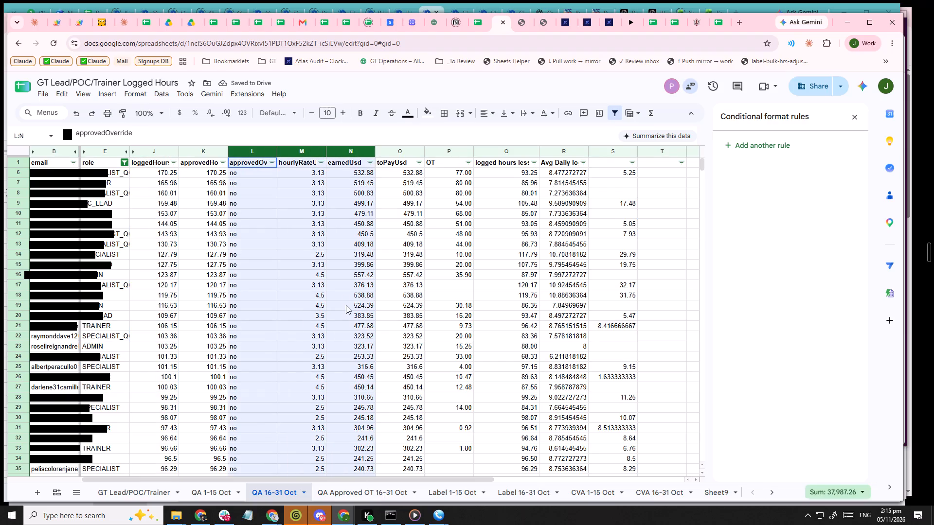
pyautogui.moveTo(346, 305); pyautogui.dragTo(263, 344)
pyautogui.rightClick(263, 346)
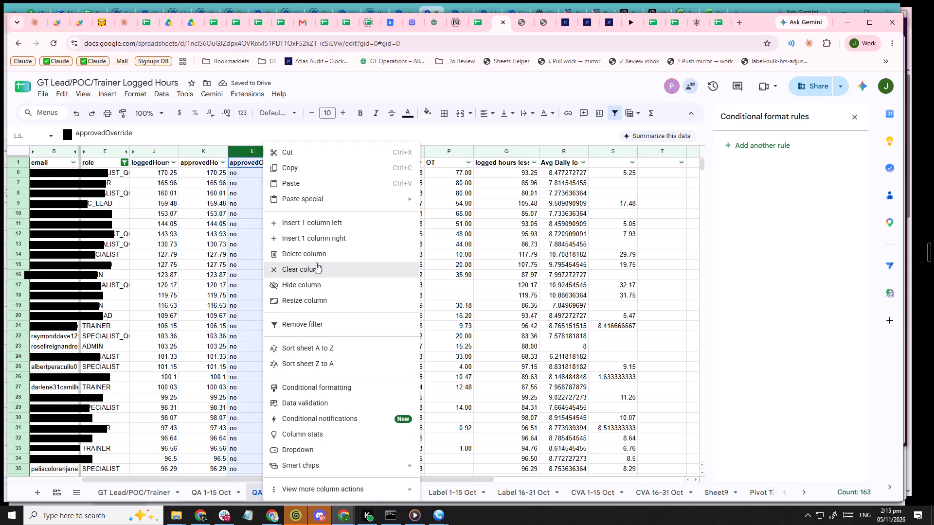
pyautogui.click(322, 286)
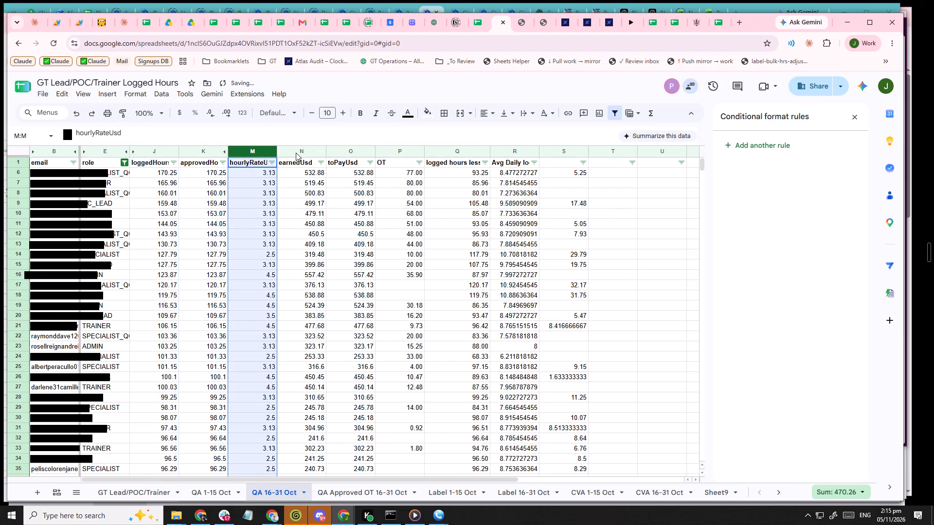
# Hide the earnedUsd column on the QA 16-31 Oct sheet.
pyautogui.click(294, 153)
pyautogui.rightClick(294, 153)
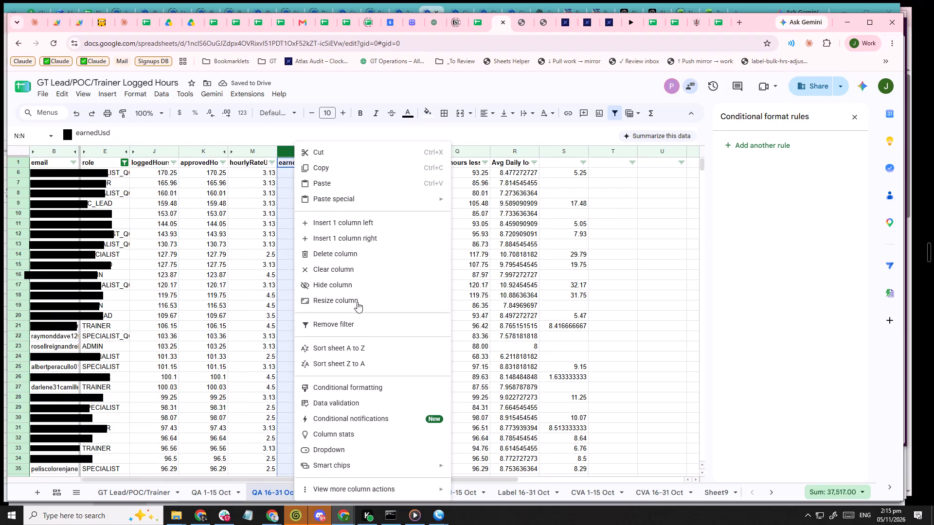
pyautogui.click(363, 293)
pyautogui.click(398, 248)
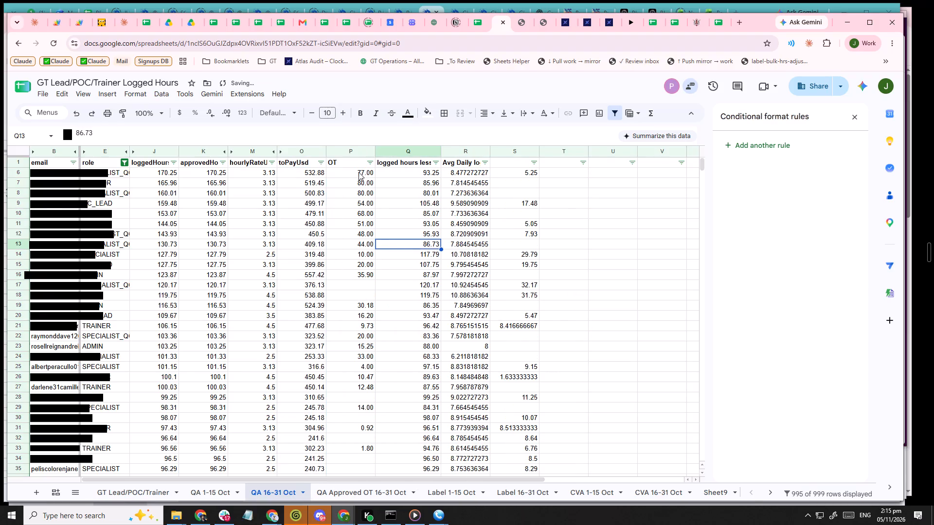
# Auto-fit the widths of the logged hours less OT and Avg Daily logged hour columns to show their full headers.
pyautogui.doubleClick(351, 164)
pyautogui.click(404, 267)
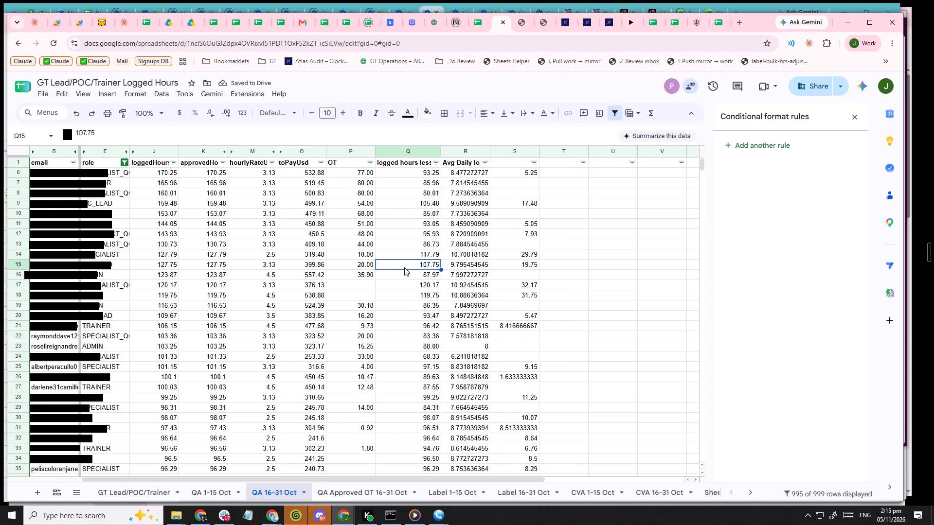
pyautogui.doubleClick(440, 150)
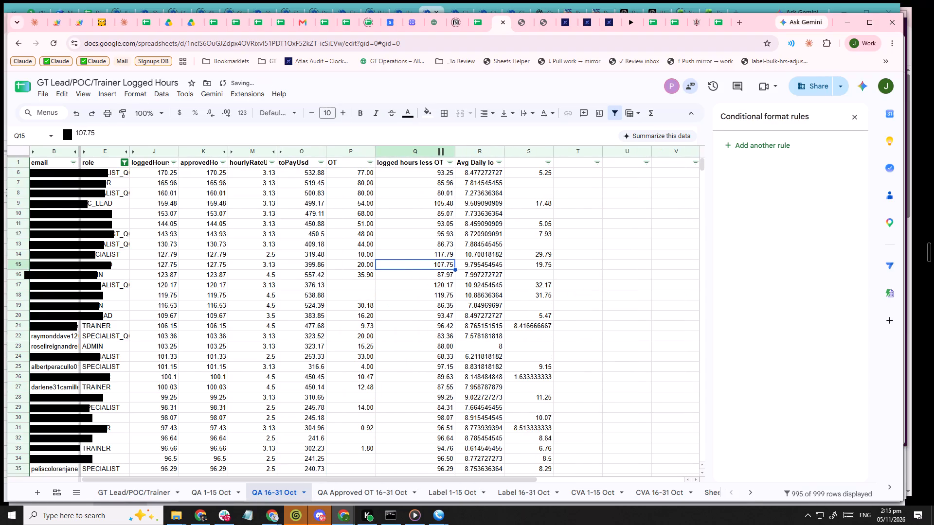
pyautogui.click(412, 239)
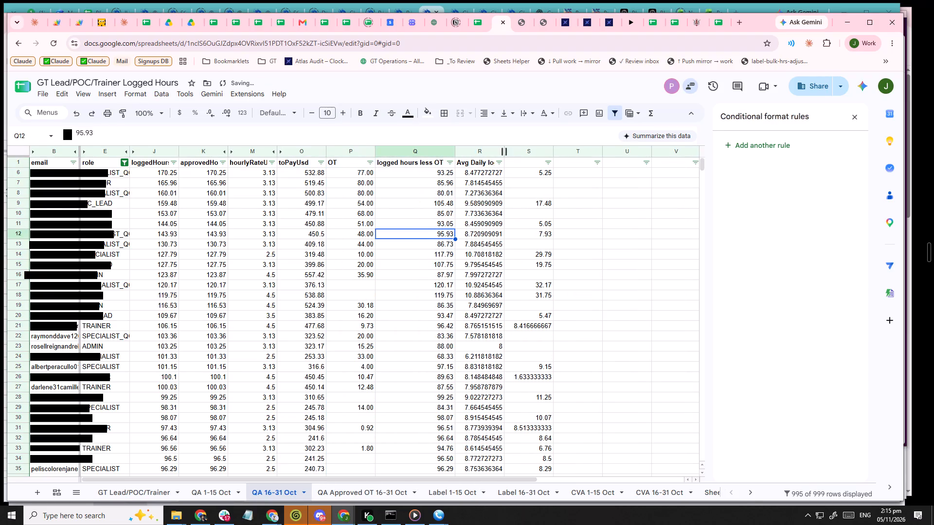
pyautogui.doubleClick(504, 149)
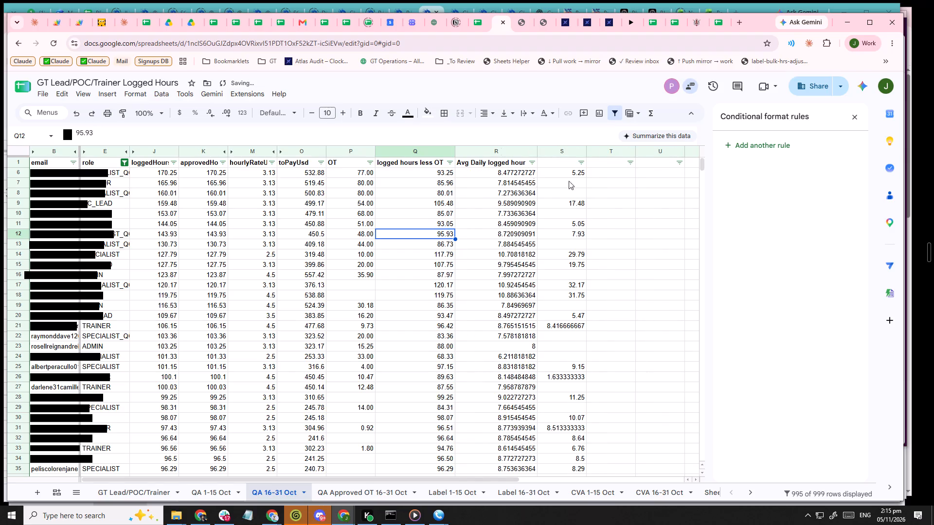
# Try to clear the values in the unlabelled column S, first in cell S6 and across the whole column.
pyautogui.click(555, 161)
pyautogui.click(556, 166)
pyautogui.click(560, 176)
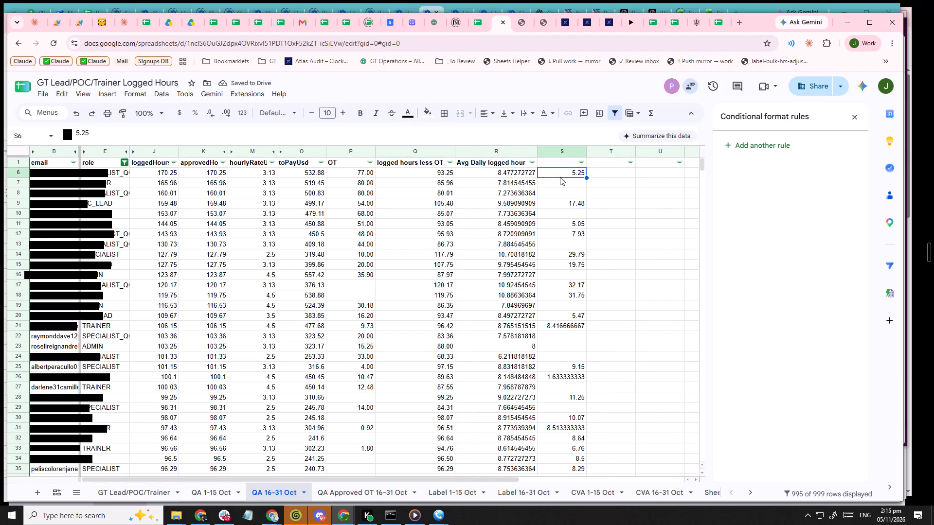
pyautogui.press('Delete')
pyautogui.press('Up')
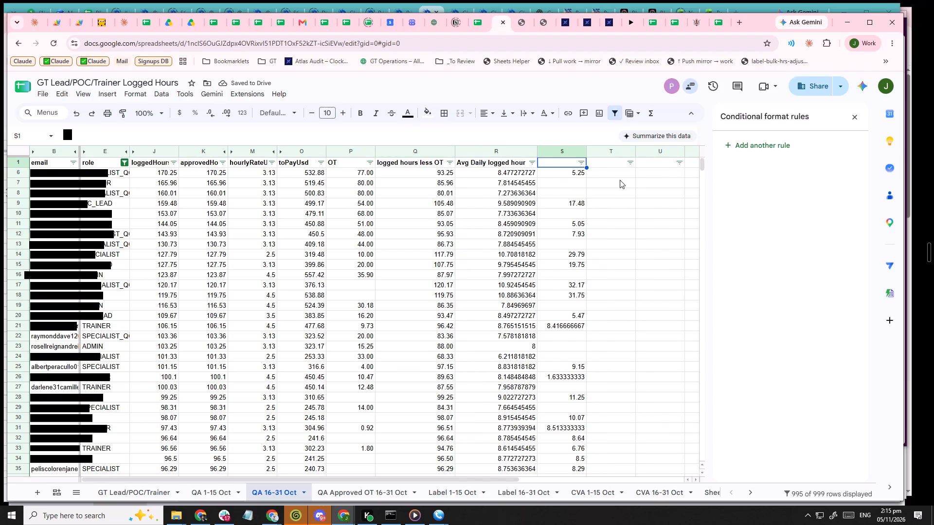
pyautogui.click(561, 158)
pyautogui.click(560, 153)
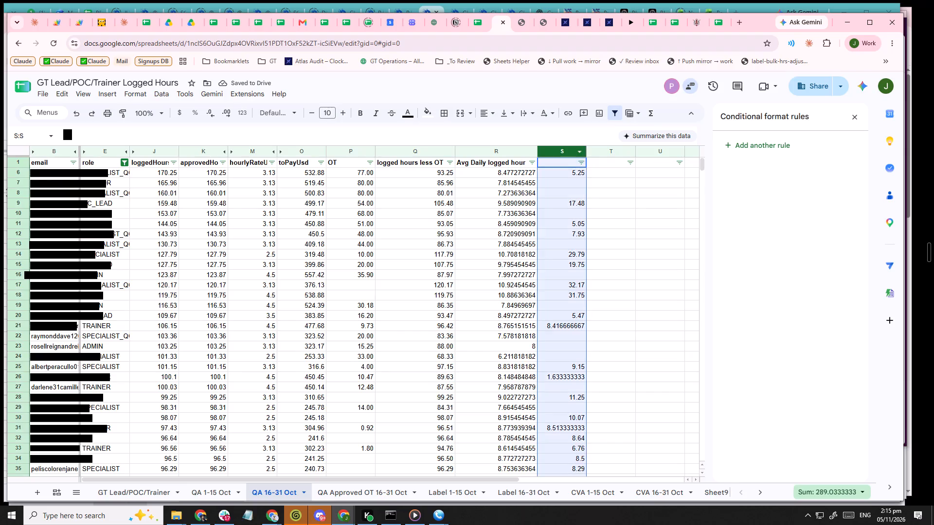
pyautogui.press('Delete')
# Remove the filter from the QA 16-31 Oct sheet and select the array formula in cell S2.
pyautogui.click(614, 111)
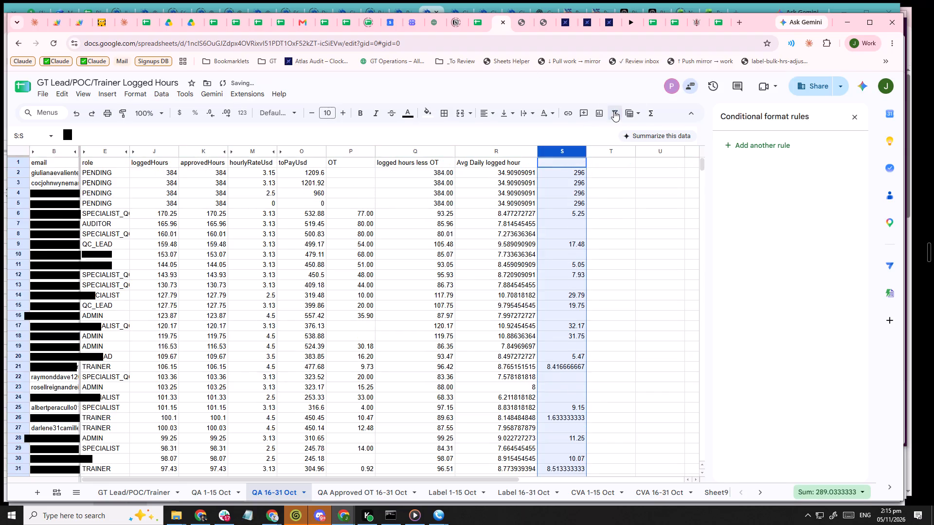
pyautogui.click(562, 174)
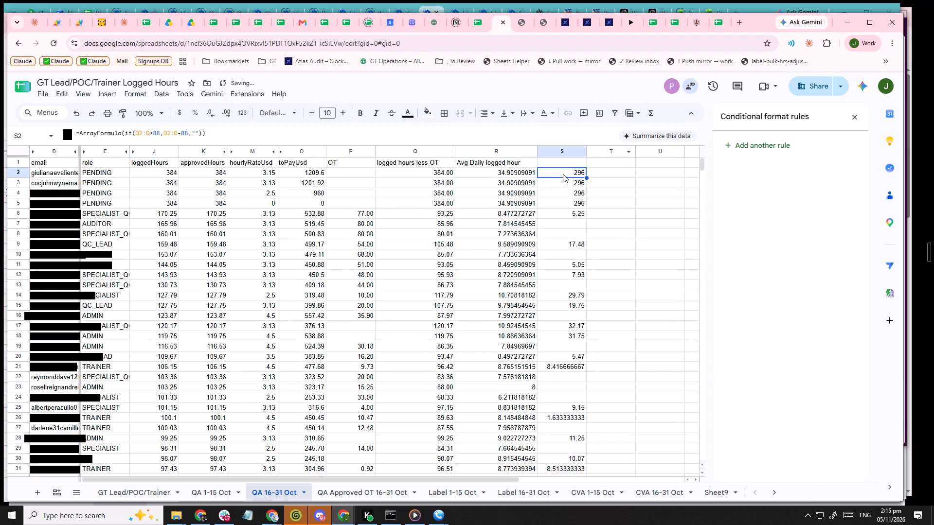
# Delete the array formula in cell S2 to empty the unlabelled column S.
pyautogui.press('Delete')
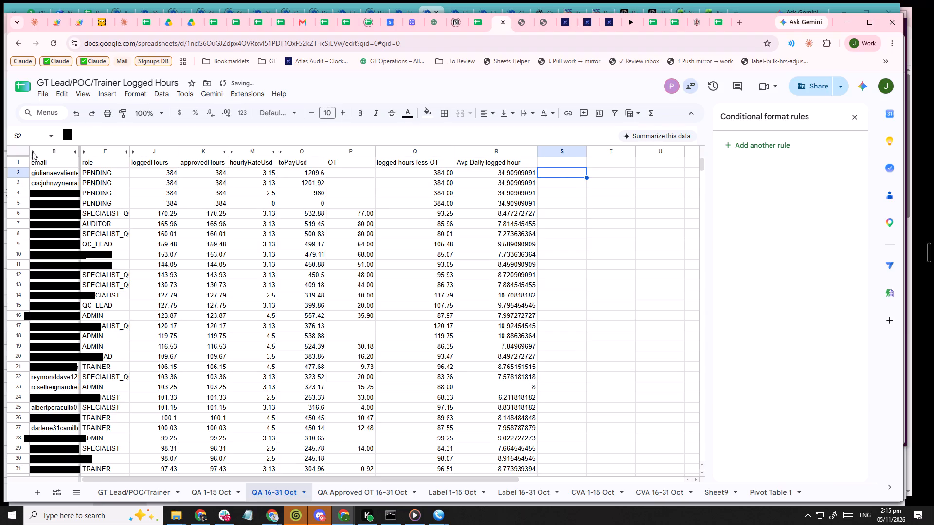
# Add a filter across the whole QA 16-31 Oct sheet and exclude PENDING from the role column.
pyautogui.click(22, 151)
pyautogui.click(611, 113)
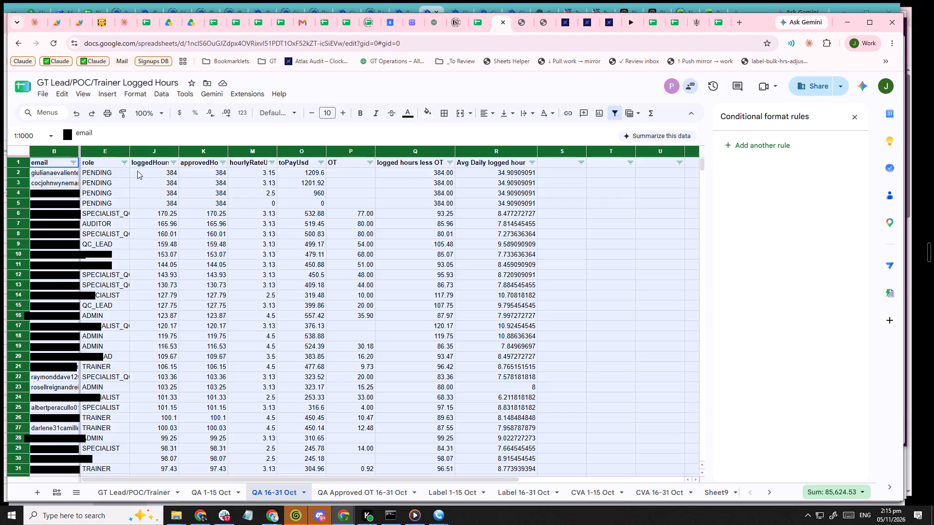
pyautogui.click(127, 161)
pyautogui.click(196, 366)
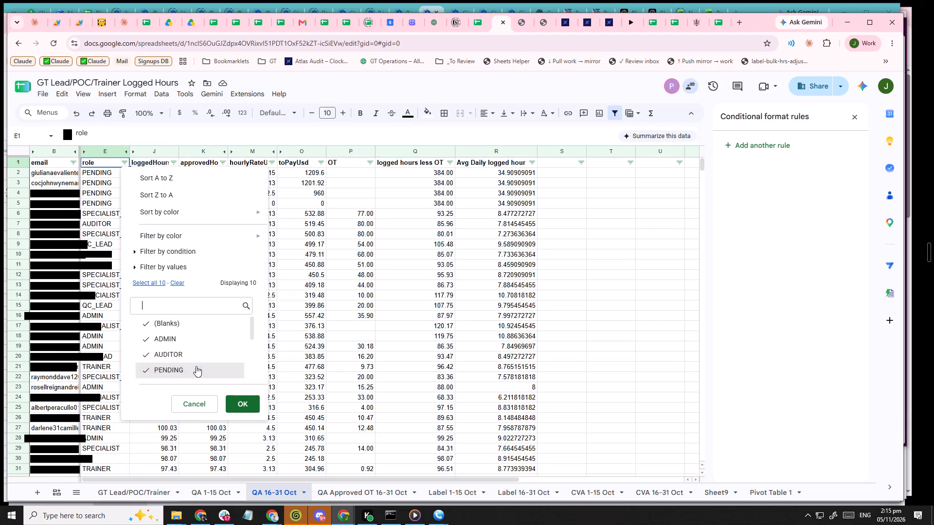
pyautogui.click(248, 402)
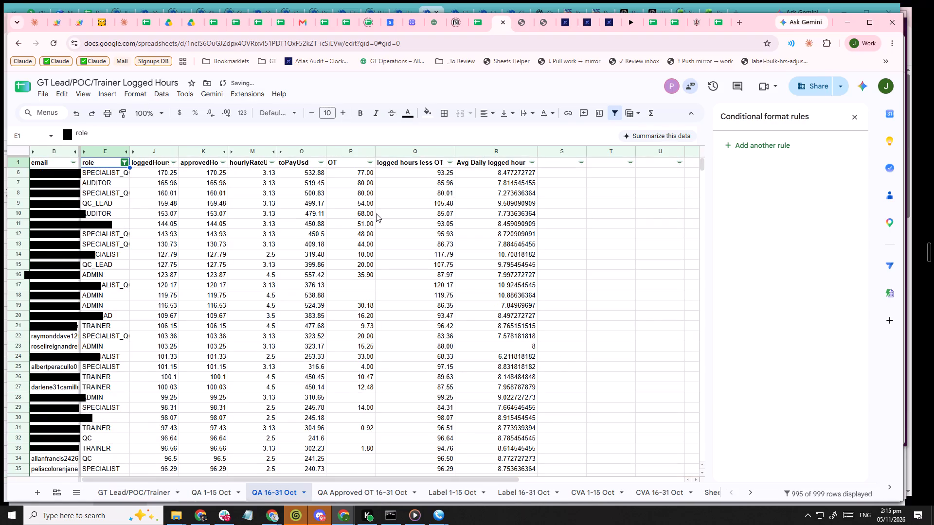
# Switch to the browser window showing the PROFIT THROUGH PASSION member page in BBX ConnectCRM.
pyautogui.click(340, 517)
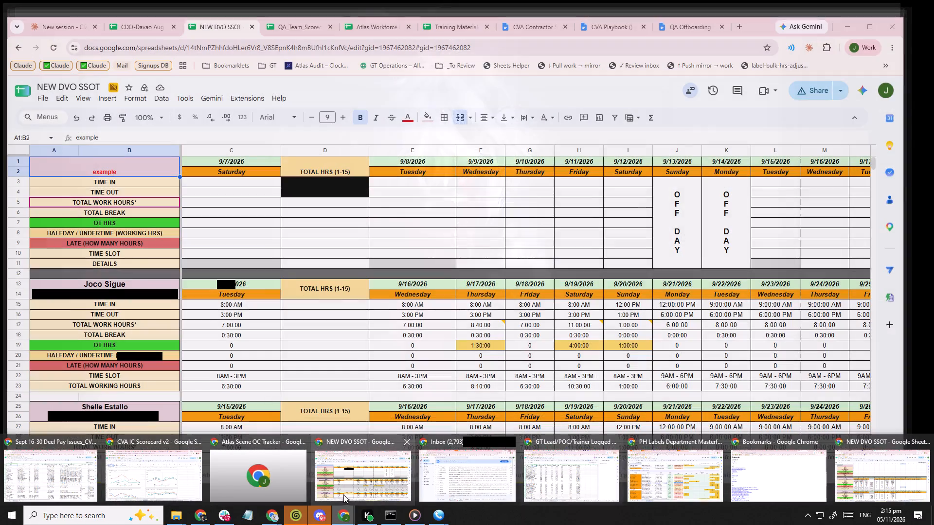
pyautogui.click(275, 519)
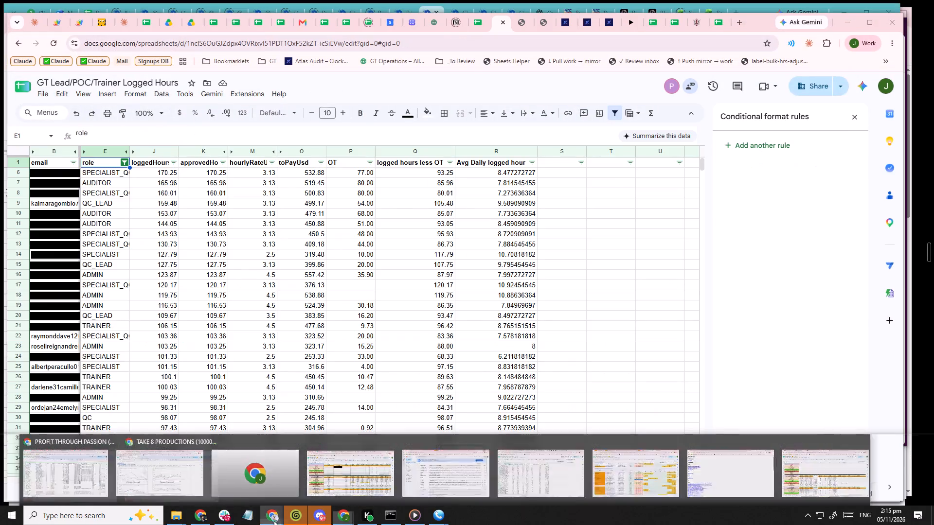
pyautogui.click(214, 482)
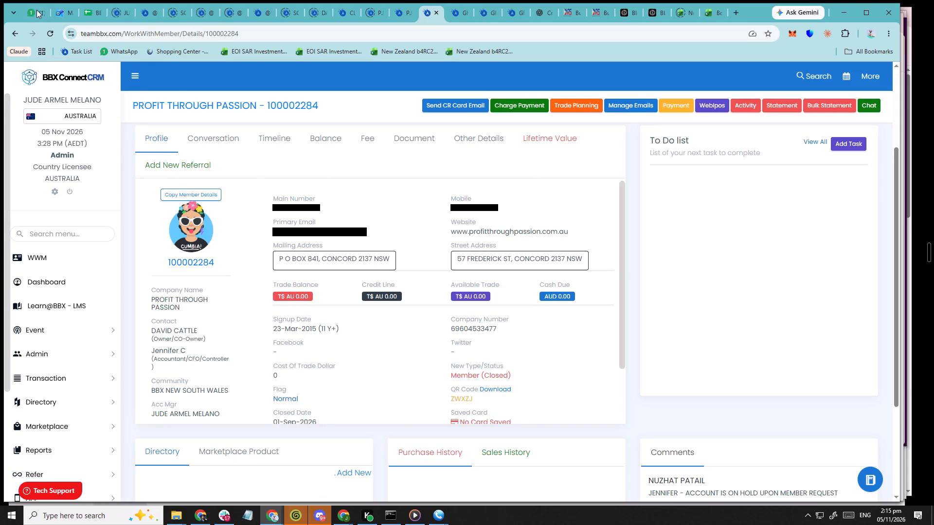